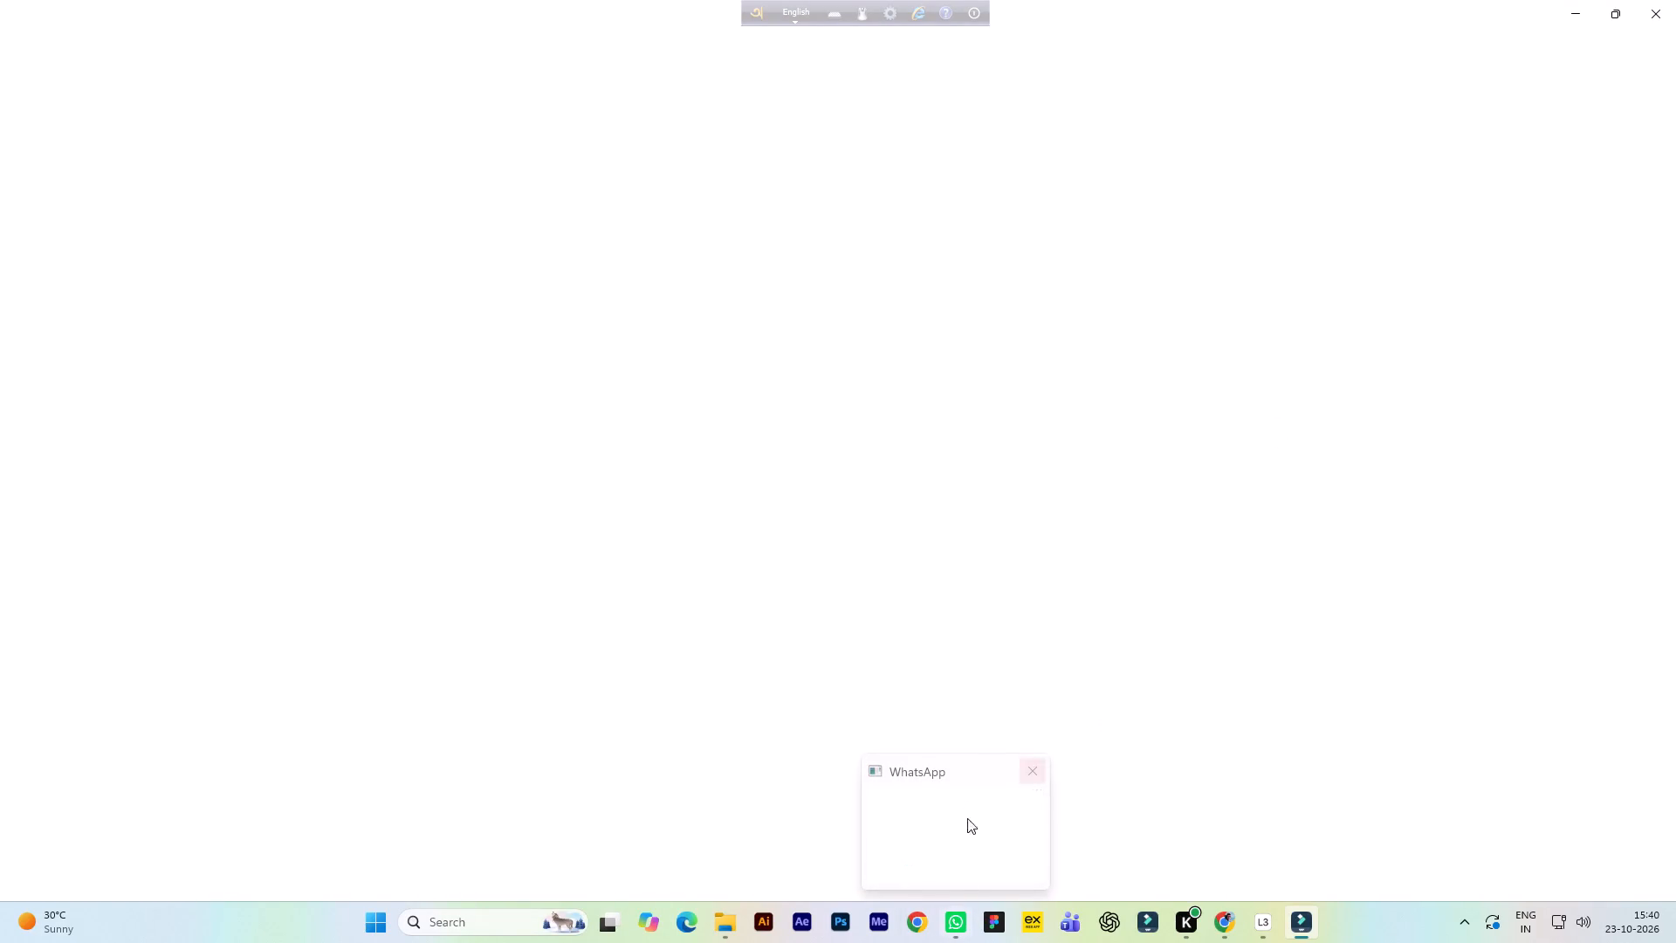
Close the WhatsApp window and return to the Filmora project.
{"action": "left_click", "coordinate": [1036, 769]}
{"action": "triple_click", "coordinate": [1036, 769]}
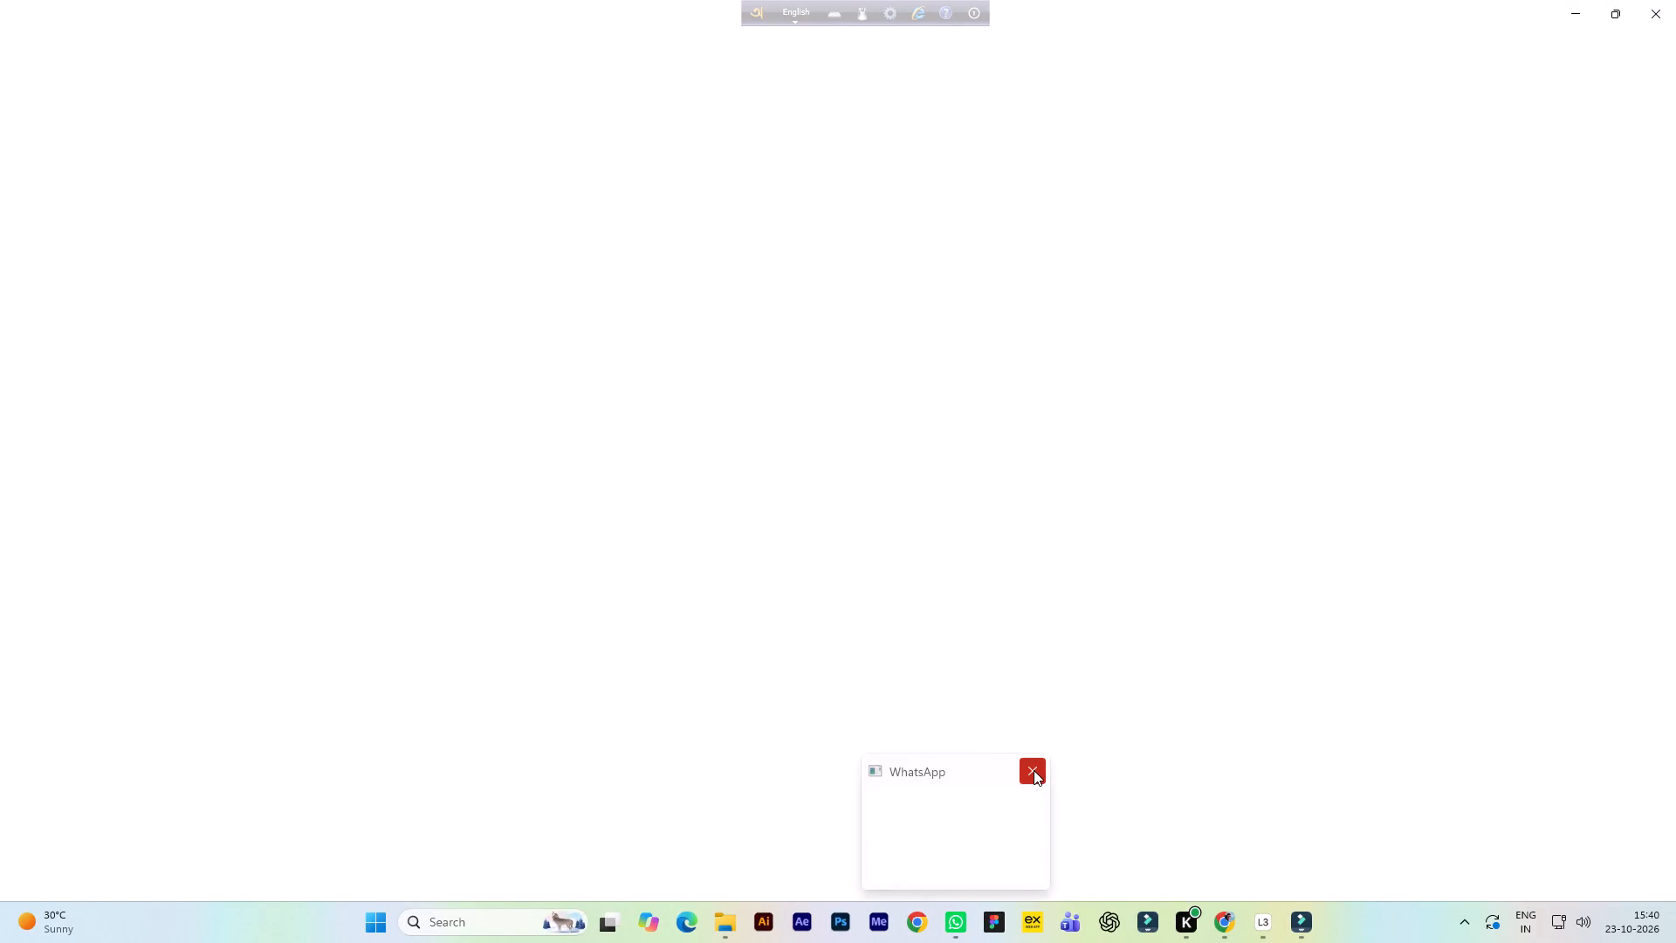
{"action": "left_click", "coordinate": [1034, 770]}
{"action": "left_click", "coordinate": [1034, 769]}
{"action": "left_click", "coordinate": [993, 625]}
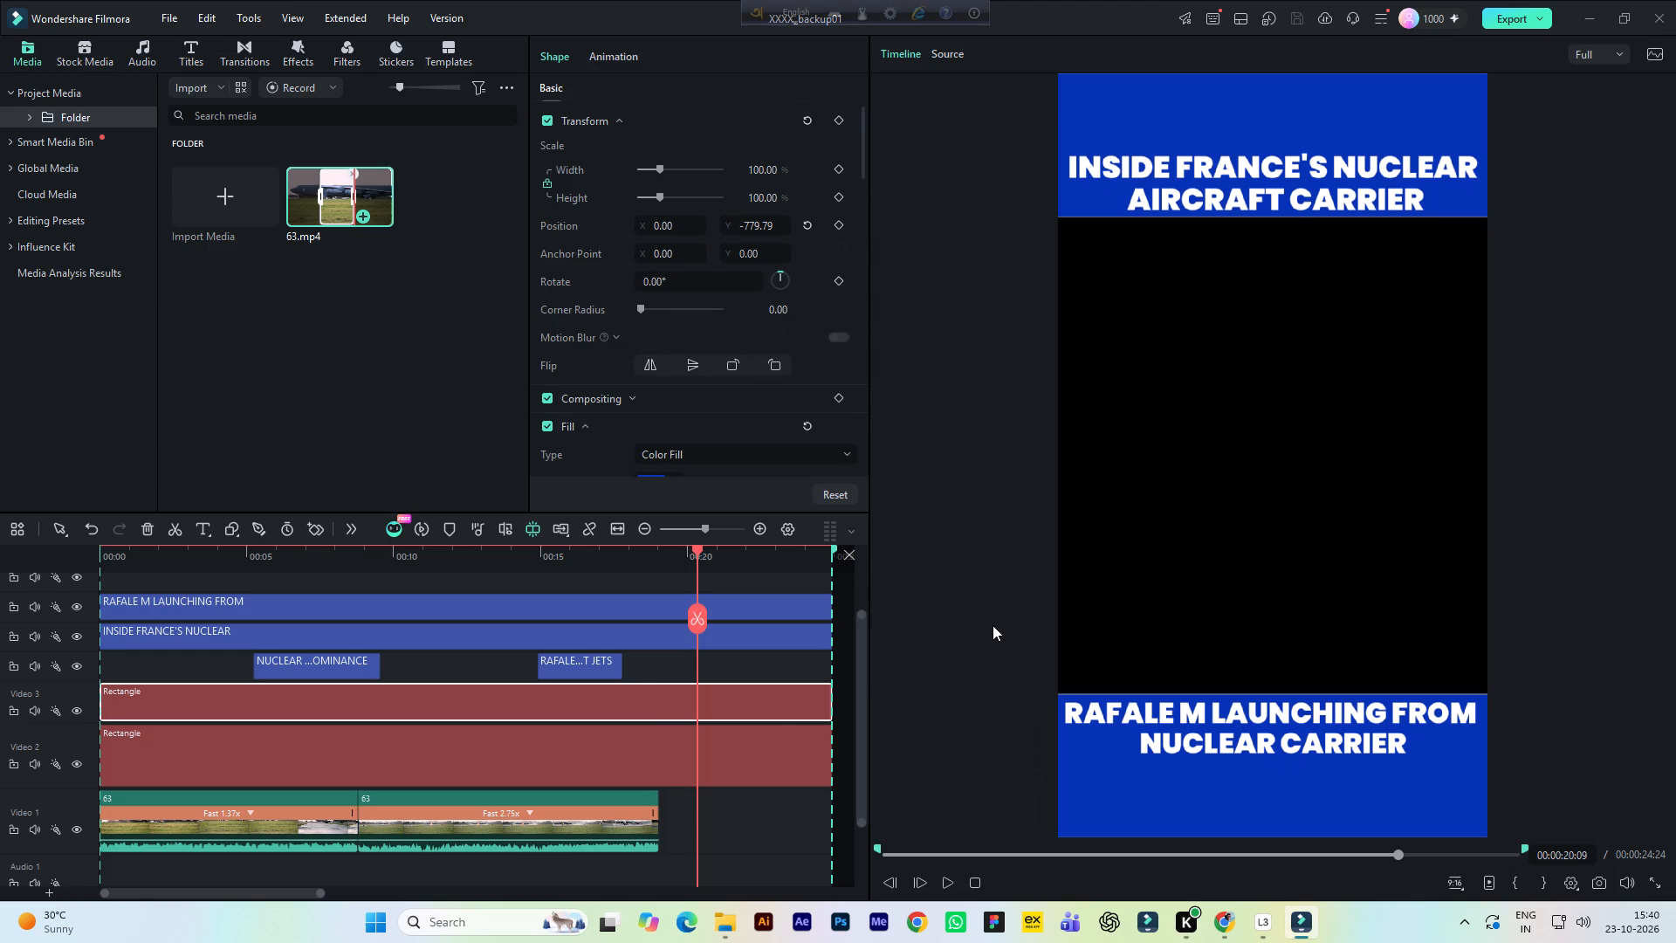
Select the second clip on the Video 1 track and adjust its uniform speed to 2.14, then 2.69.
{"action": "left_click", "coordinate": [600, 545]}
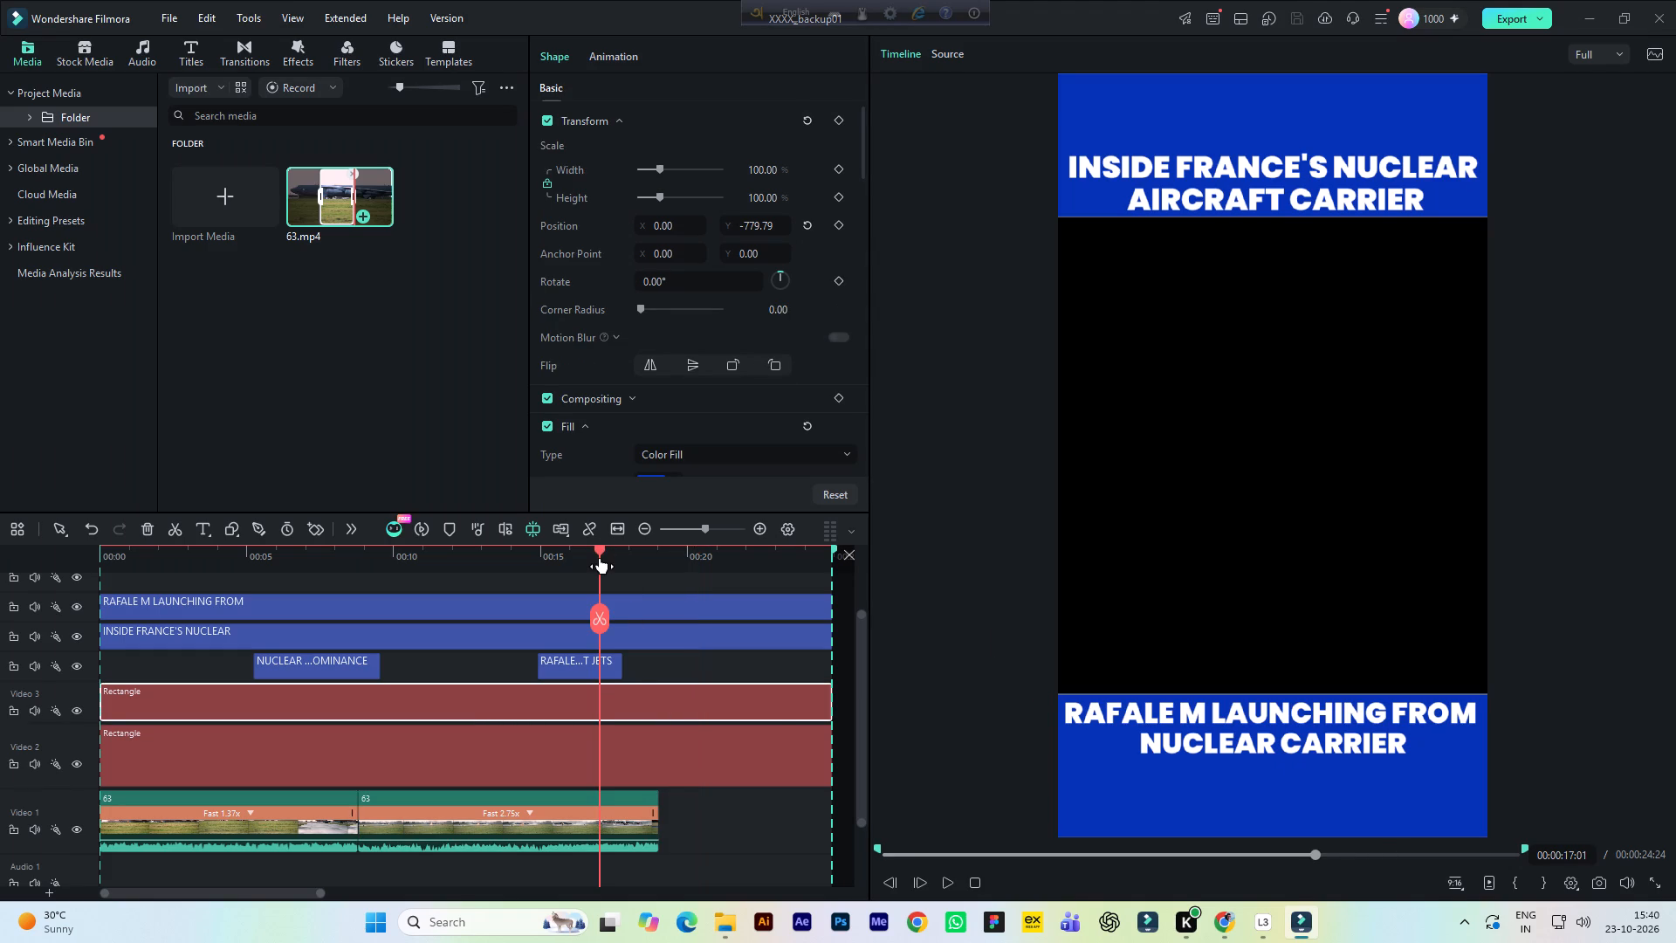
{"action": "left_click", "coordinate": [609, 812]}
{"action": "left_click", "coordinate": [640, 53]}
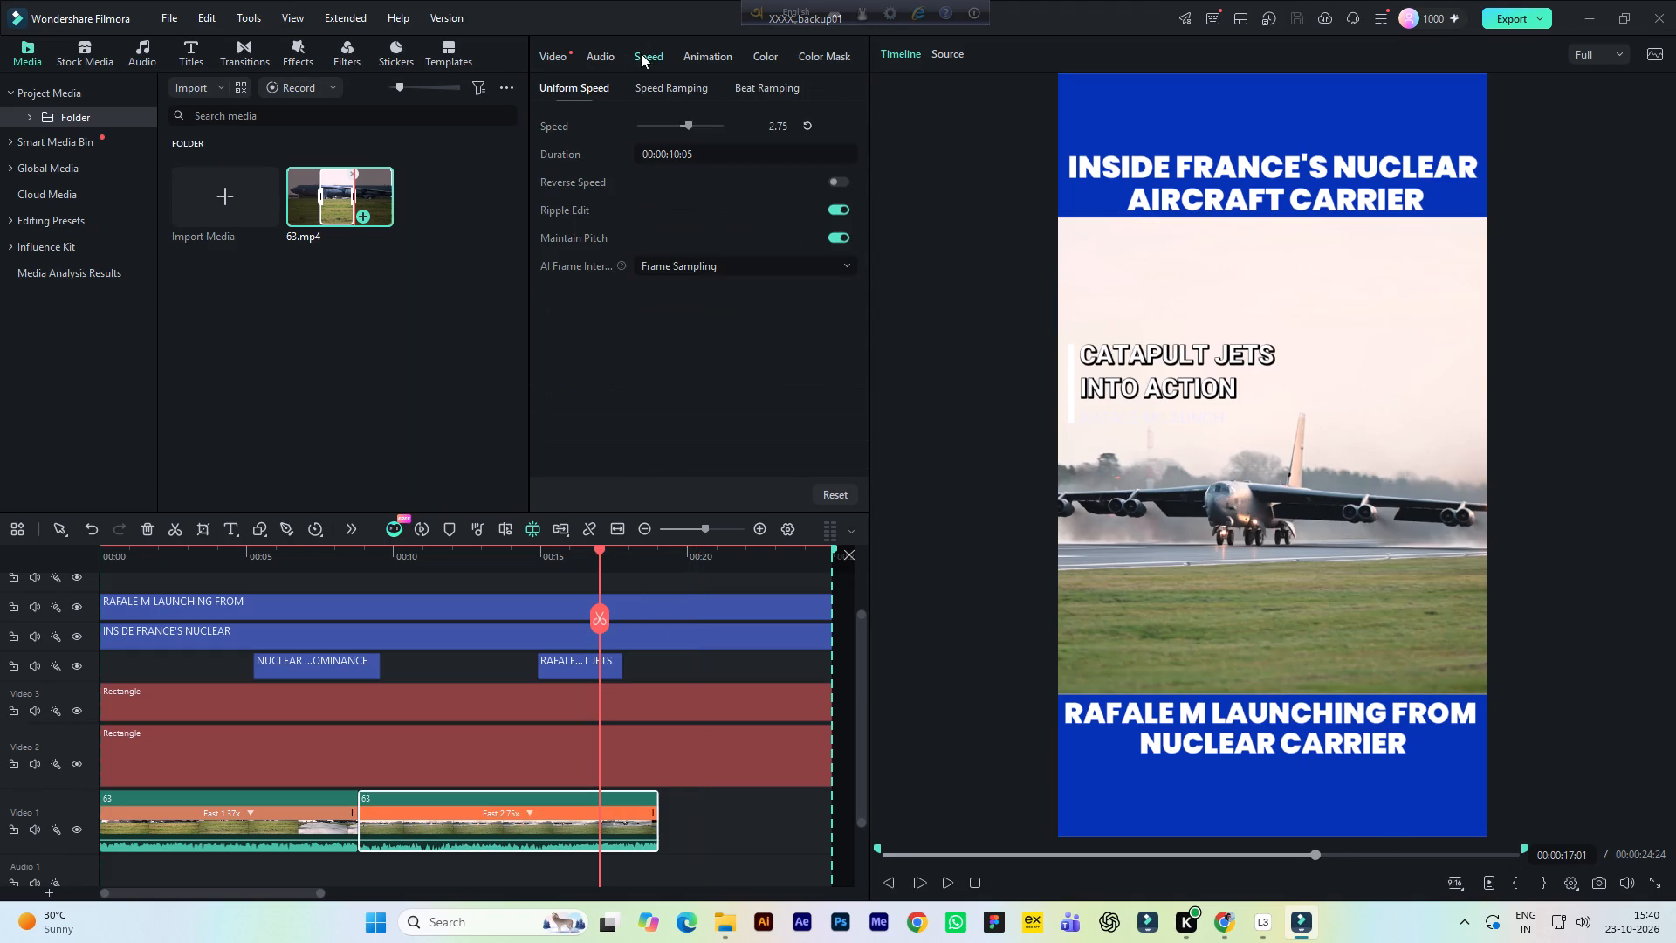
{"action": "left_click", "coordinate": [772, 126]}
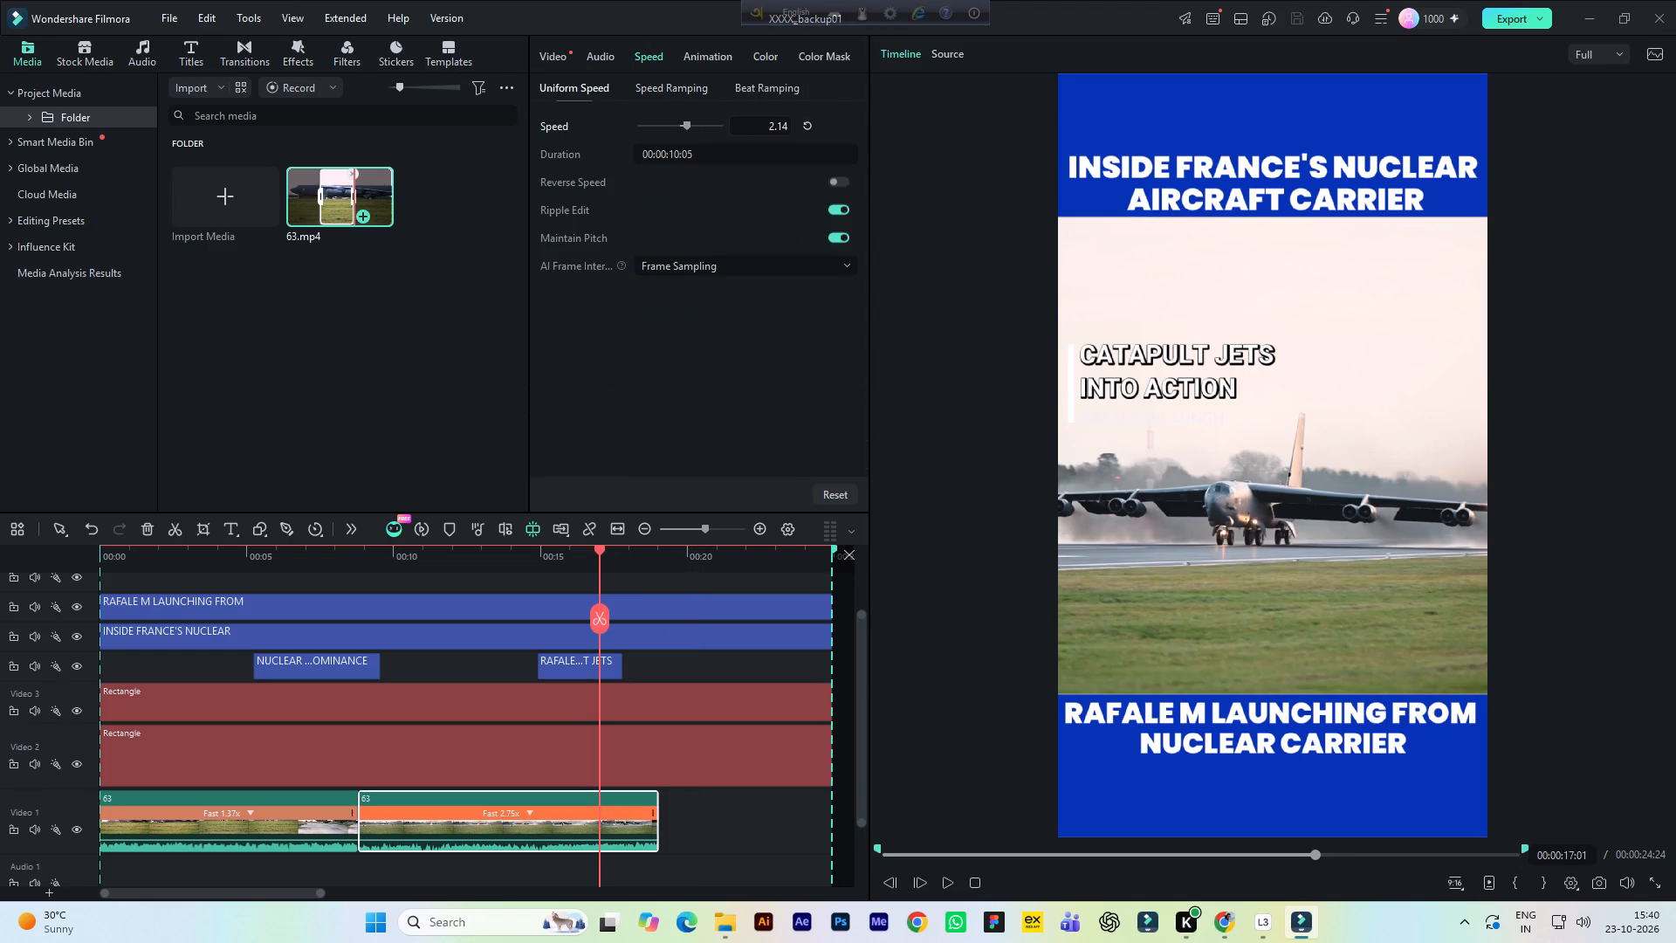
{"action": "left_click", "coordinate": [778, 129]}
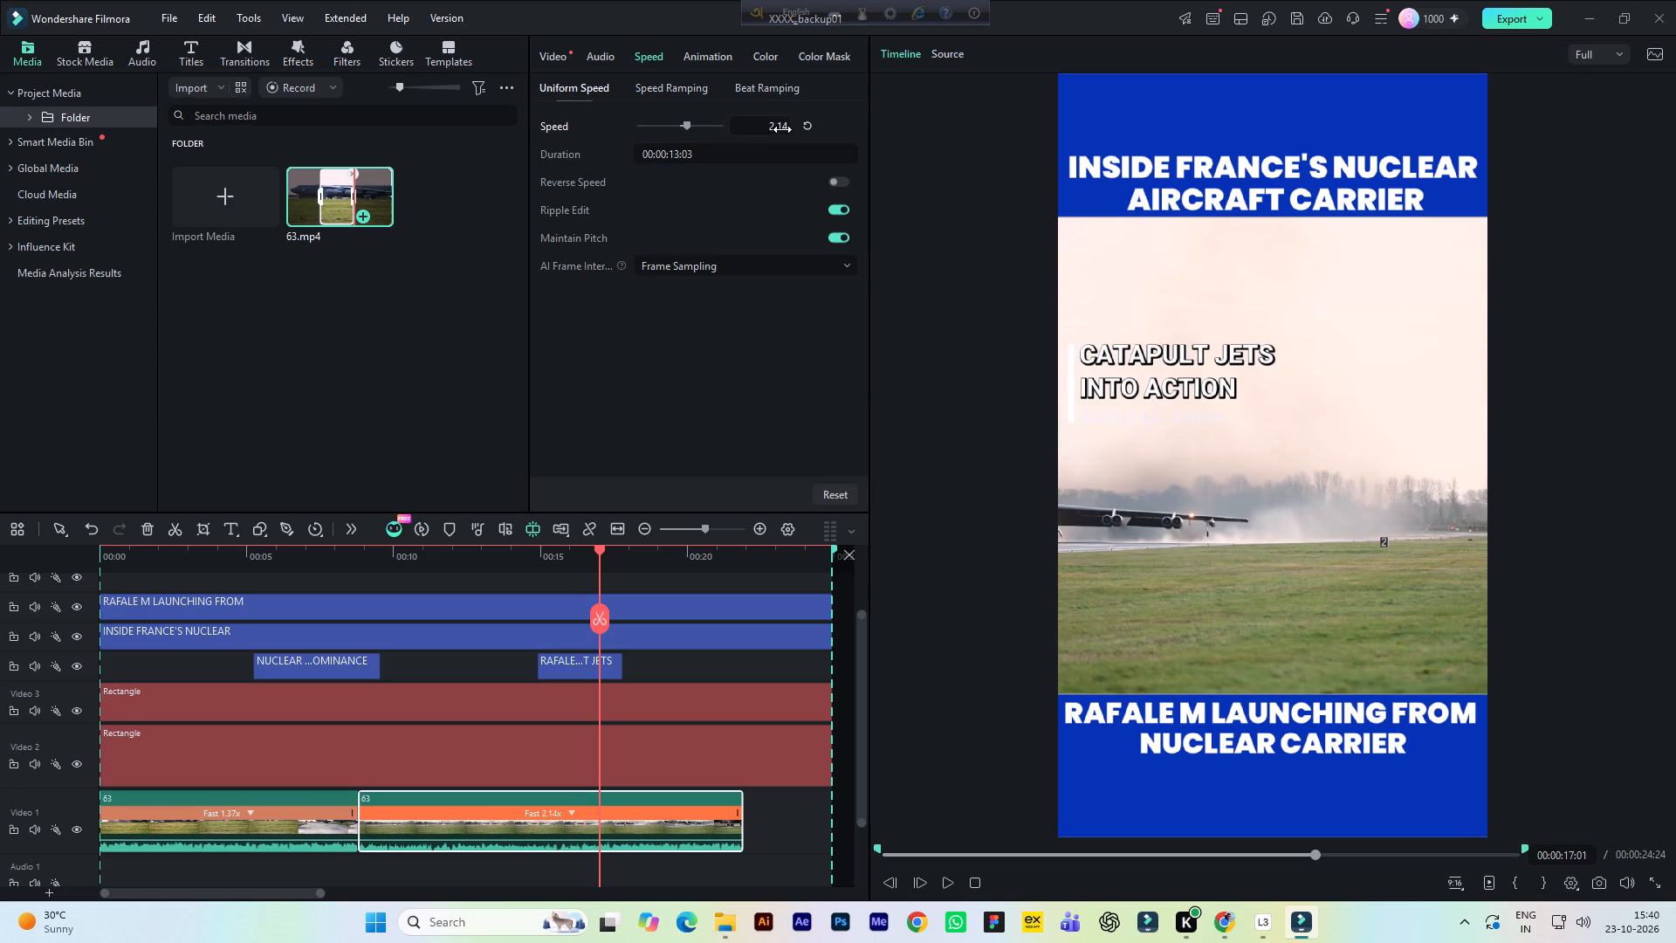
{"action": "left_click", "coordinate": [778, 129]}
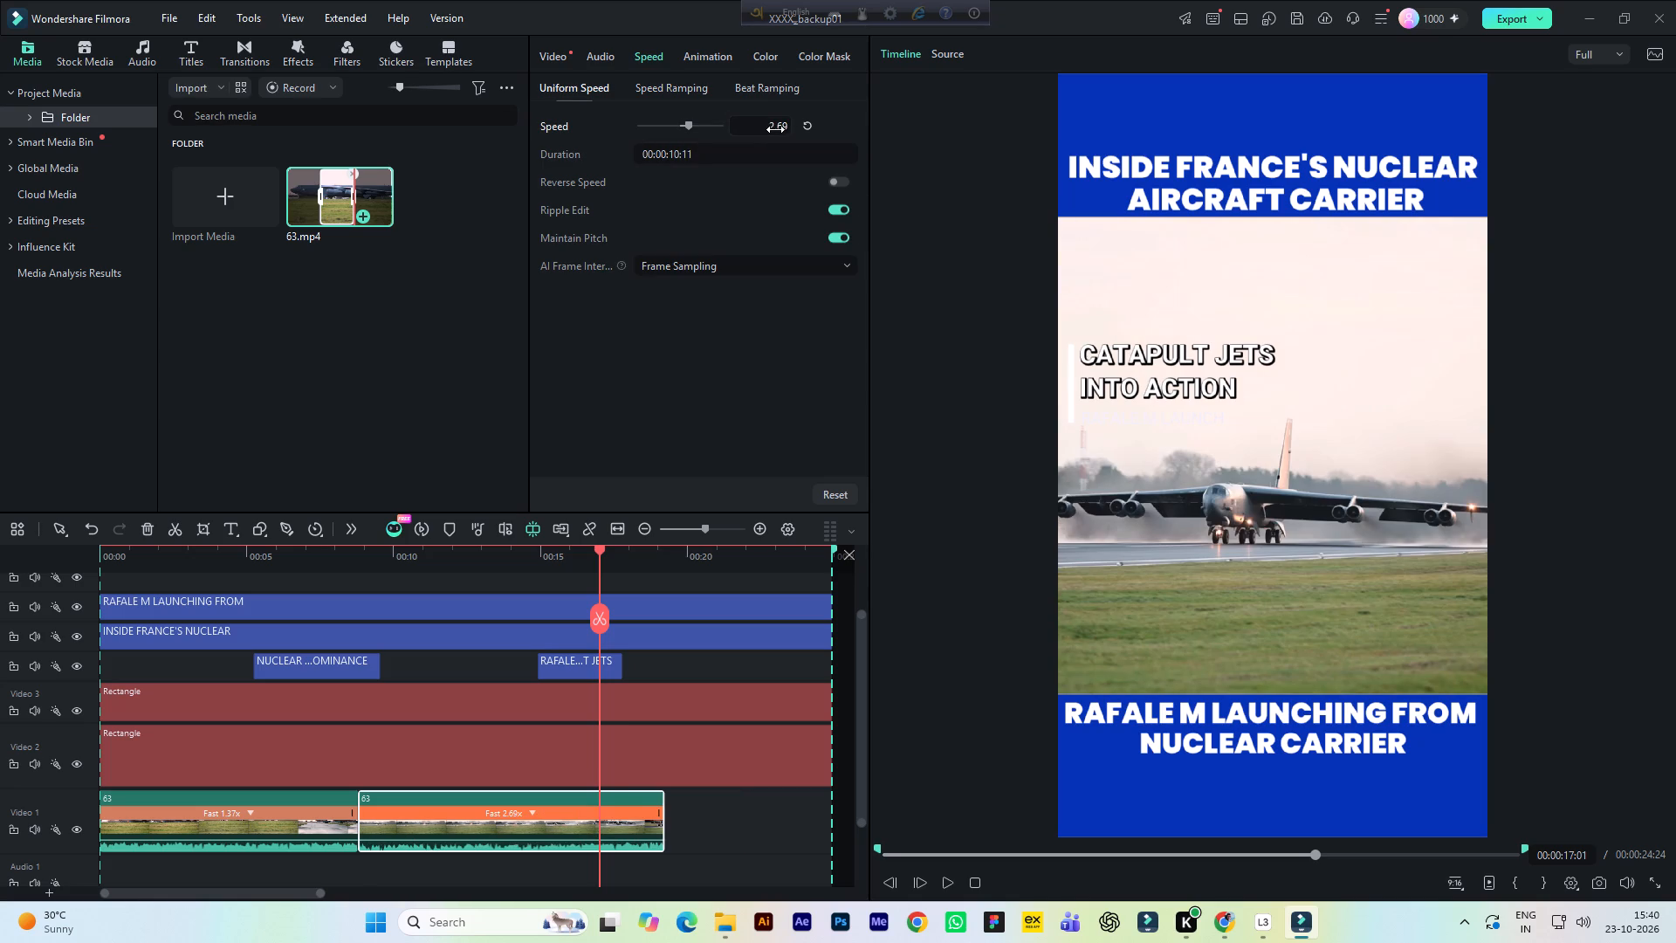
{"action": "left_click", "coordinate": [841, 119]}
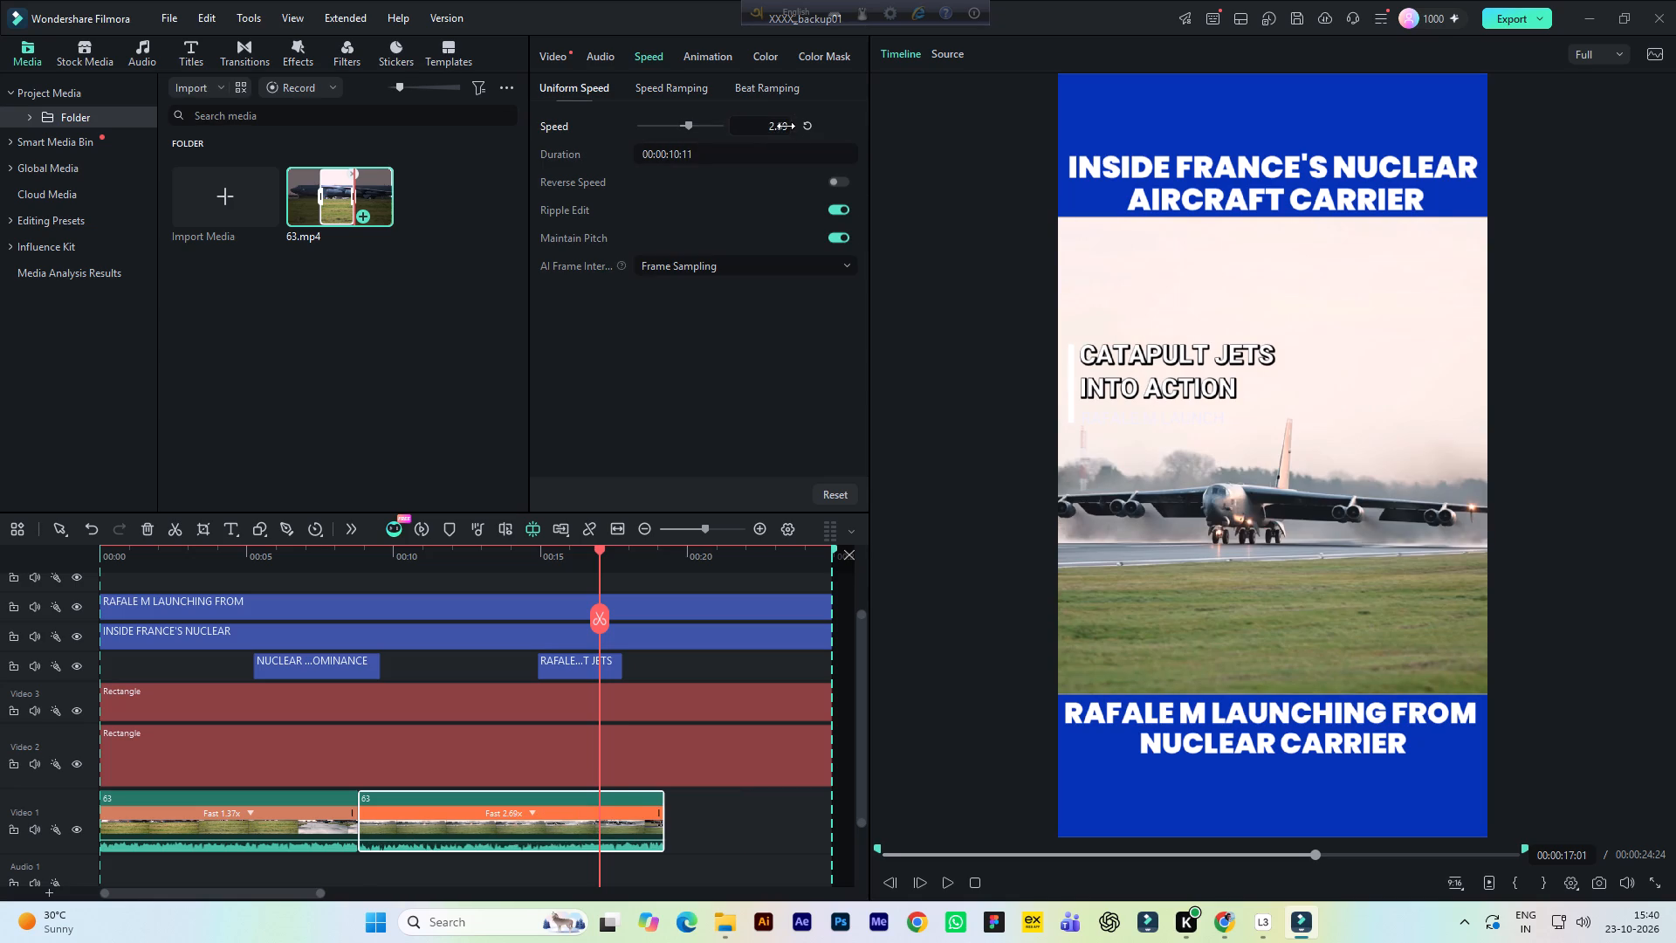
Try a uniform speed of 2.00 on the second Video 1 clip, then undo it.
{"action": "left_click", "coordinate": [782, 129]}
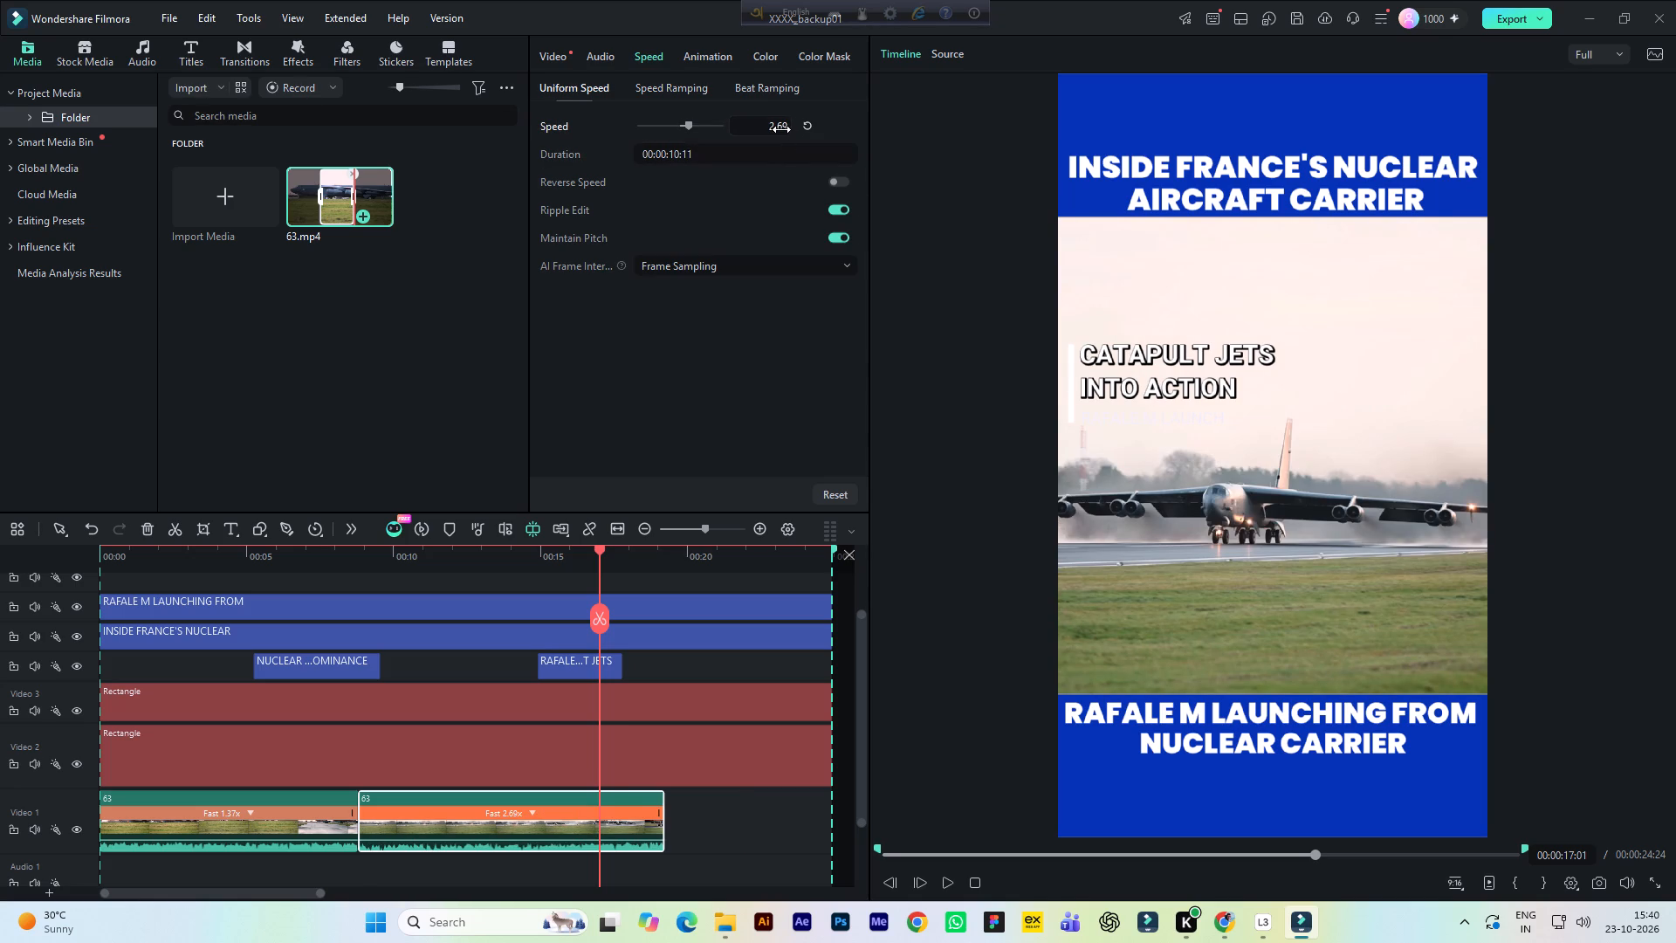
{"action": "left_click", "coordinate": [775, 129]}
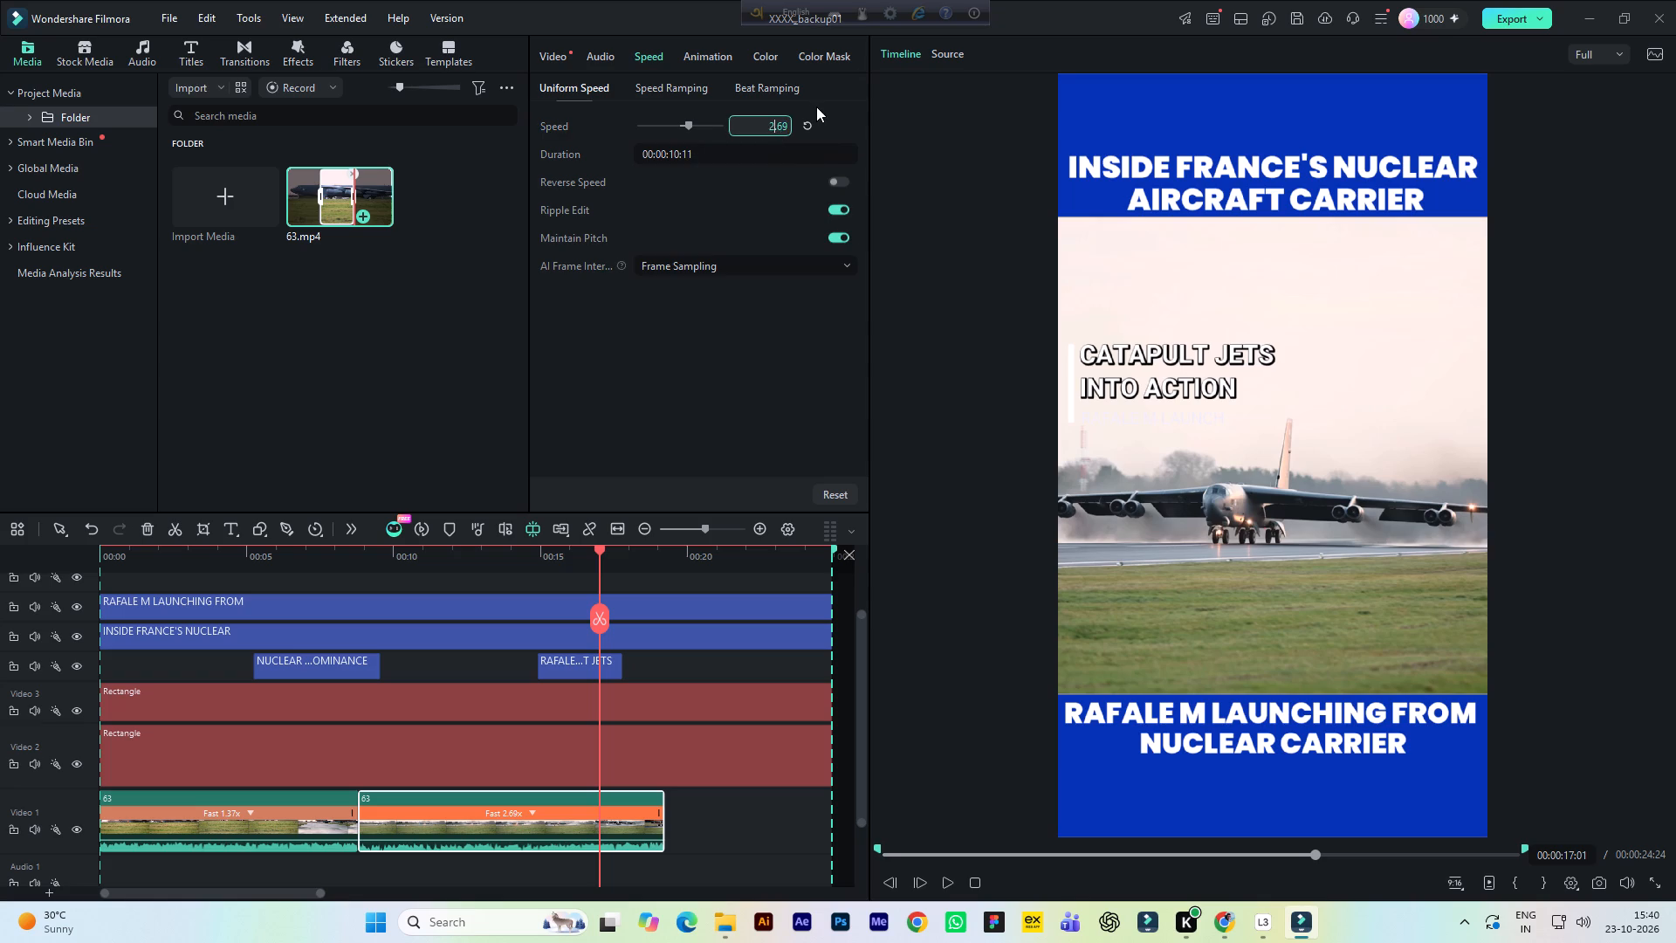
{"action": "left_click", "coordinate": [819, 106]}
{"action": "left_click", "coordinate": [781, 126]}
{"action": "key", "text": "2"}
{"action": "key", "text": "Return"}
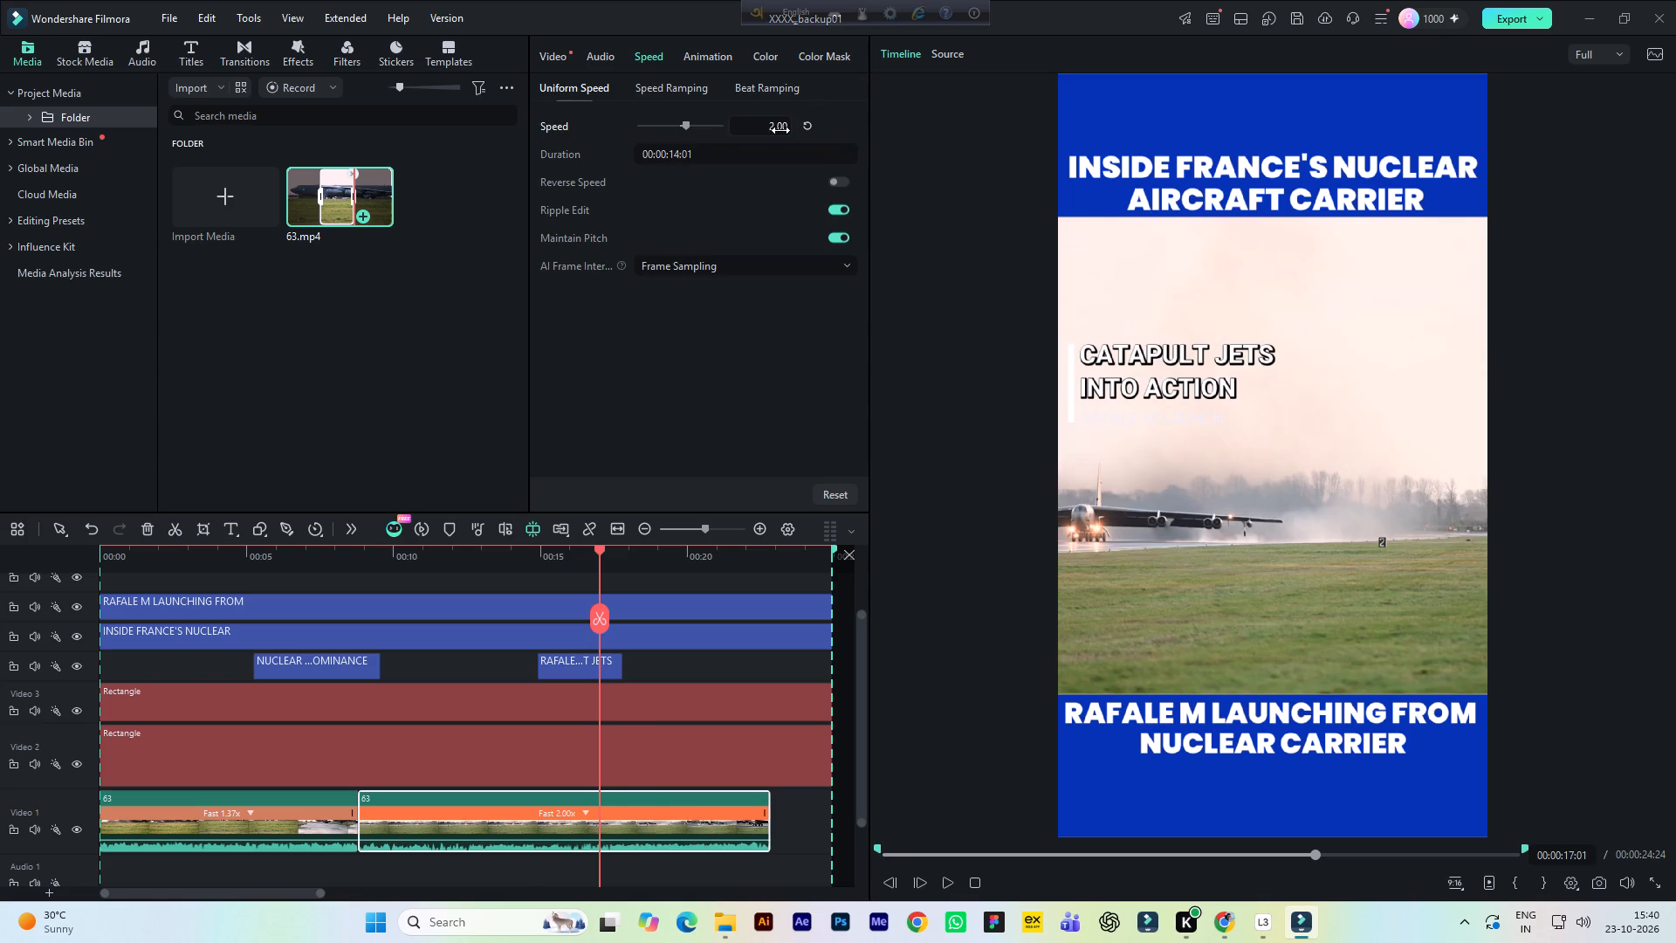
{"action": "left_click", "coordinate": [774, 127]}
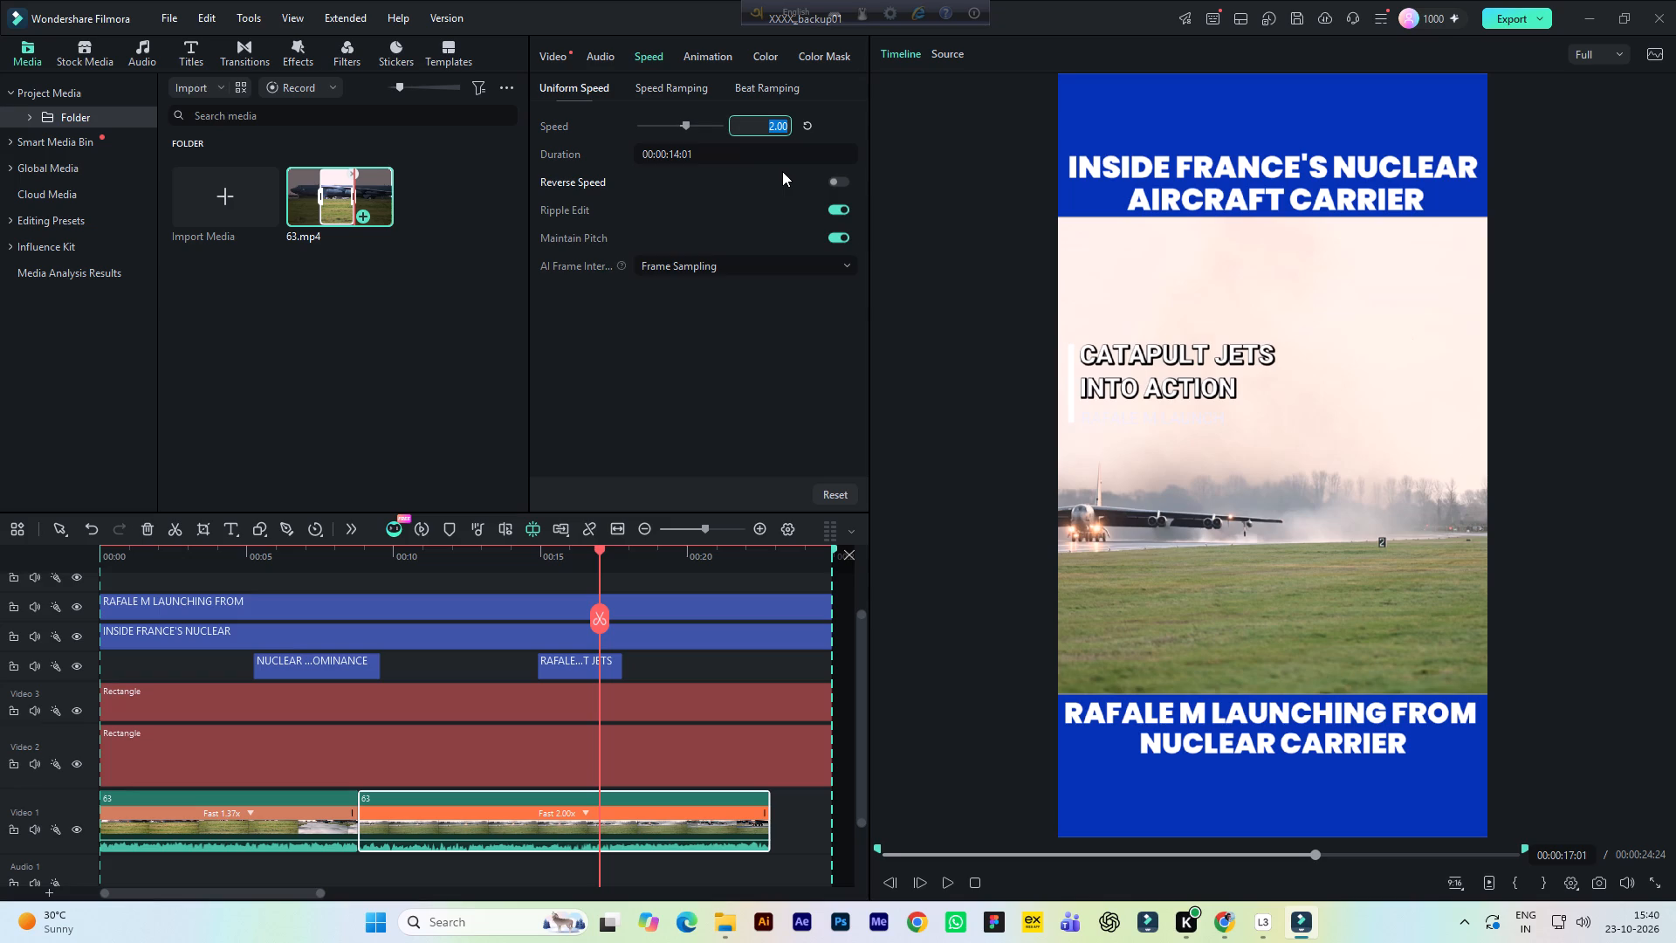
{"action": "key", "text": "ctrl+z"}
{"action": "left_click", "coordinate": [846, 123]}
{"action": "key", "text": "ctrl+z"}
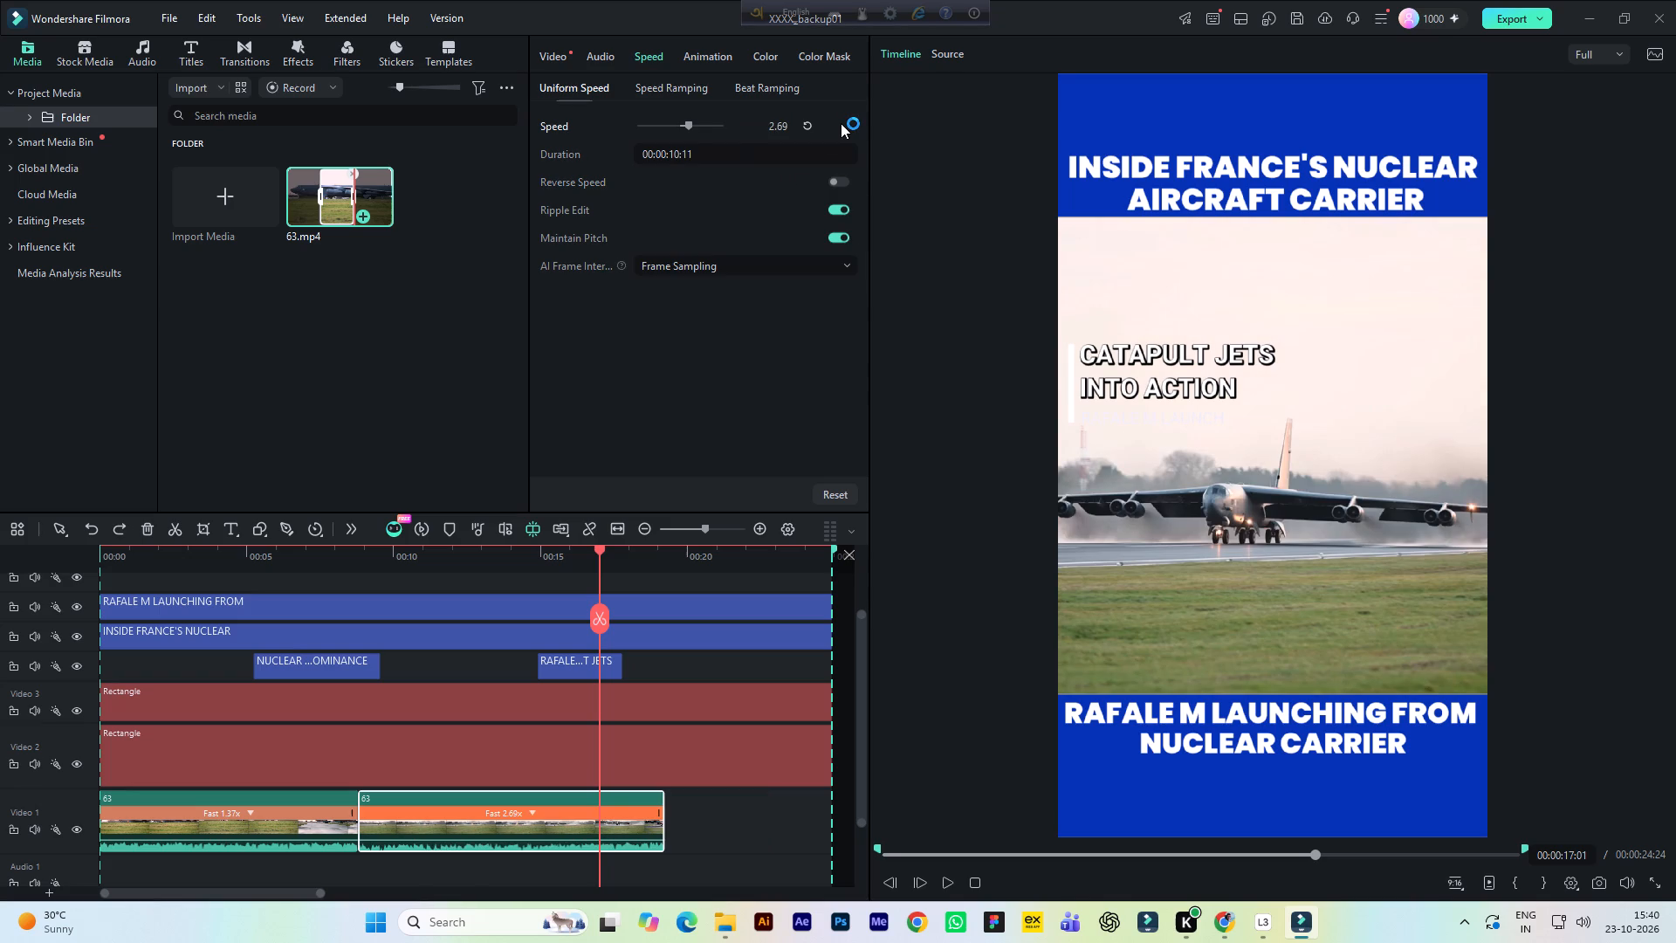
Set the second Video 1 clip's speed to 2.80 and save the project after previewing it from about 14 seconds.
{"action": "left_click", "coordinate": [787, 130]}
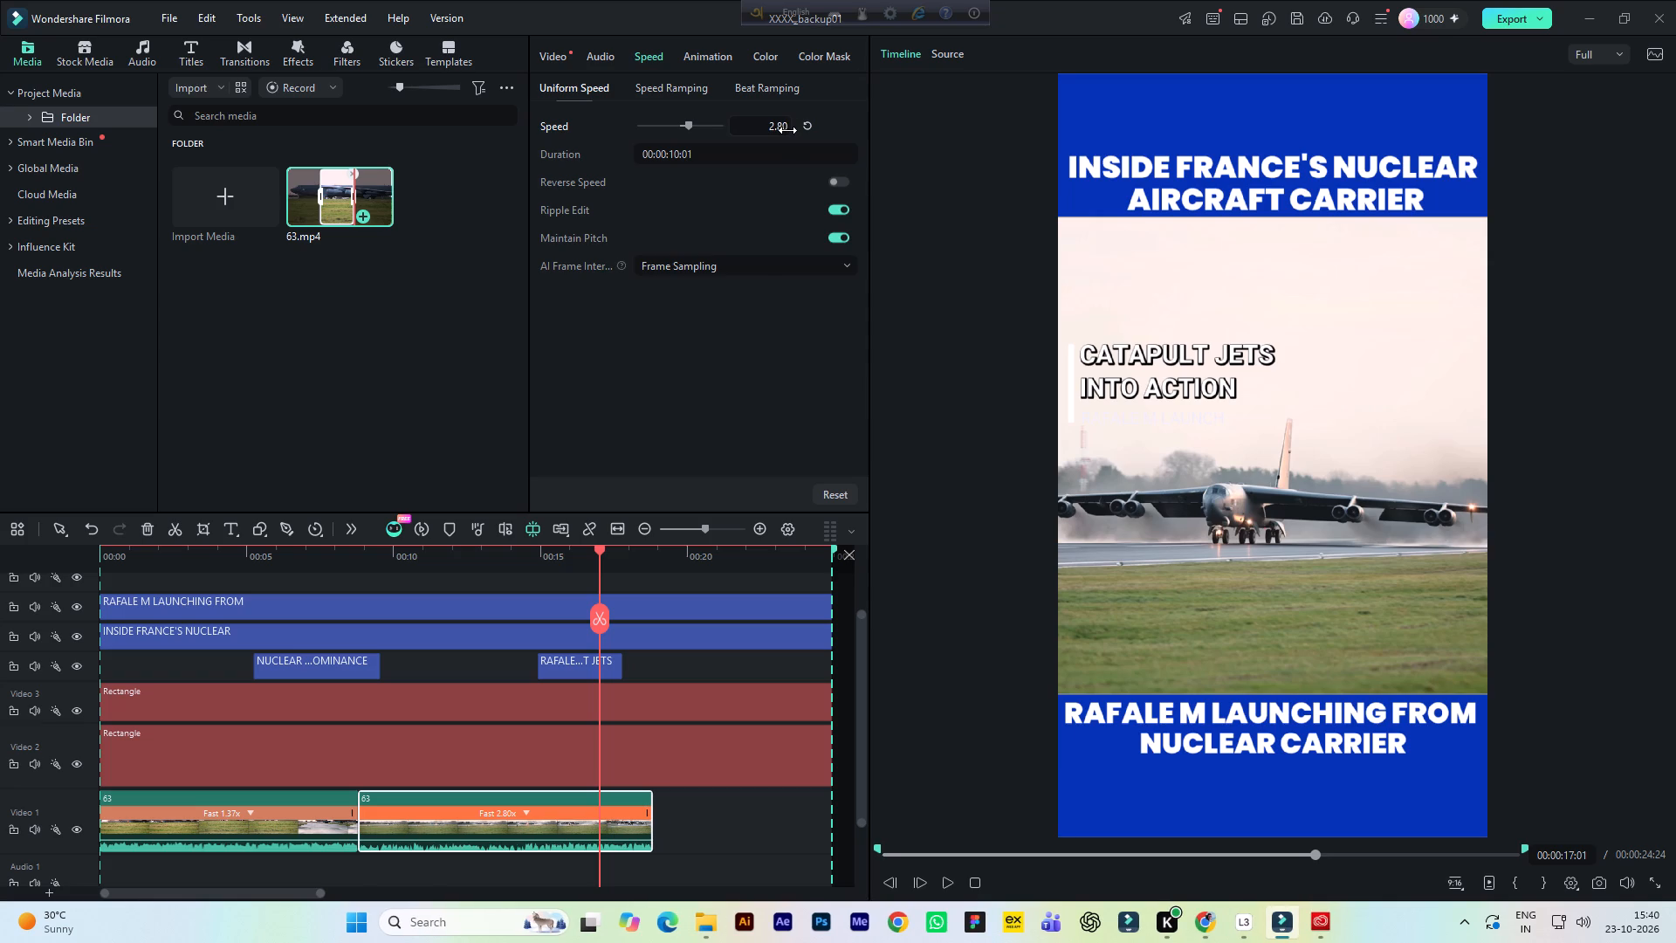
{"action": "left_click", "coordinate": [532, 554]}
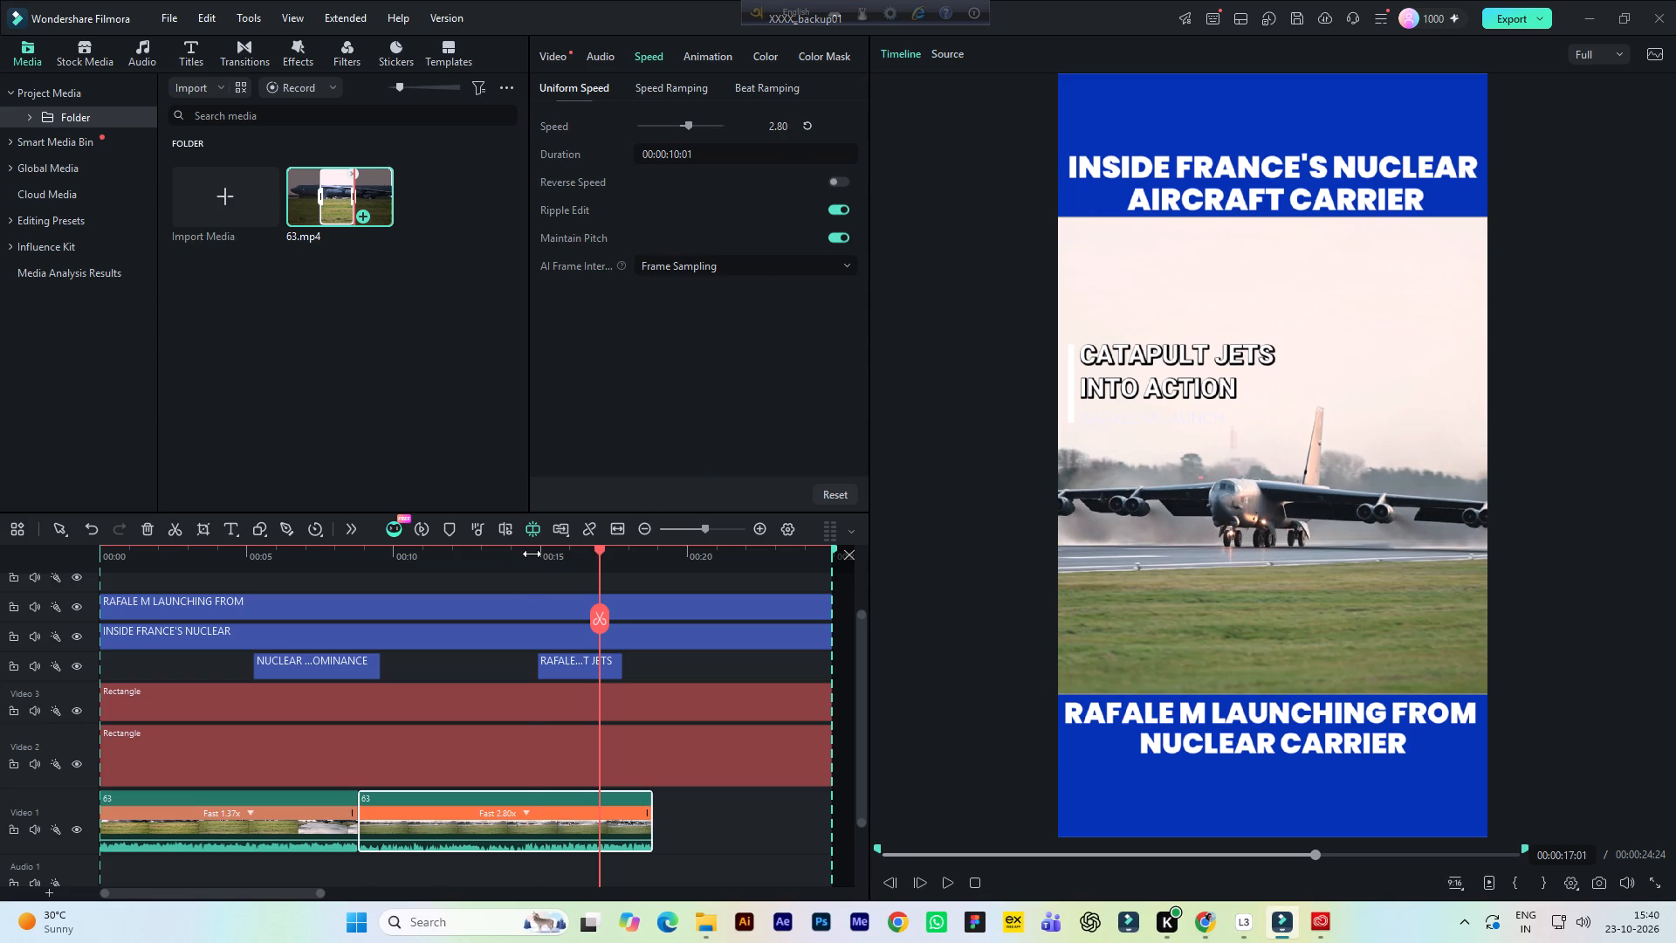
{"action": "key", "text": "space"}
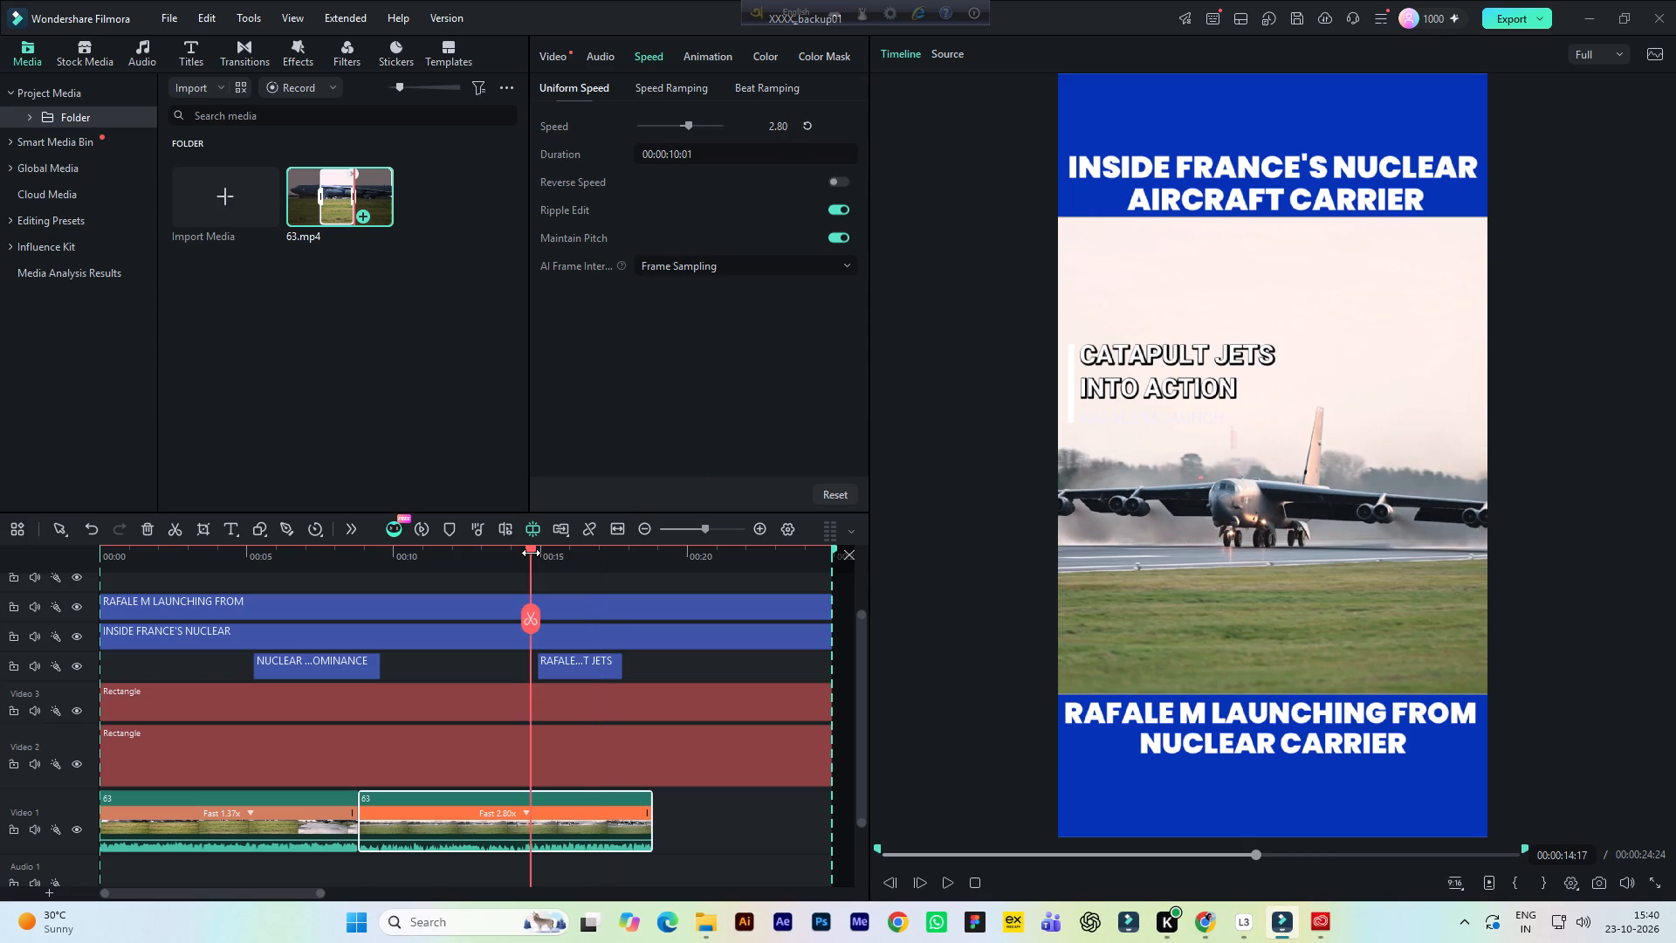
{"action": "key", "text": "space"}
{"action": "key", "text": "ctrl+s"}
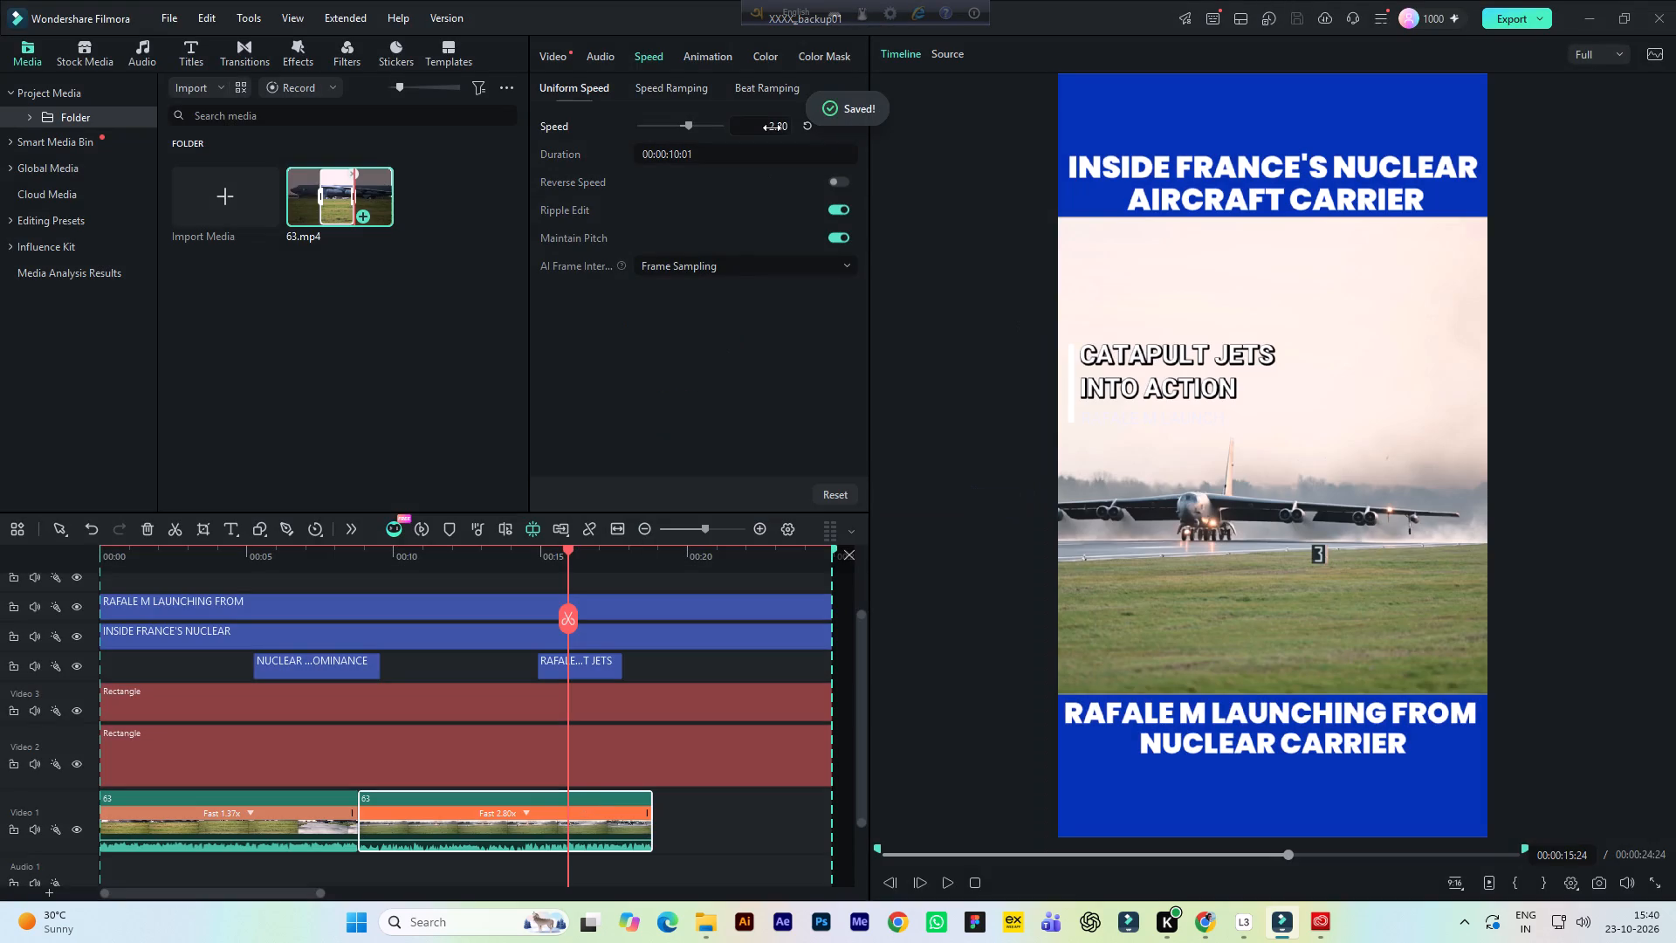
Set the second Video 1 clip's uniform speed to 2.63 and save the project.
{"action": "left_click", "coordinate": [772, 127]}
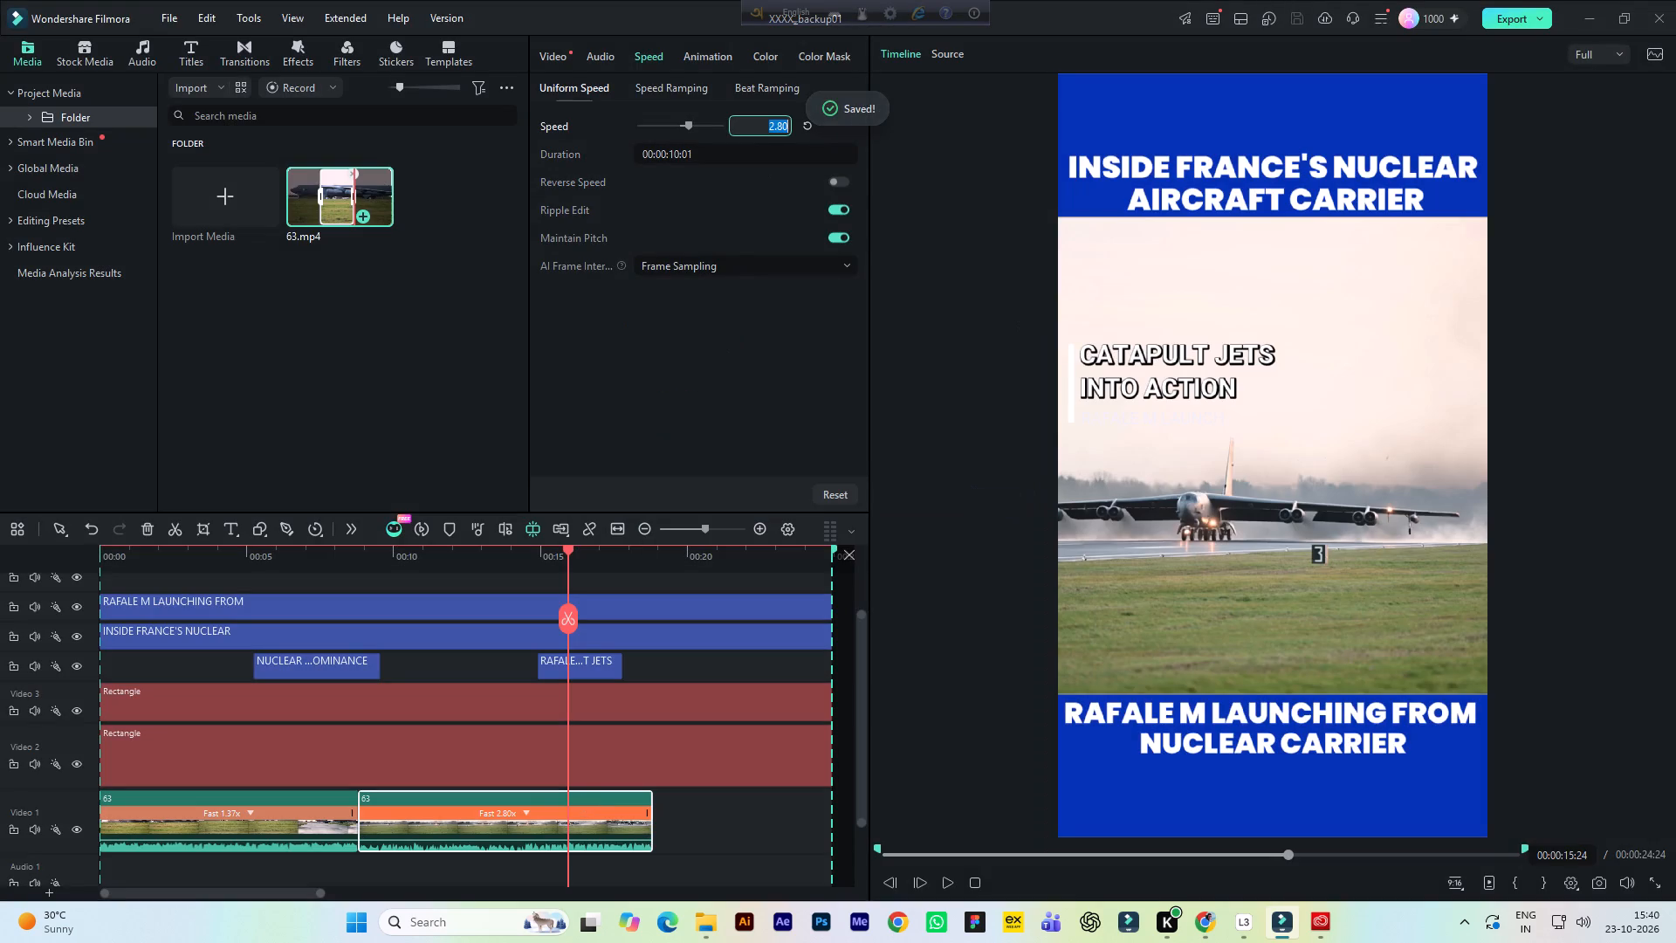
{"action": "left_click", "coordinate": [780, 127]}
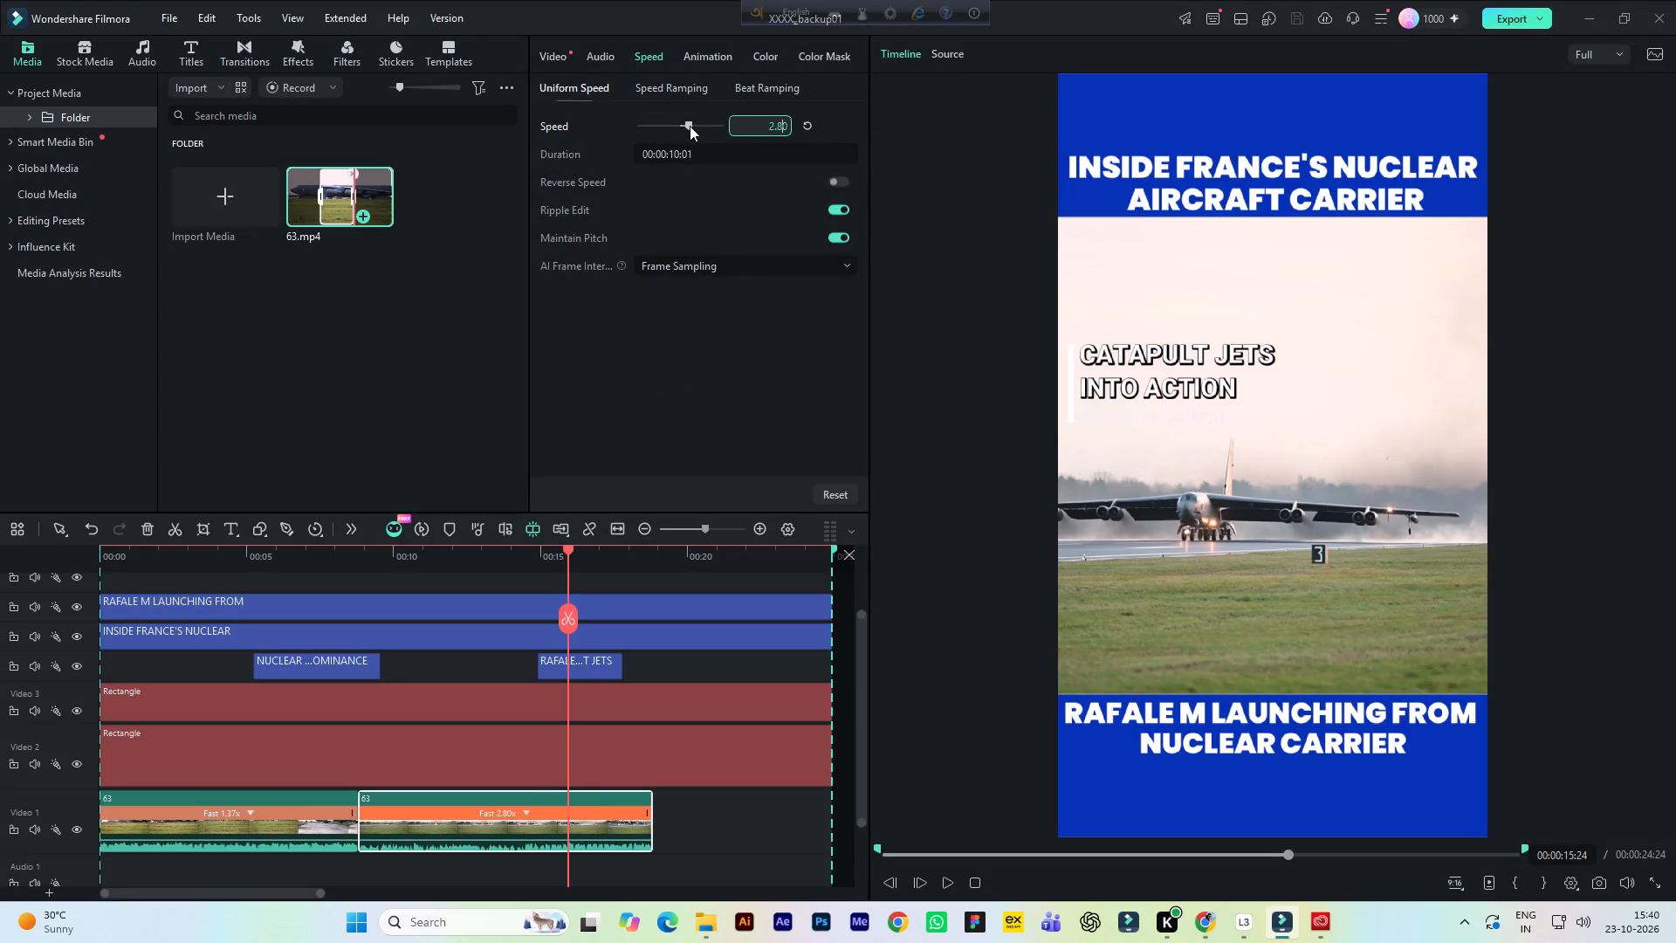
{"action": "left_click", "coordinate": [690, 126]}
{"action": "left_click", "coordinate": [687, 126]}
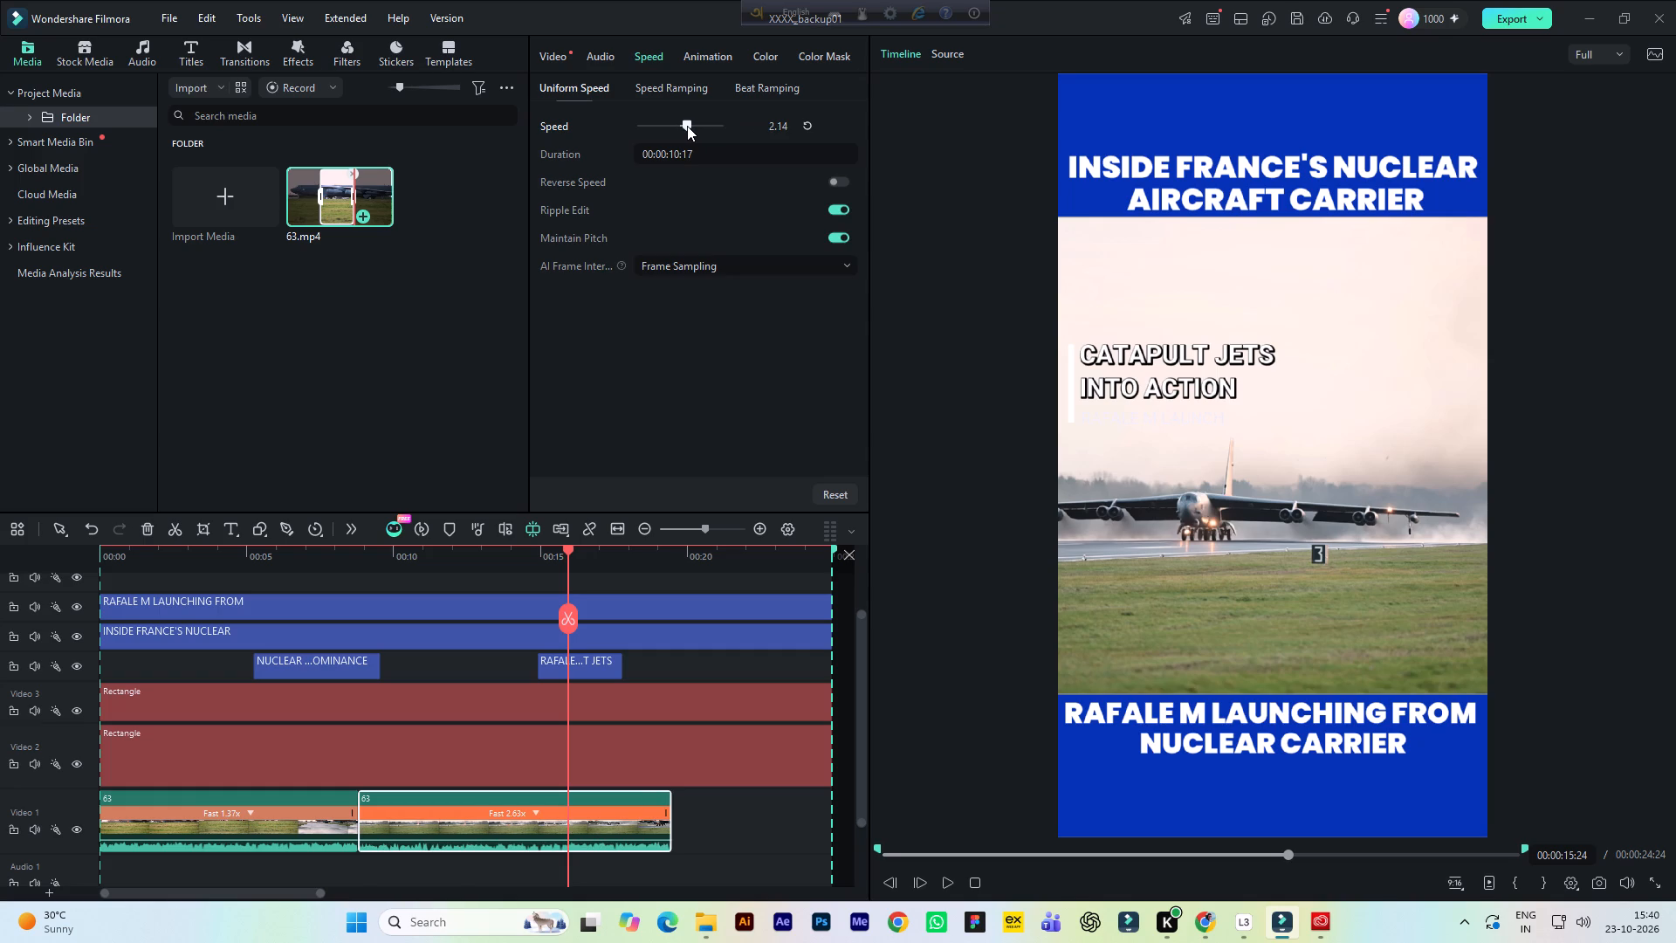
{"action": "left_click", "coordinate": [690, 126]}
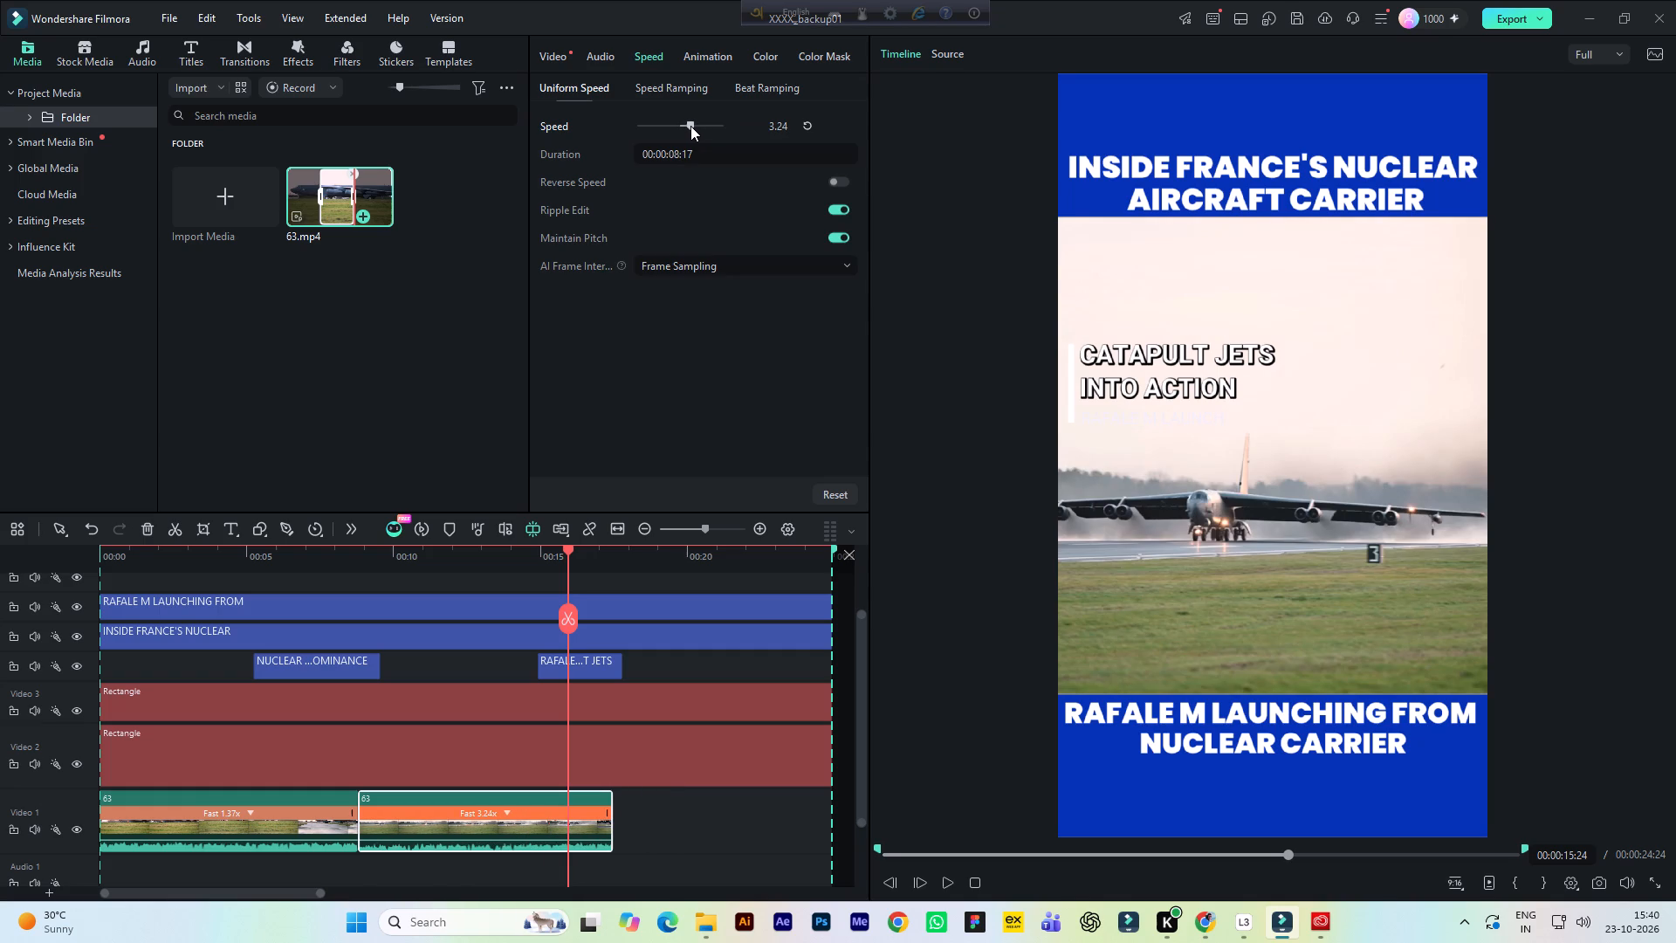
{"action": "left_click", "coordinate": [690, 126]}
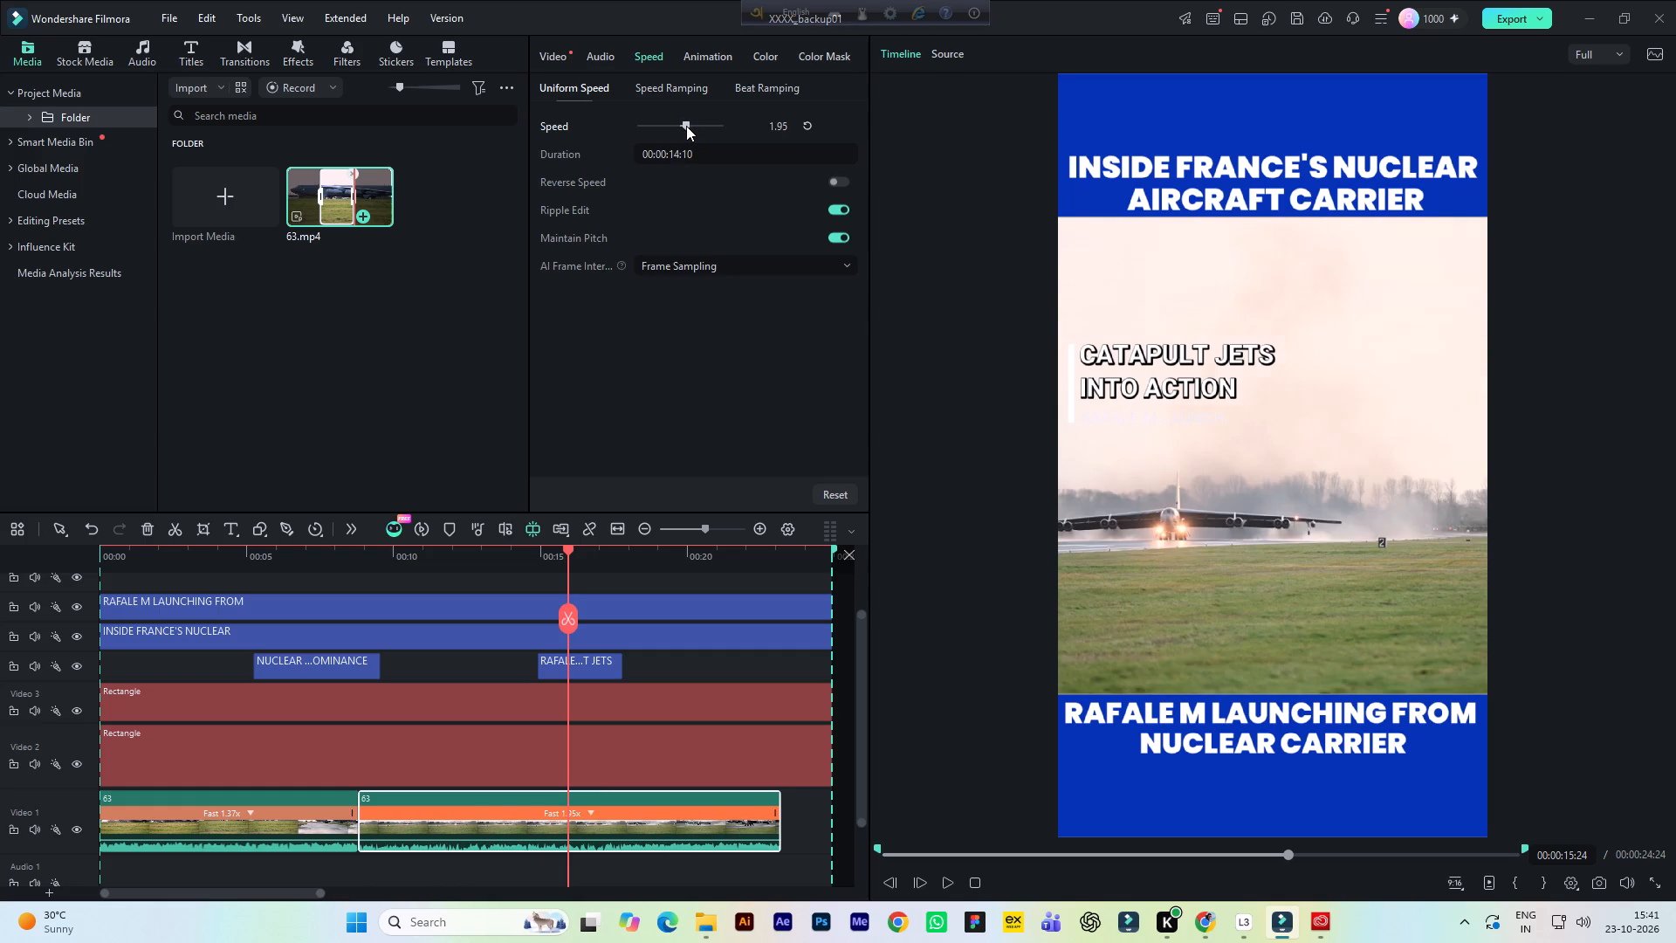
{"action": "double_click", "coordinate": [686, 126]}
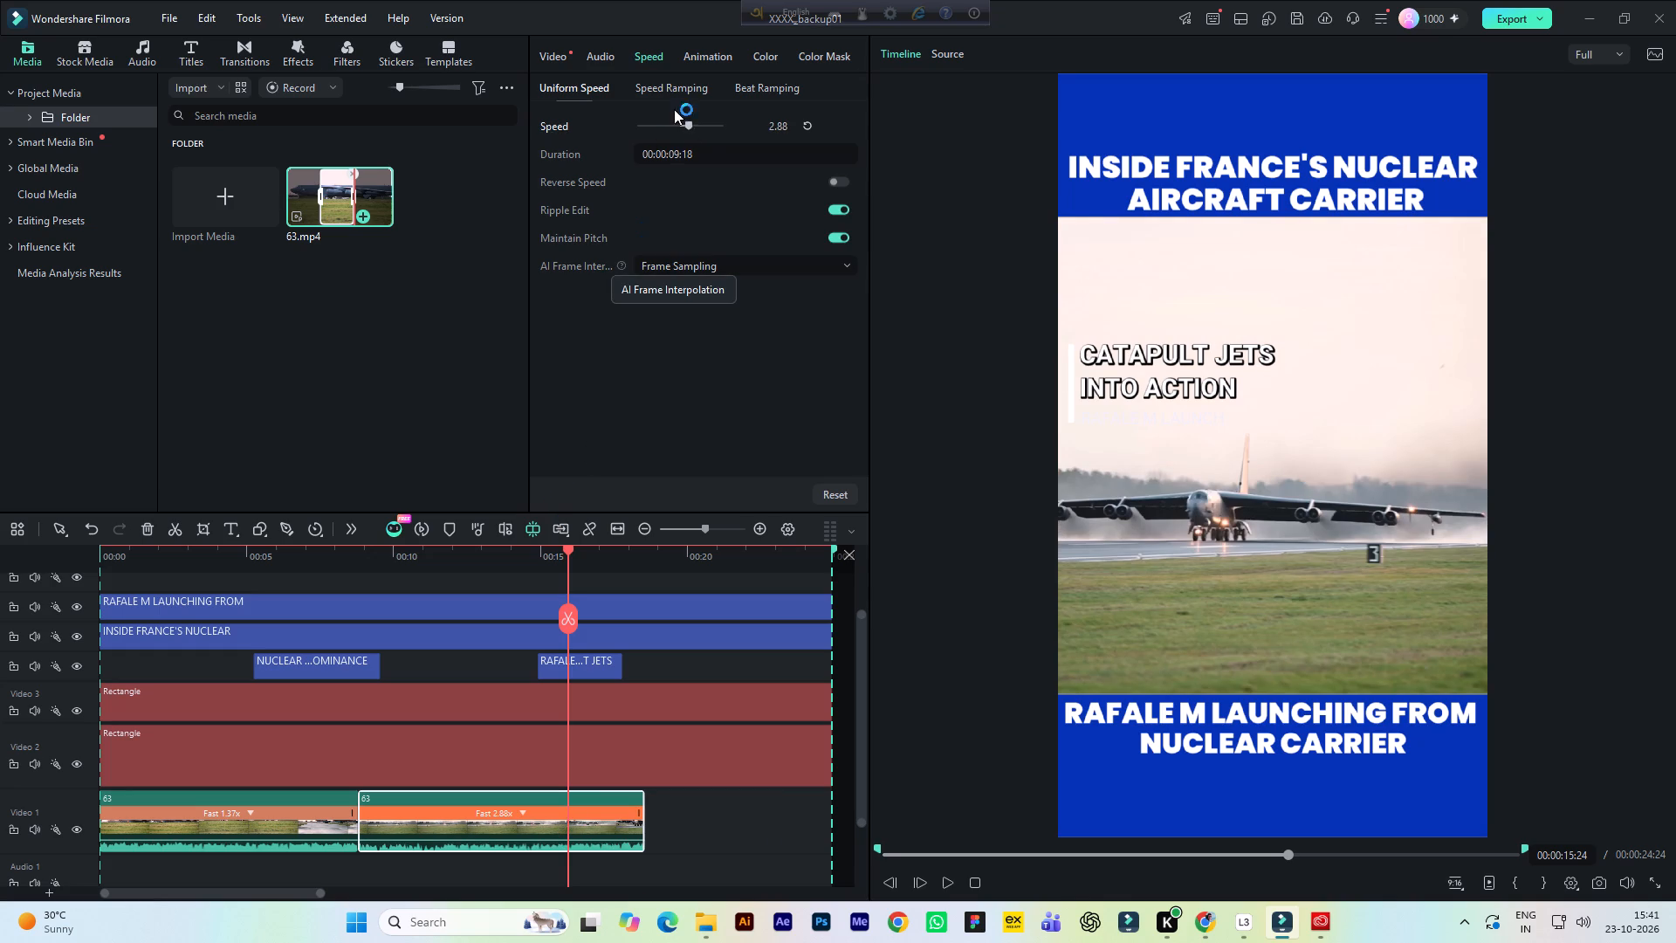
{"action": "left_click", "coordinate": [690, 124]}
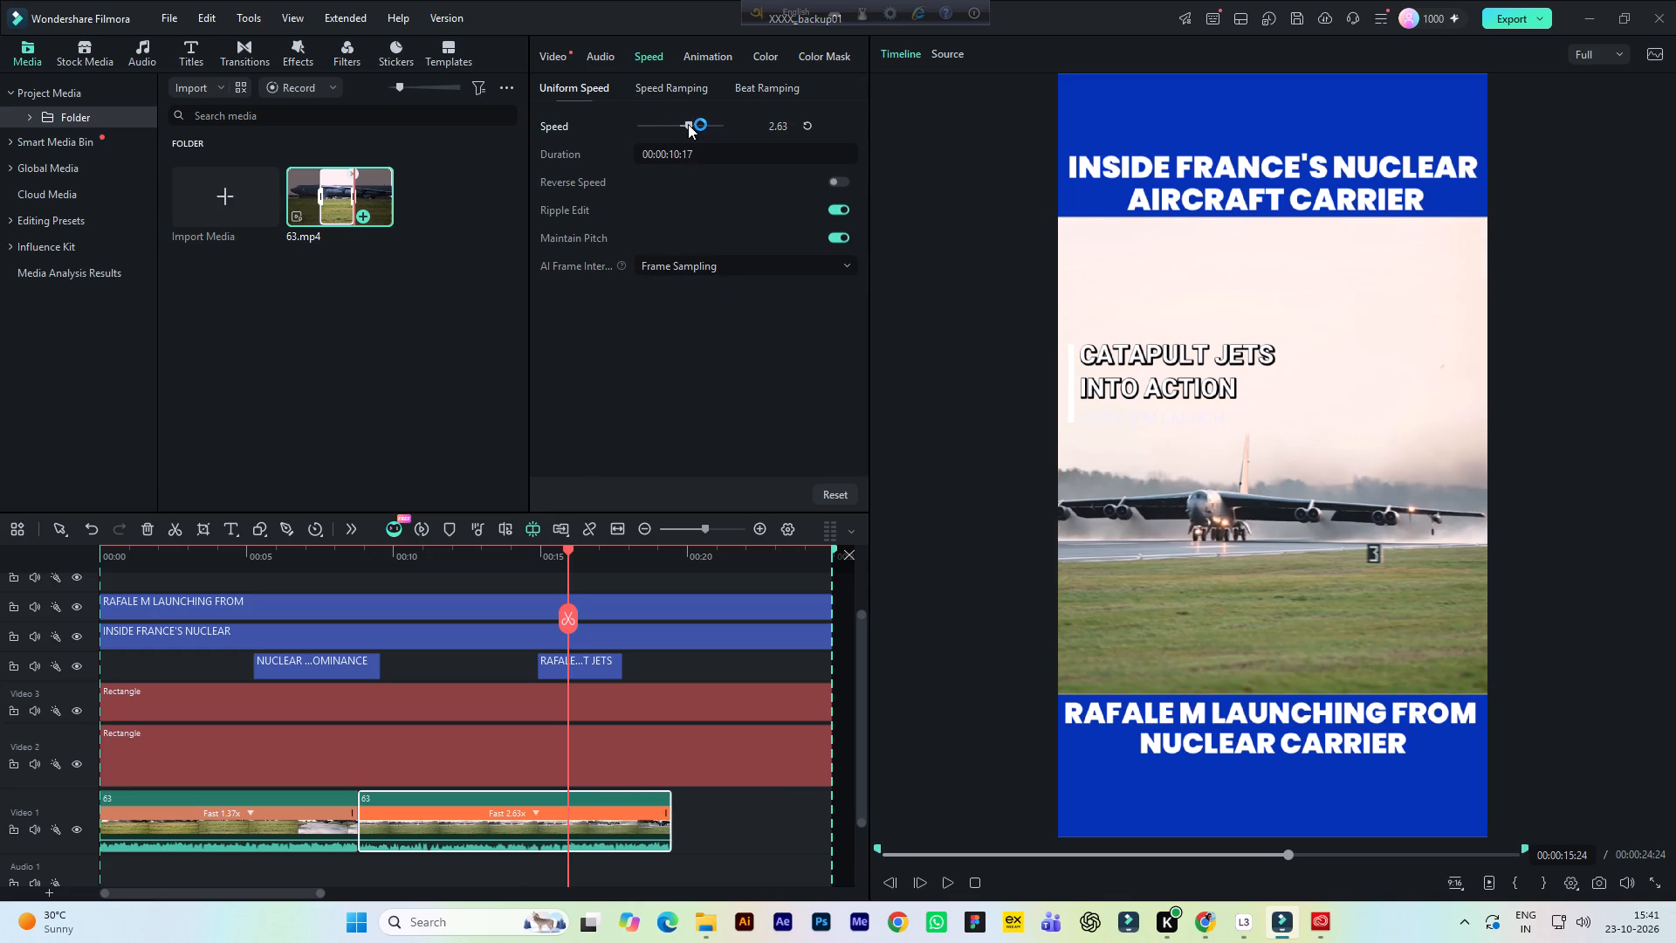
{"action": "key", "text": "ctrl+s"}
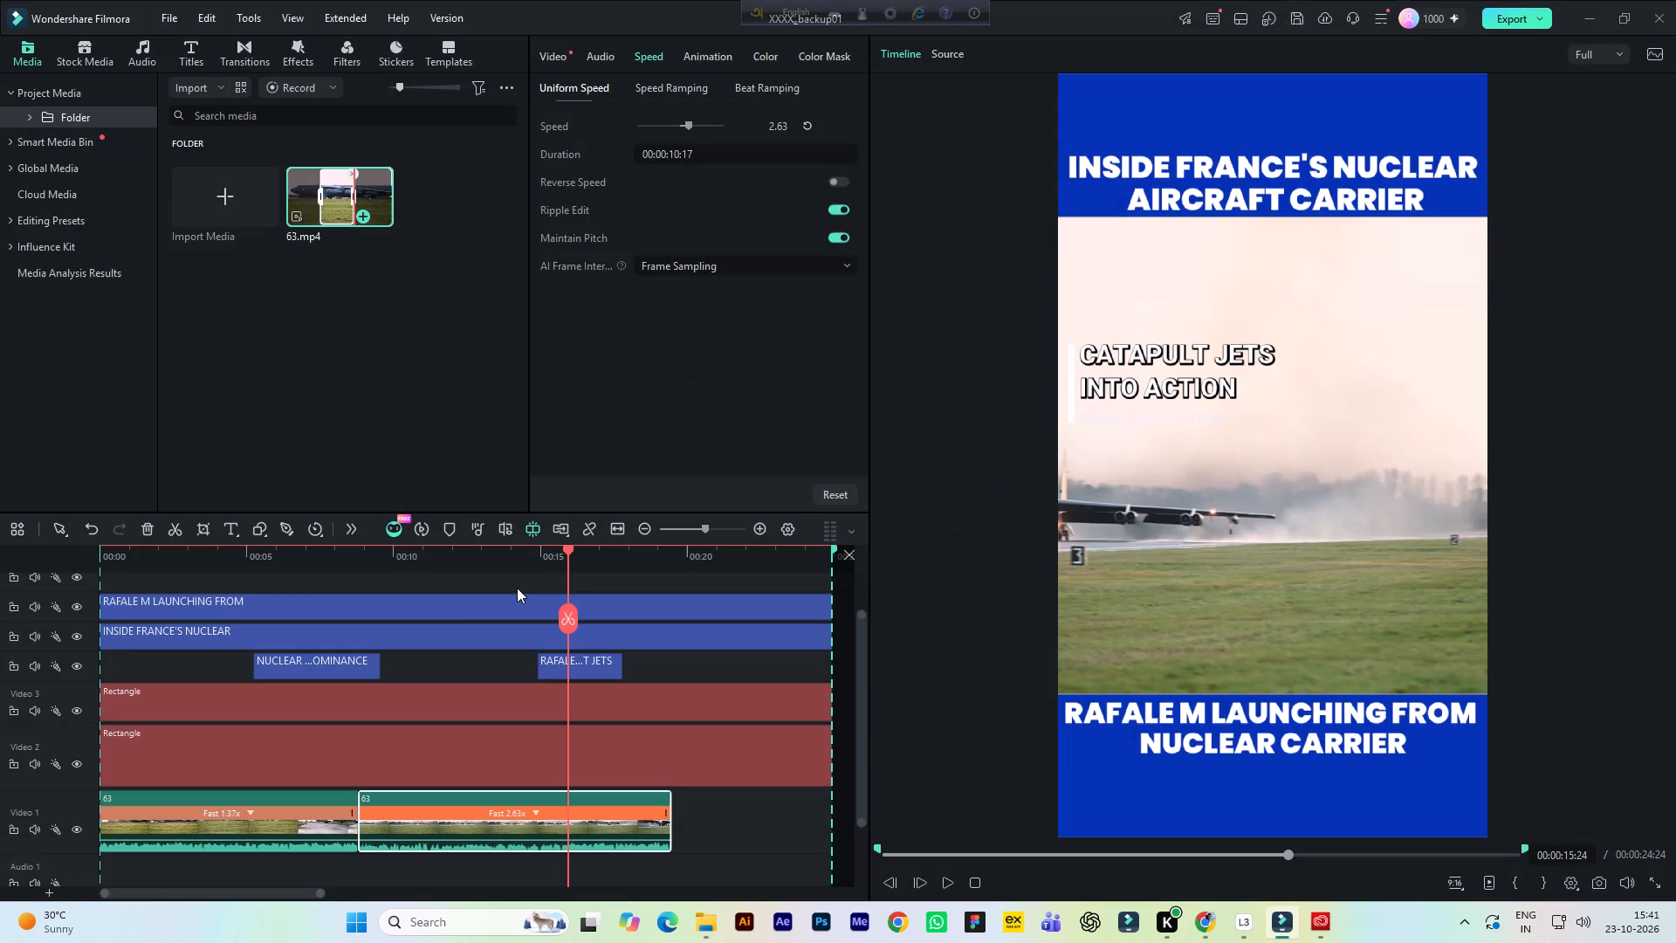
Play back the second Video 1 clip from about 12 seconds to check its speed.
{"action": "left_click", "coordinate": [452, 561]}
{"action": "key", "text": "space"}
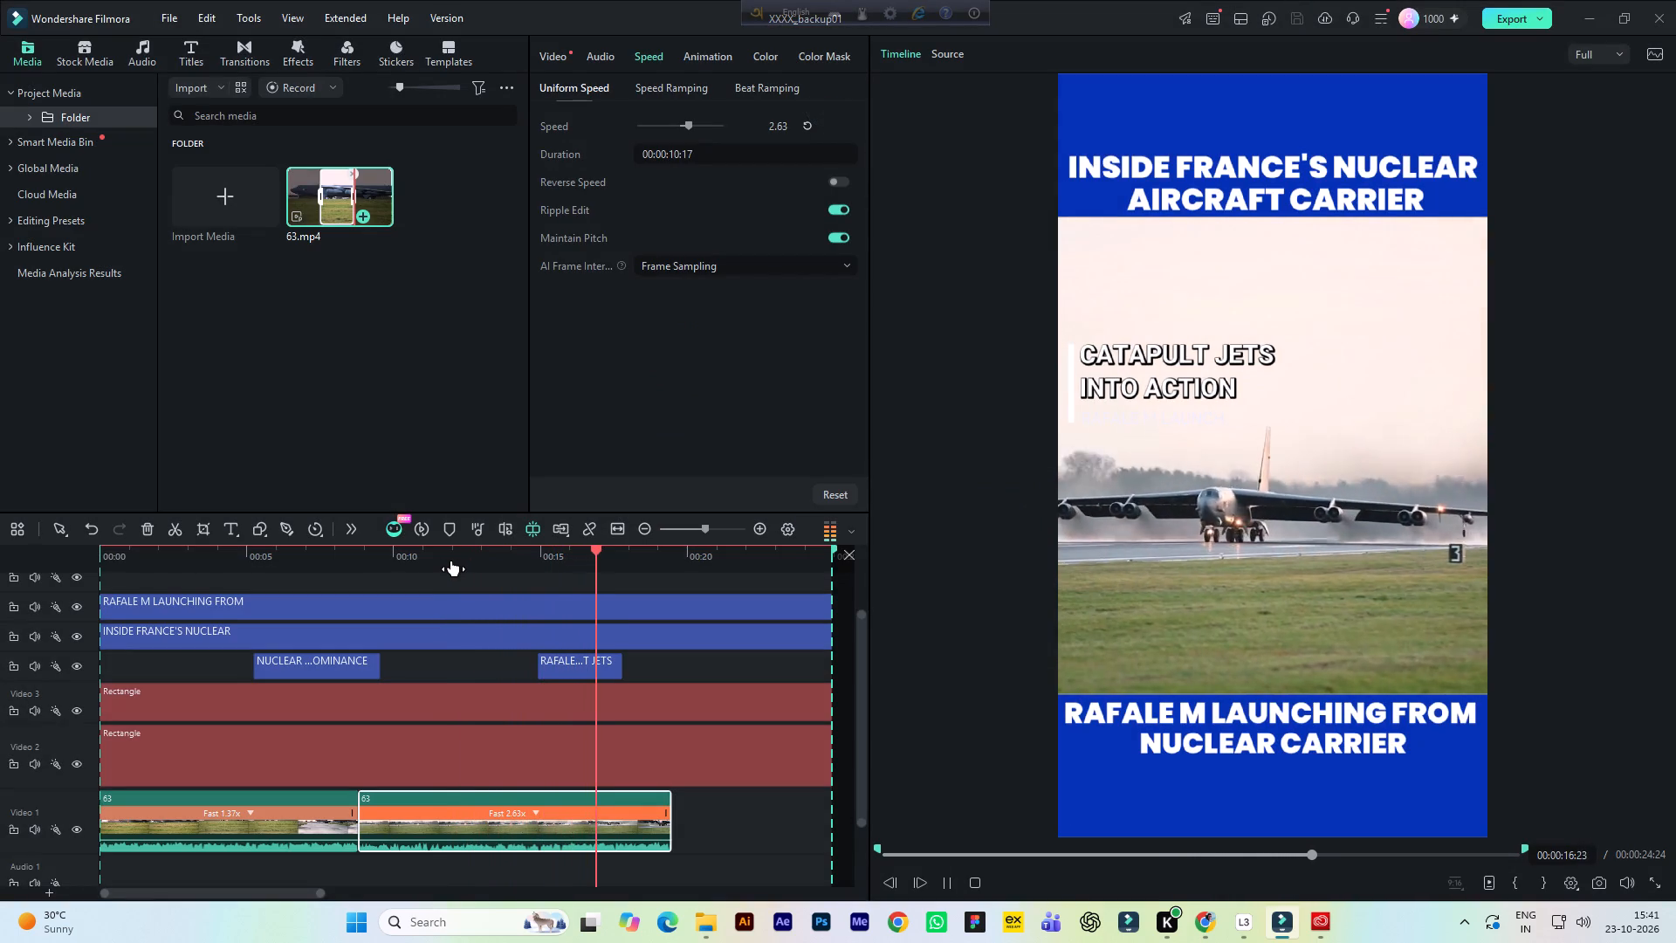
{"action": "key", "text": "space"}
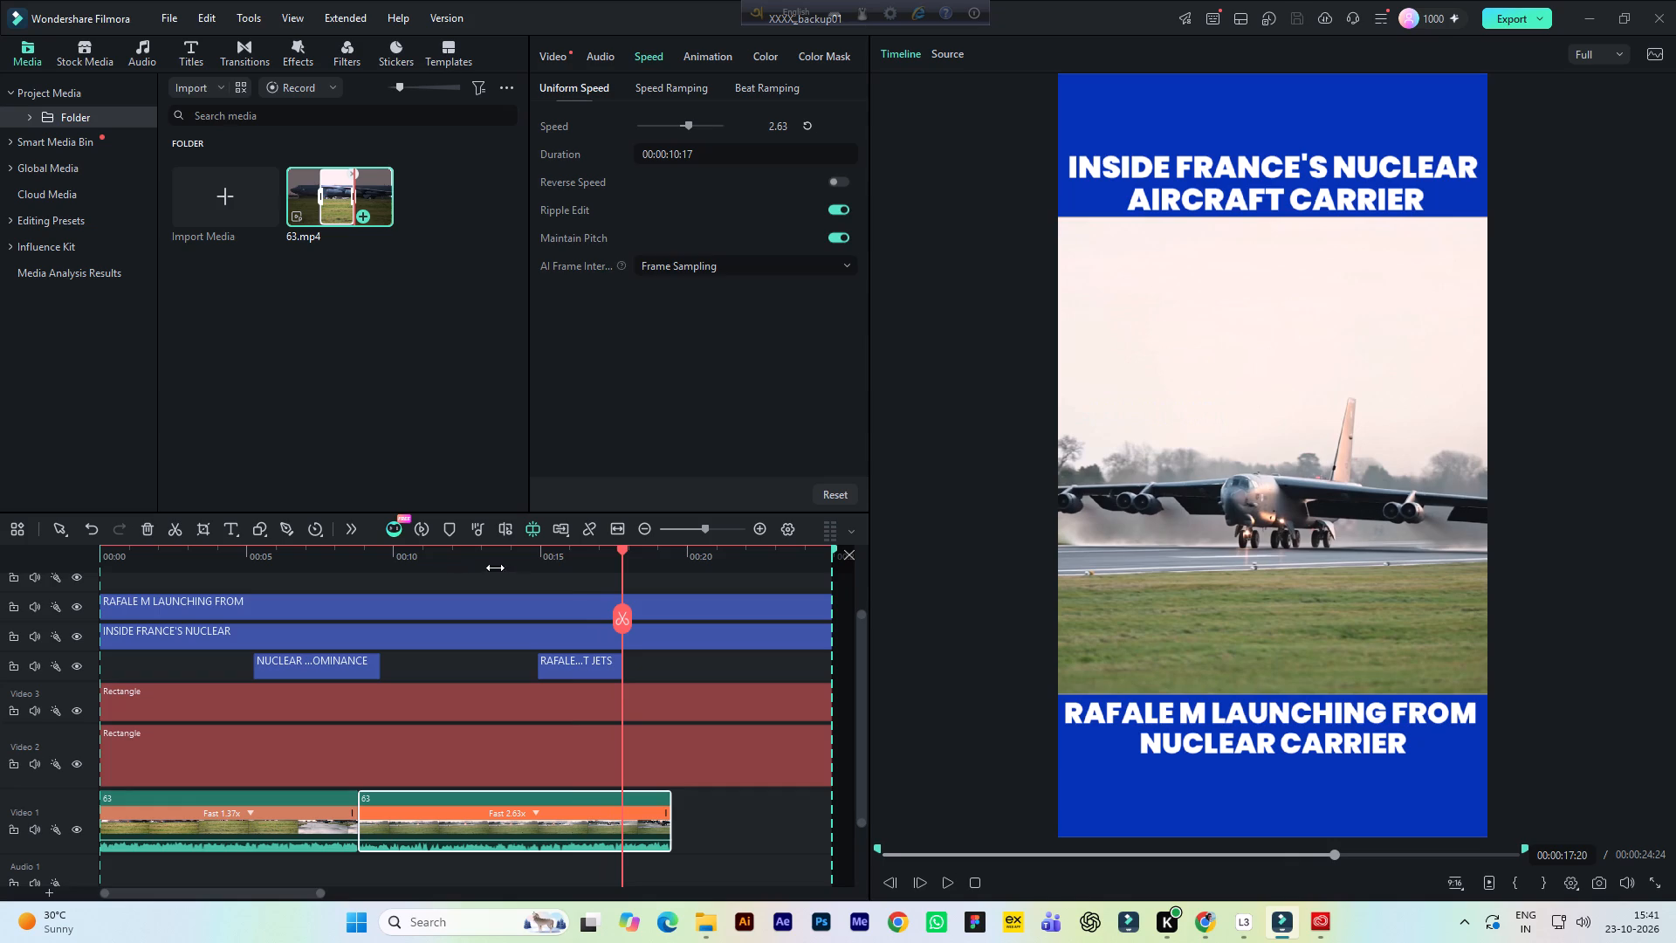
Examine the text layers of the CATAPULT JETS INTO ACTION title and compare them with the MARITIME DOMINANCE title.
{"action": "left_click", "coordinate": [572, 557]}
{"action": "left_click", "coordinate": [611, 671]}
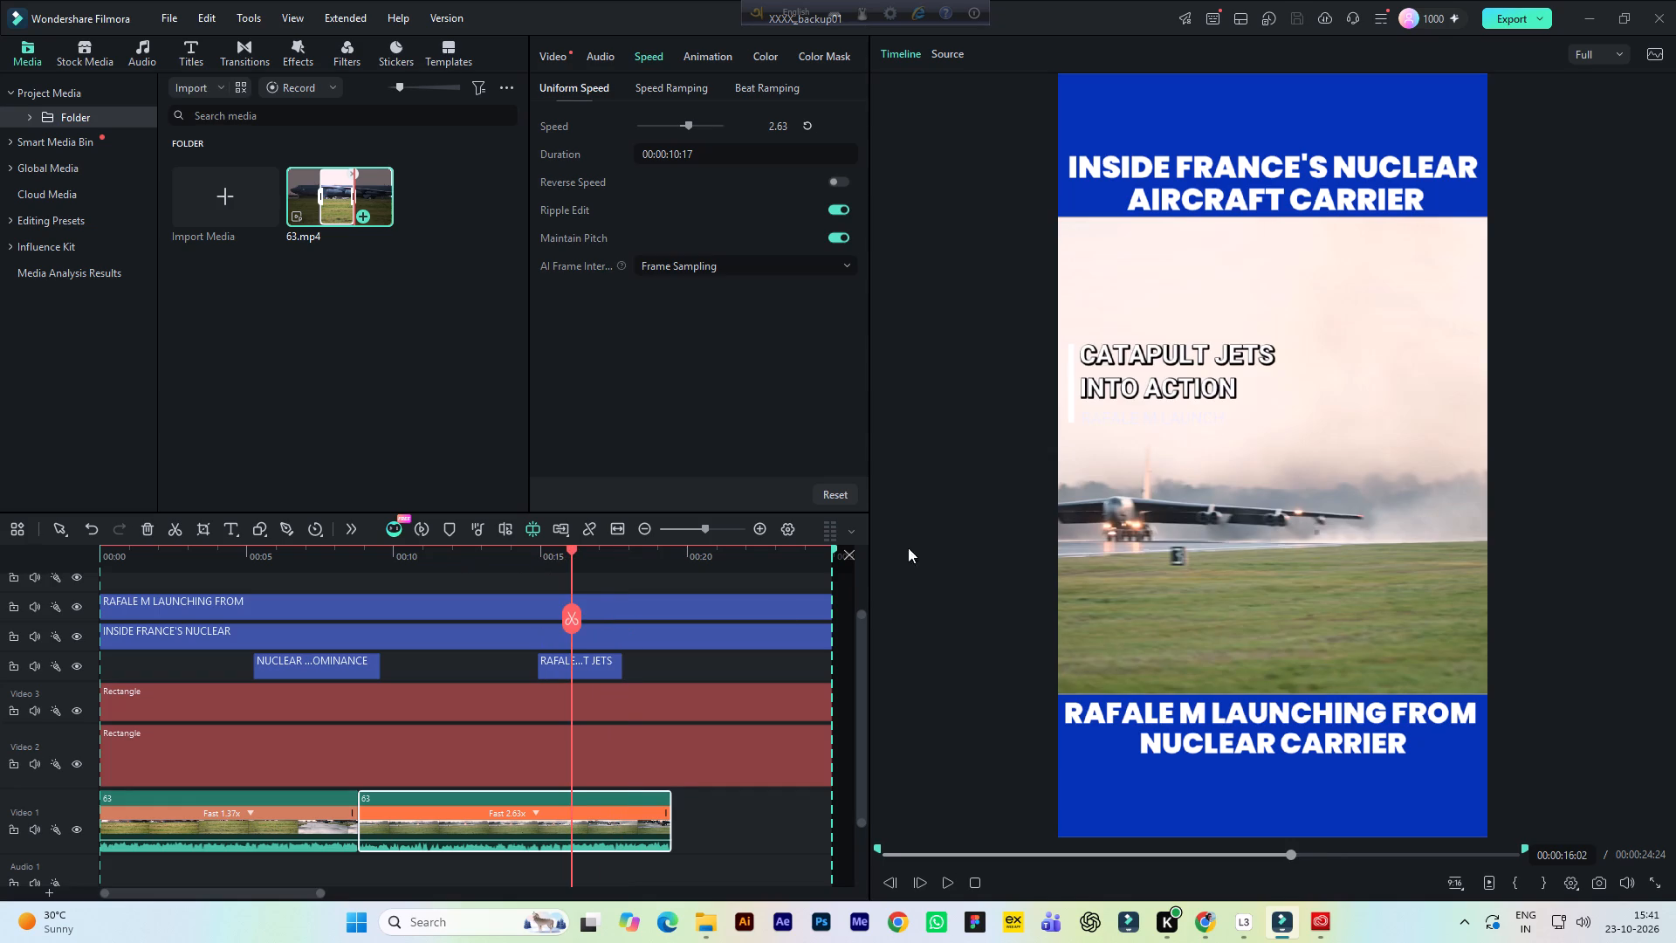
{"action": "left_click", "coordinate": [1123, 398]}
{"action": "left_click", "coordinate": [1073, 381]}
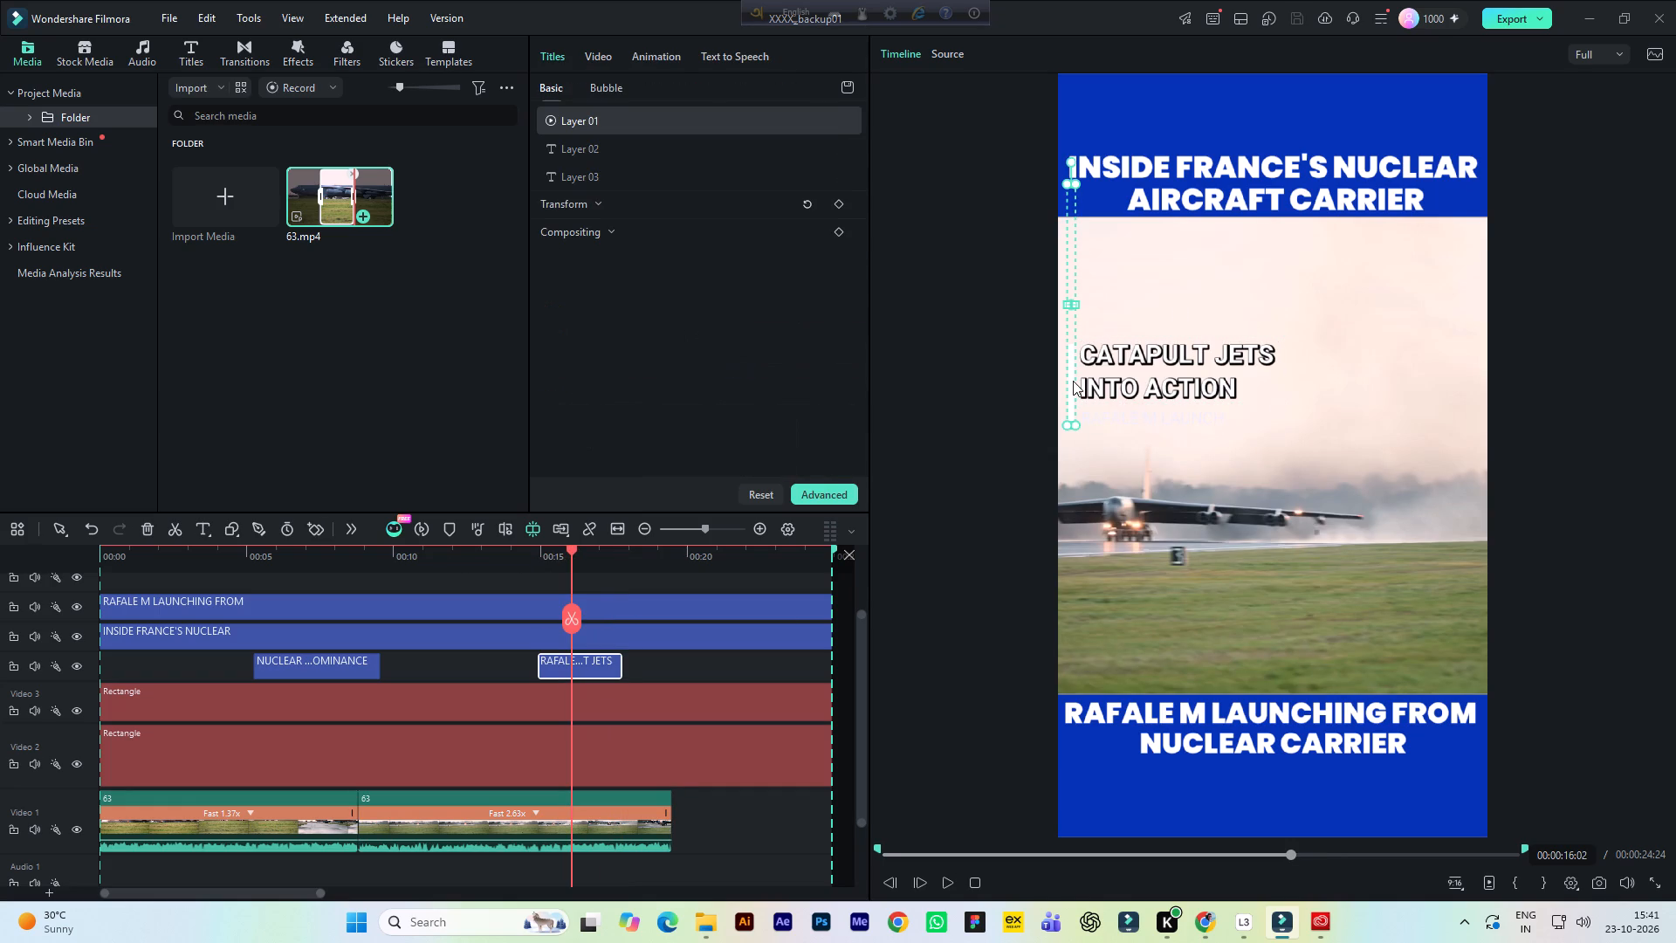
{"action": "left_click", "coordinate": [1109, 369]}
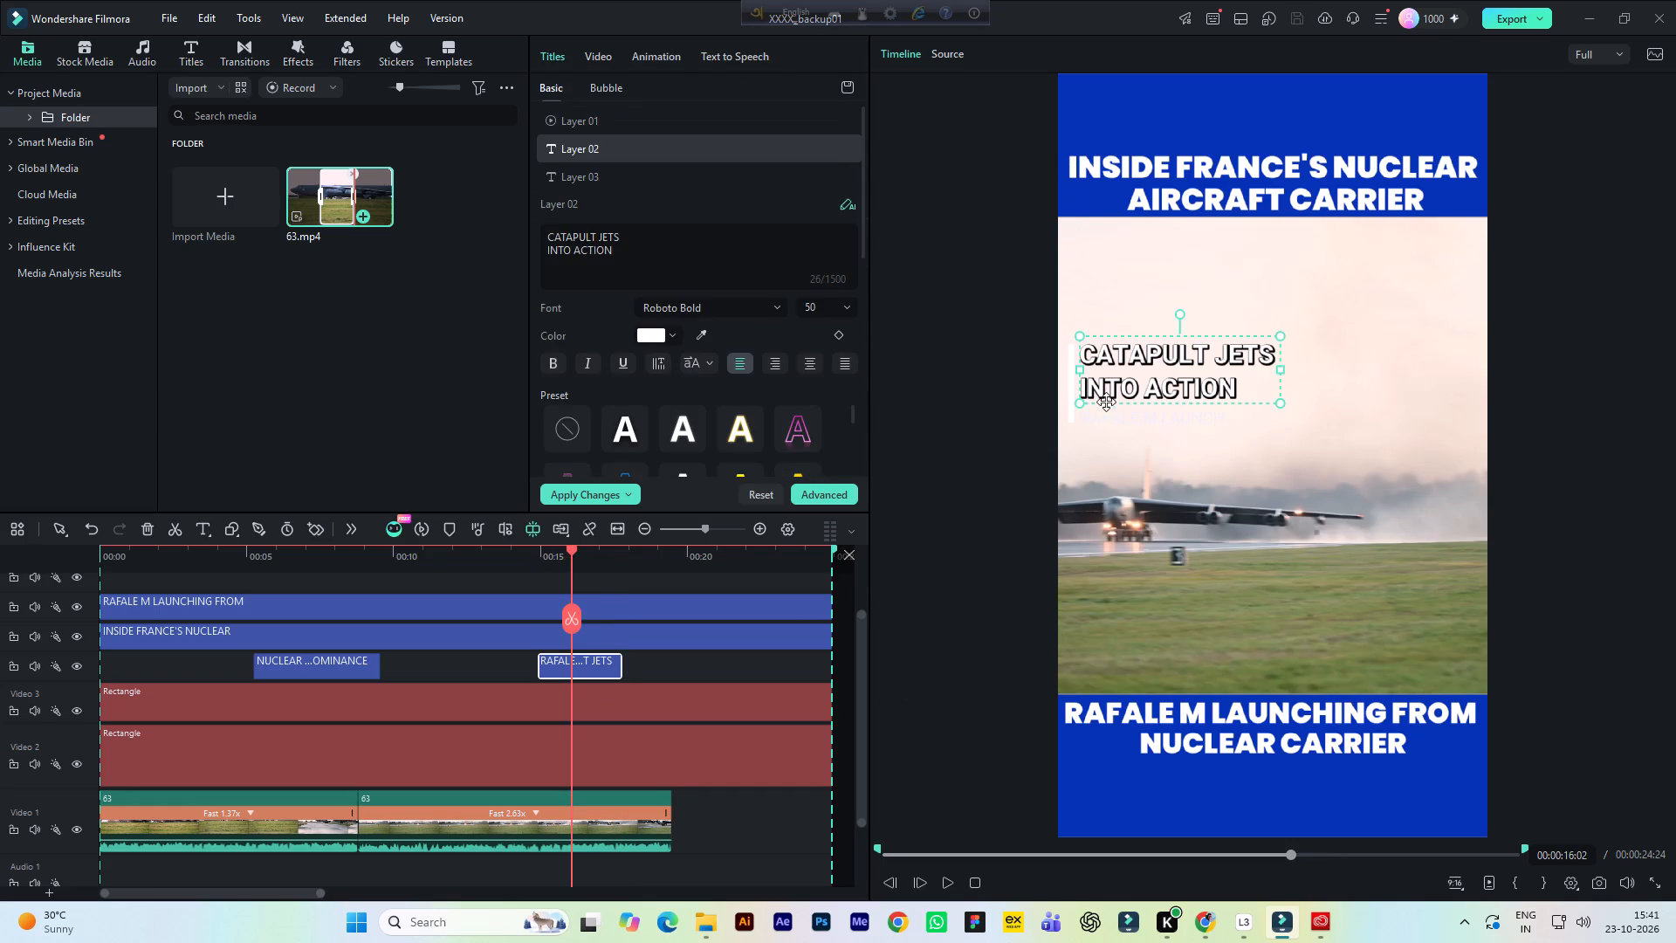
{"action": "left_click", "coordinate": [319, 565]}
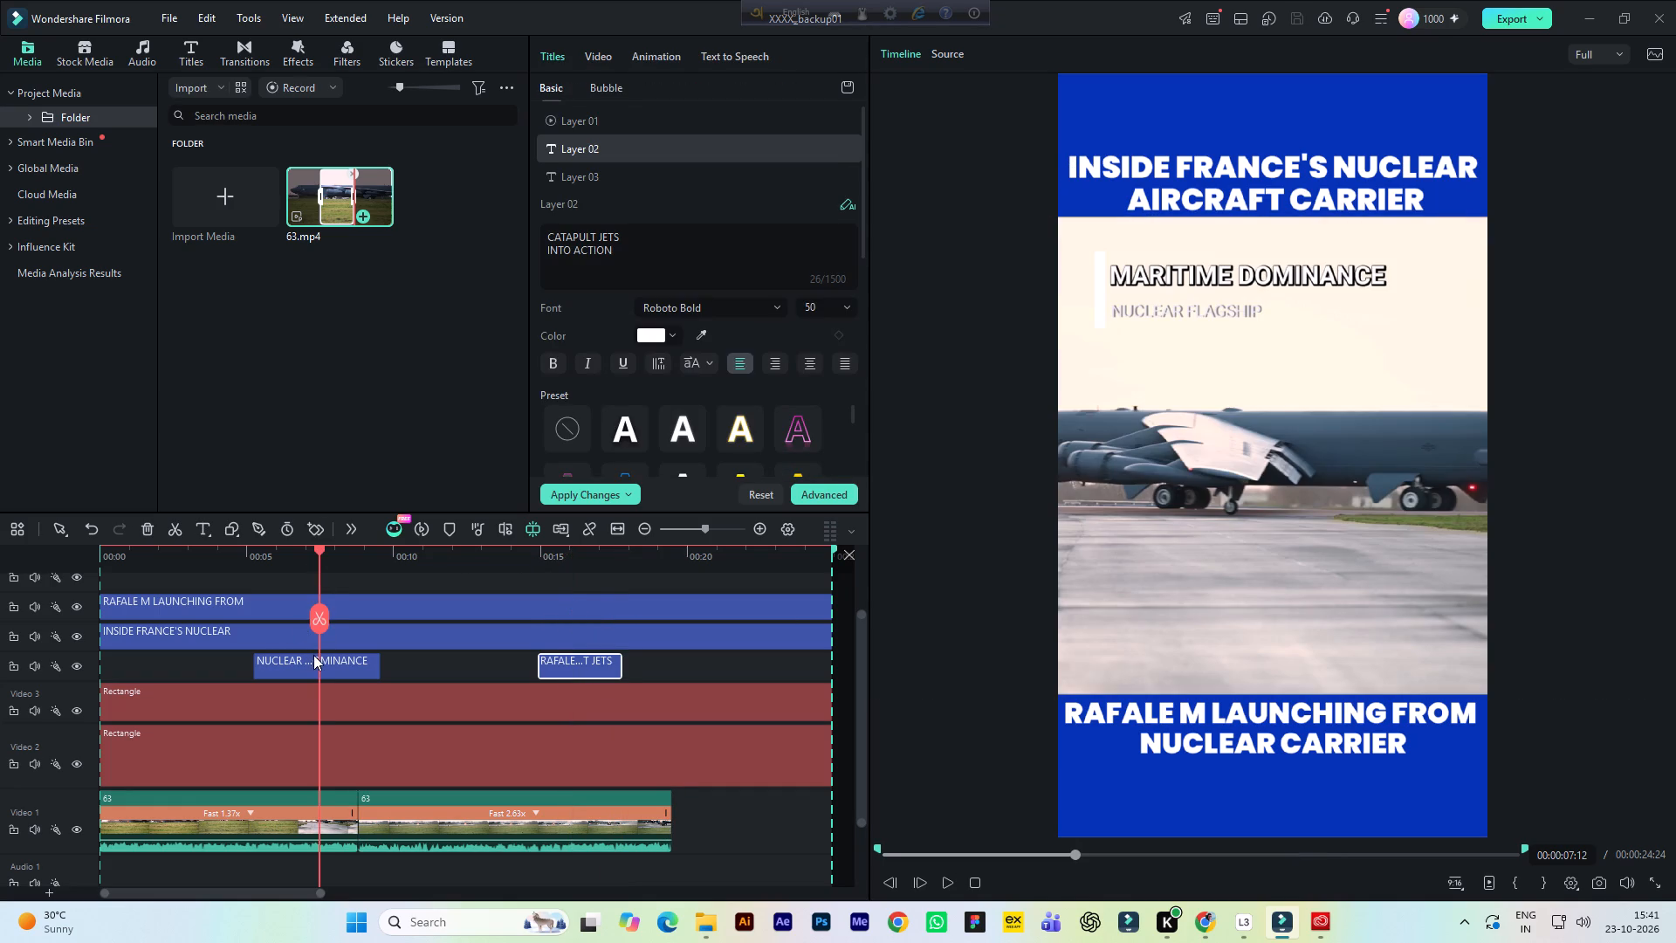
{"action": "left_click", "coordinate": [313, 661]}
{"action": "left_click", "coordinate": [594, 558]}
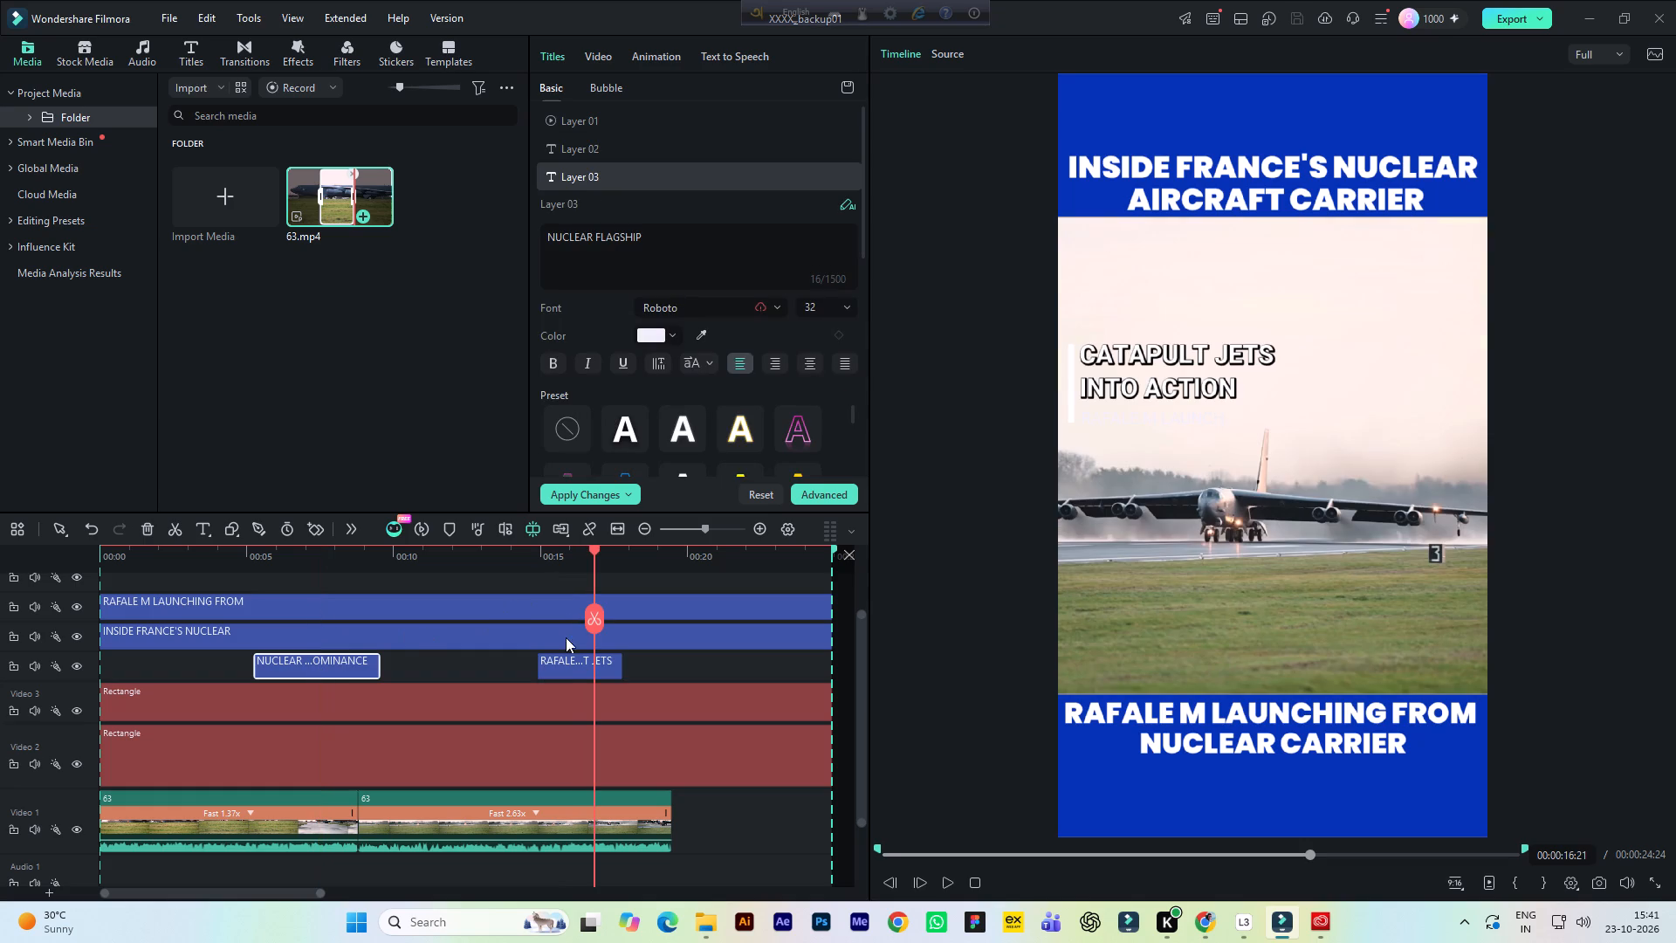
{"action": "left_click", "coordinate": [566, 663]}
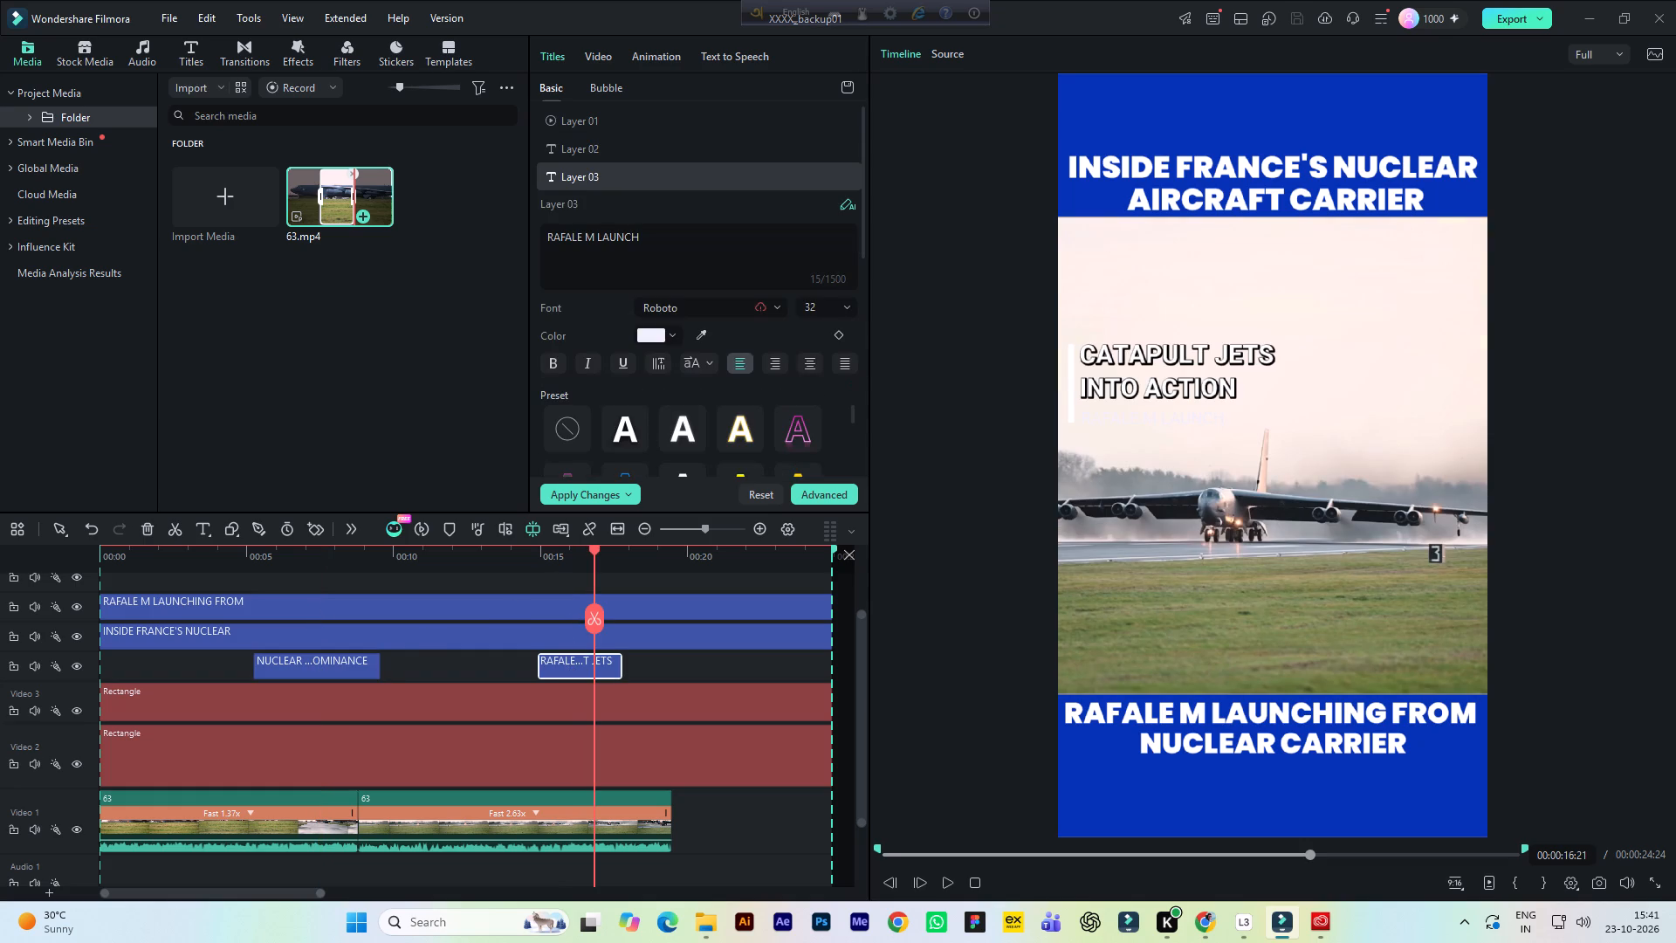
Reposition the CATAPULT JETS INTO ACTION title to X -59, Y -366, preview the MARITIME DOMINANCE title, and save the project.
{"action": "left_click", "coordinate": [609, 58]}
{"action": "left_click", "coordinate": [758, 224]}
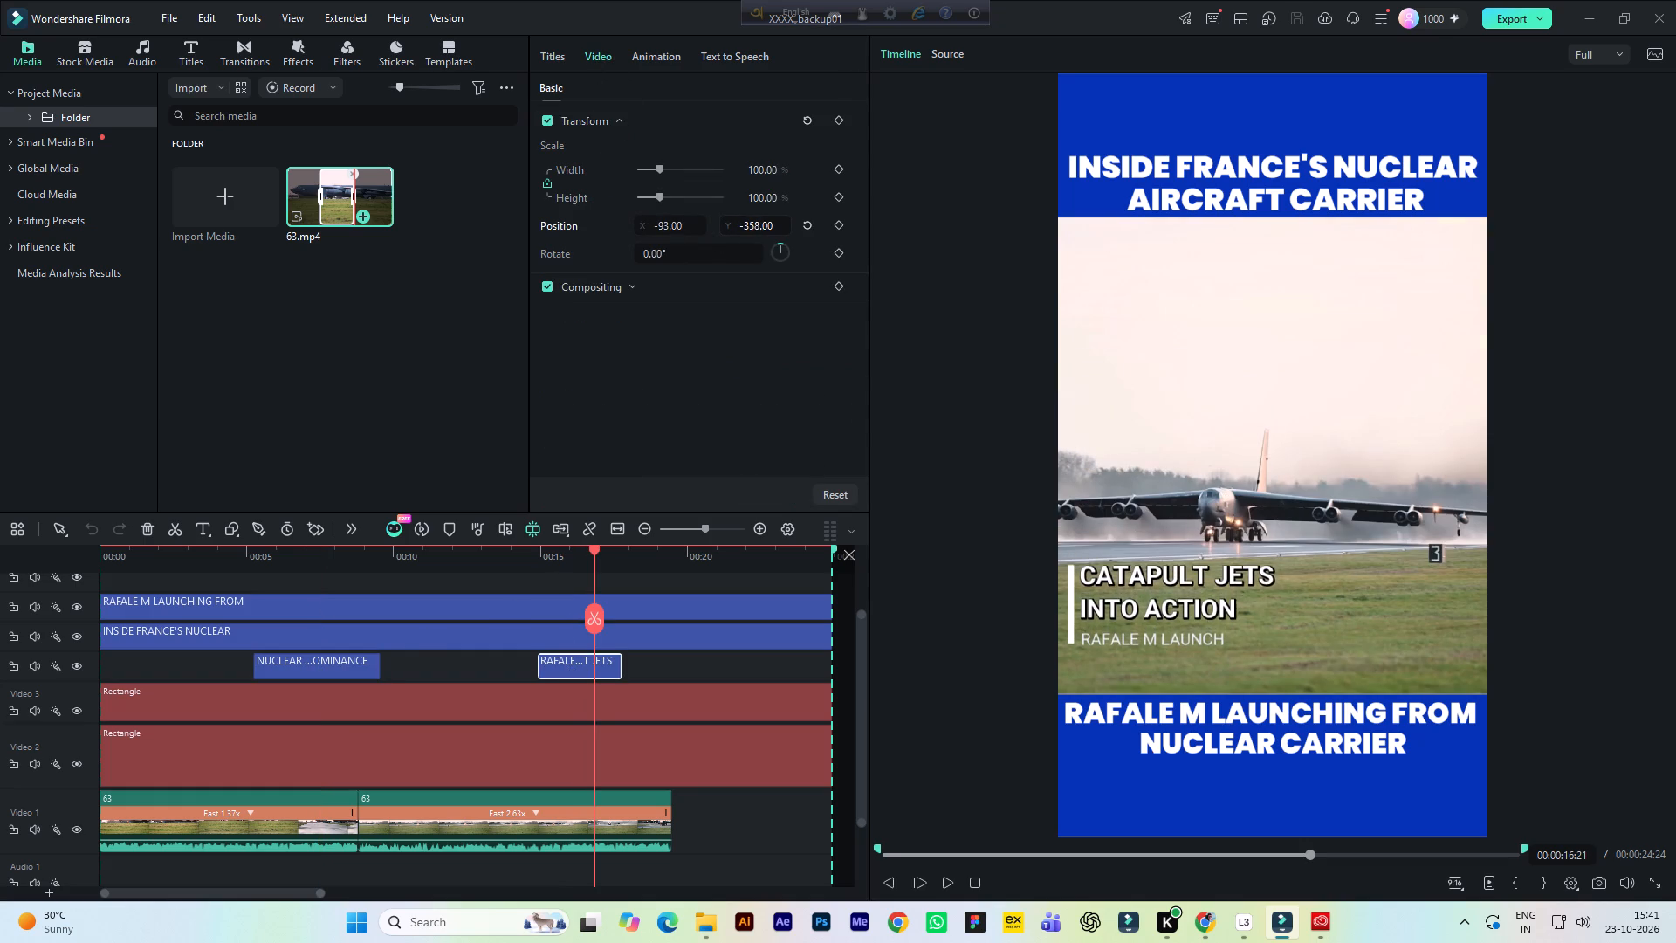
{"action": "left_click", "coordinate": [669, 226]}
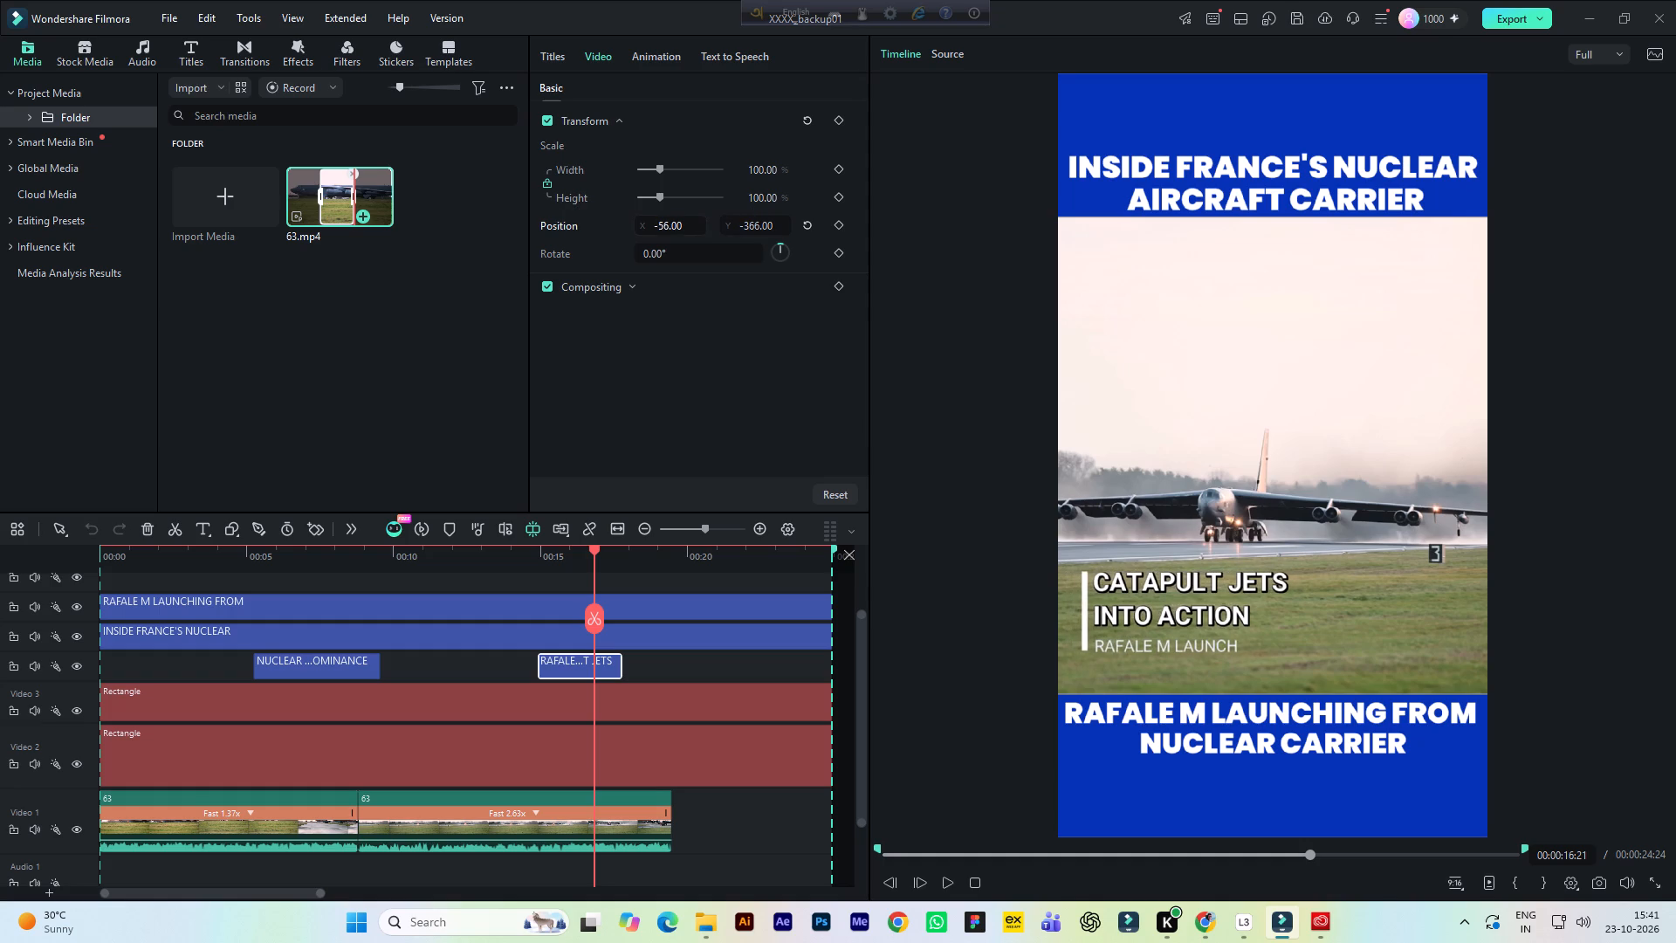
{"action": "left_click", "coordinate": [276, 562]}
{"action": "key", "text": "space"}
{"action": "key", "text": "space"}
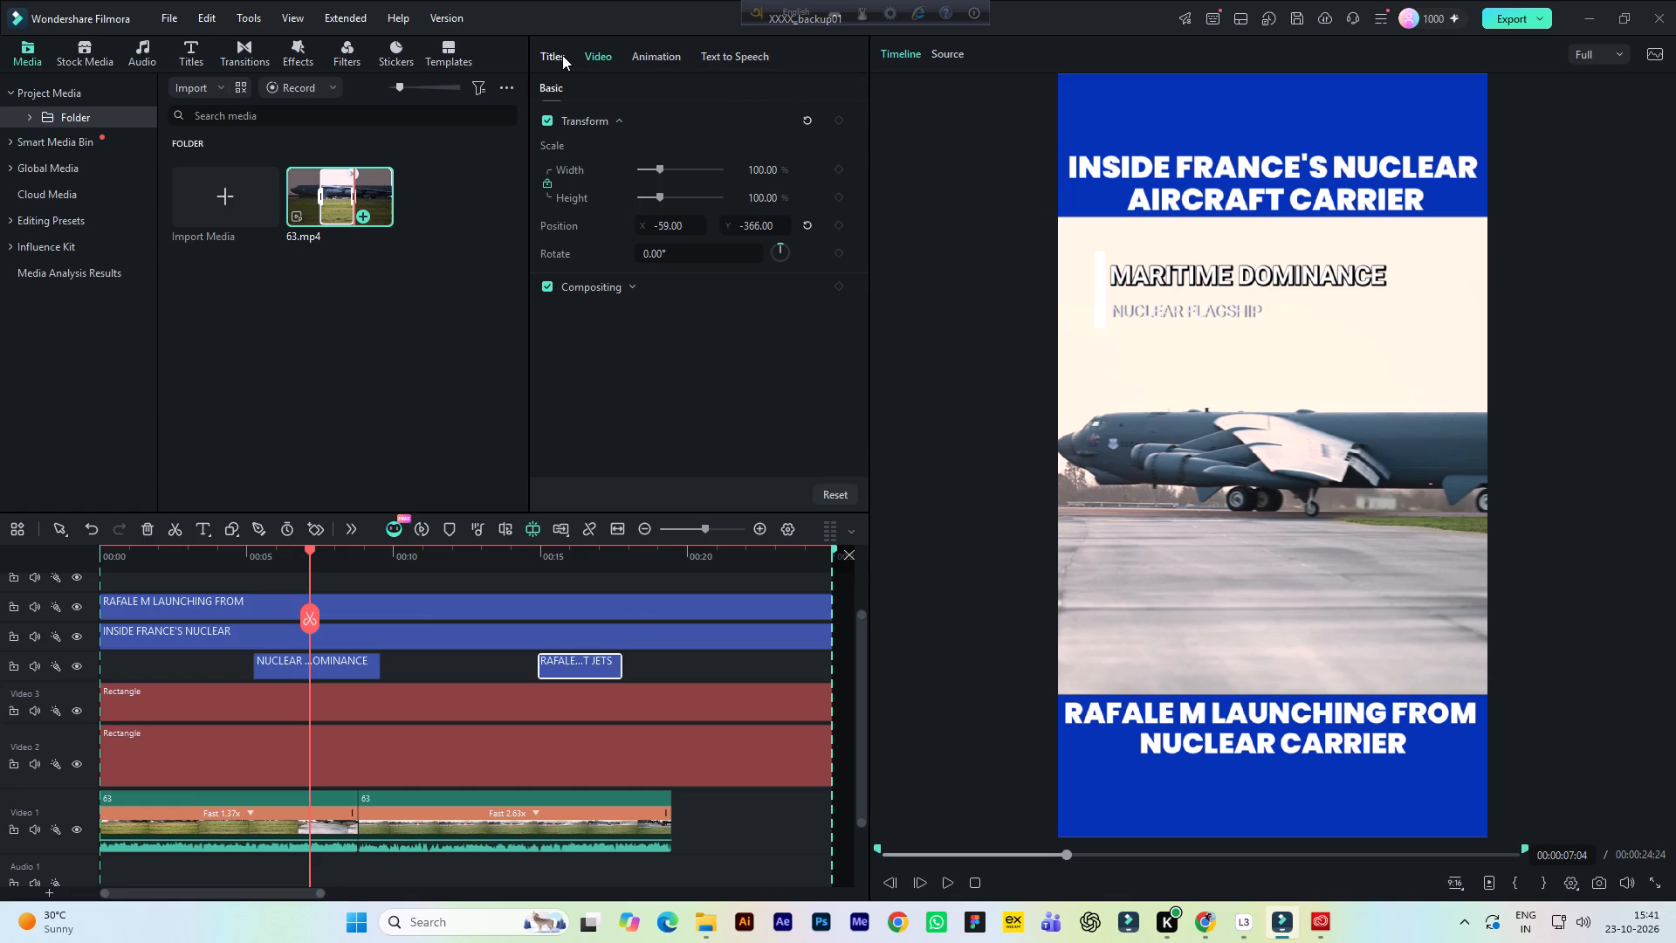
{"action": "key", "text": "ctrl+s"}
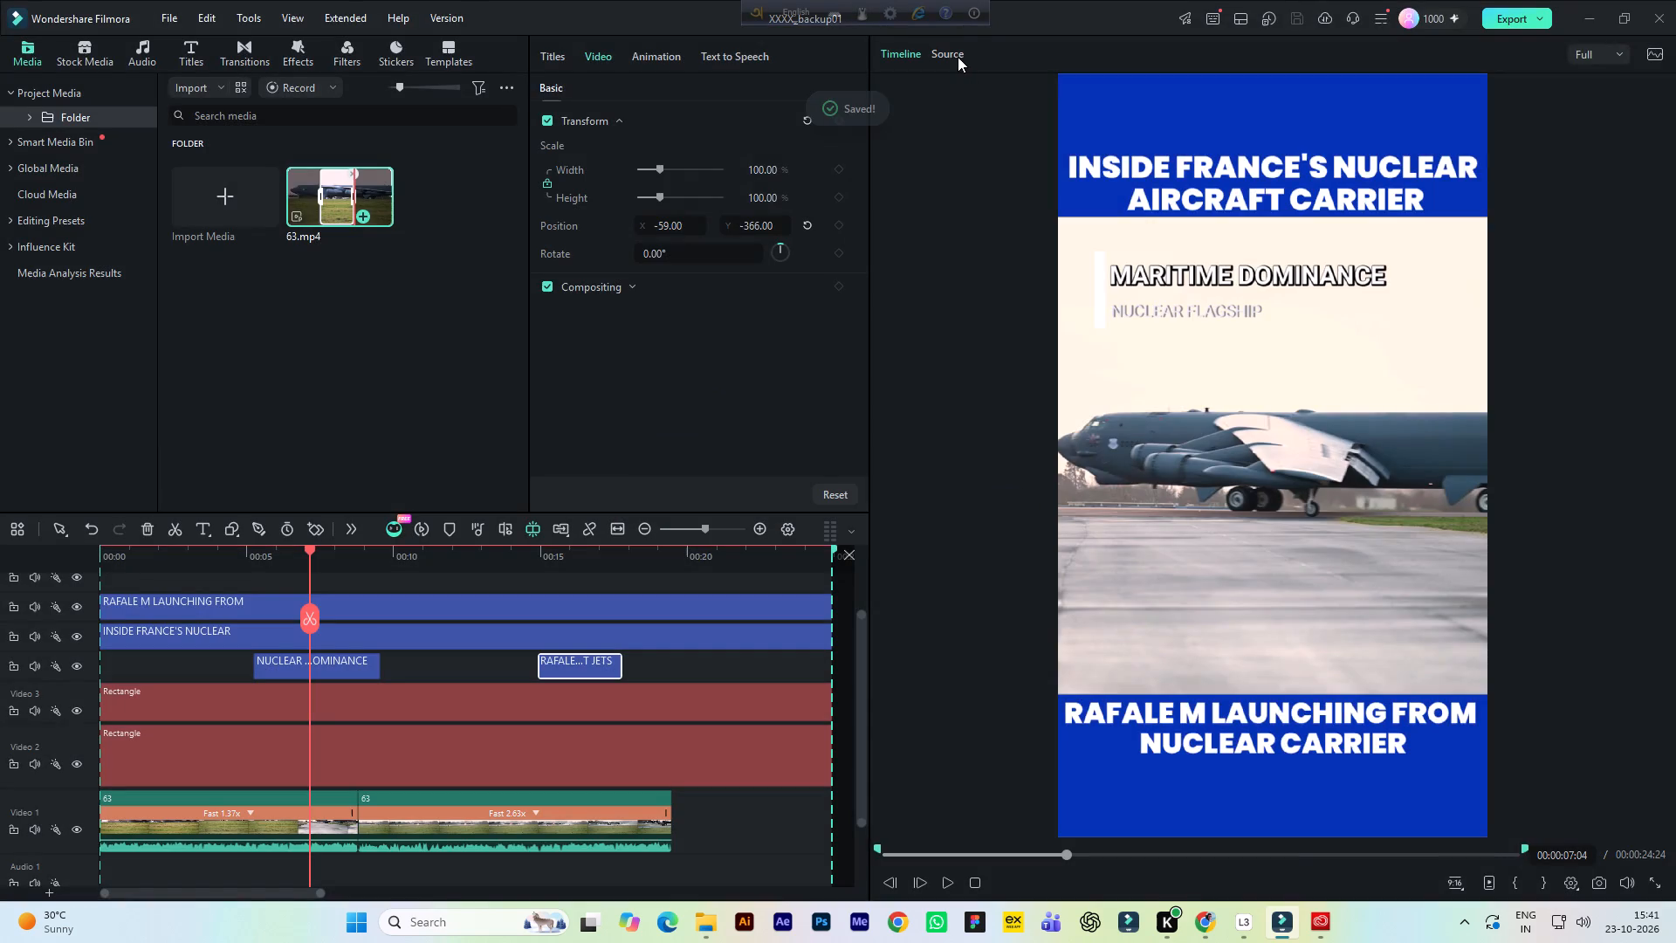
Find the shot of the bomber lifting off in the 63.mp4 source and mark its in point at about 1:17.
{"action": "left_click", "coordinate": [958, 56]}
{"action": "key", "text": "space"}
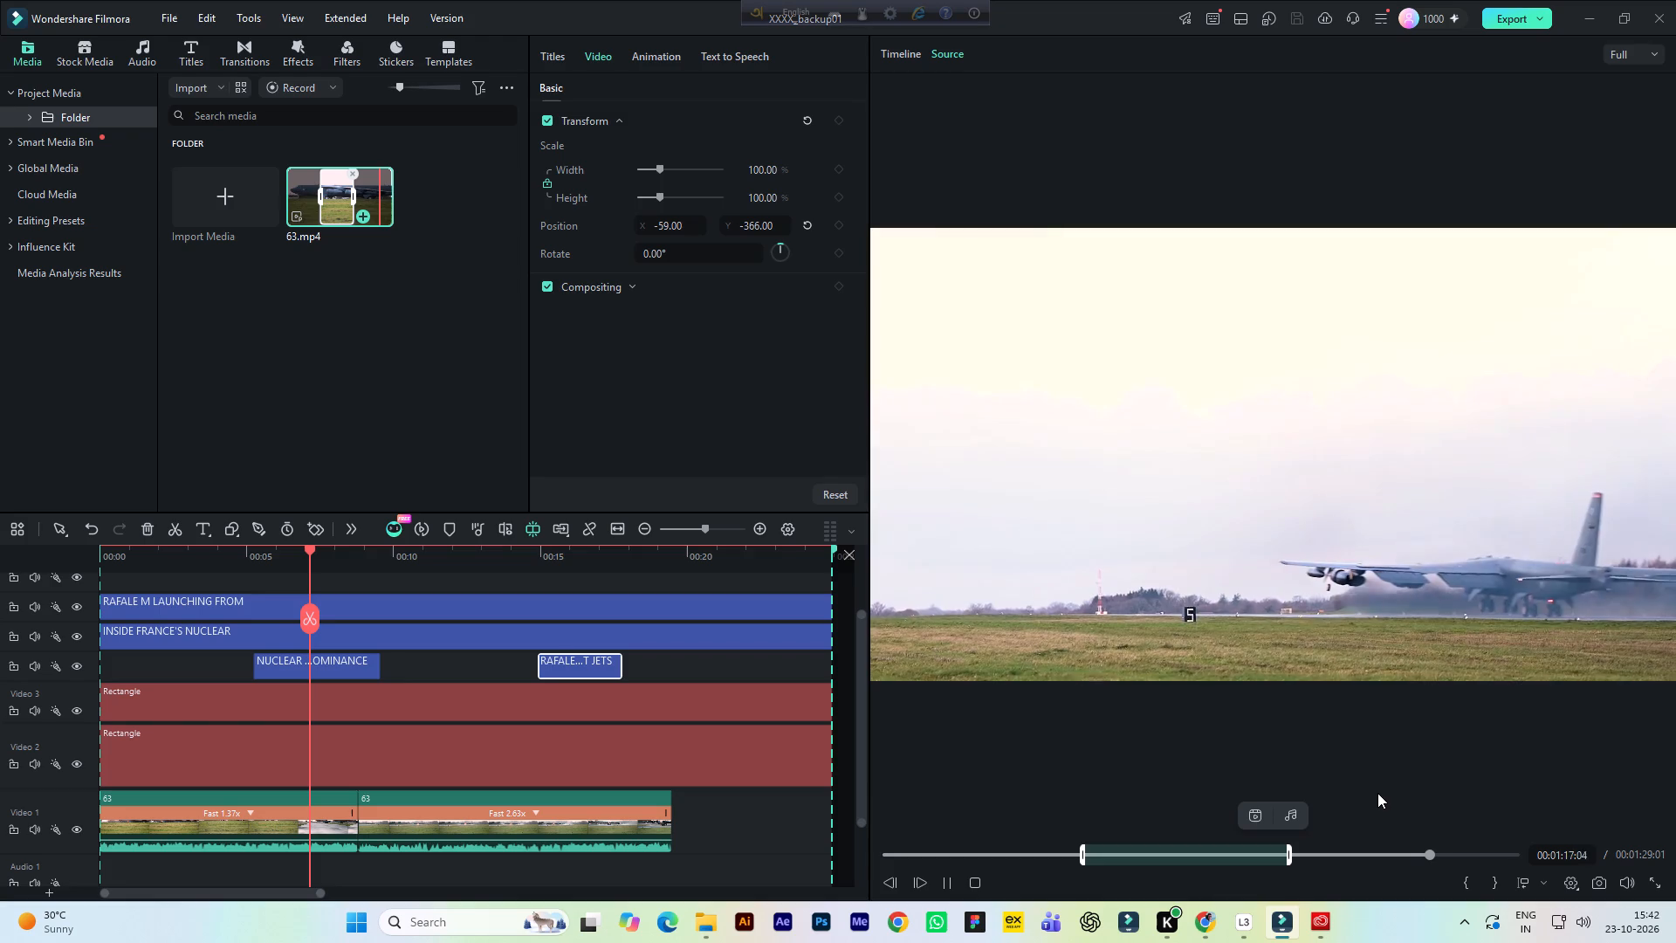
{"action": "key", "text": "space"}
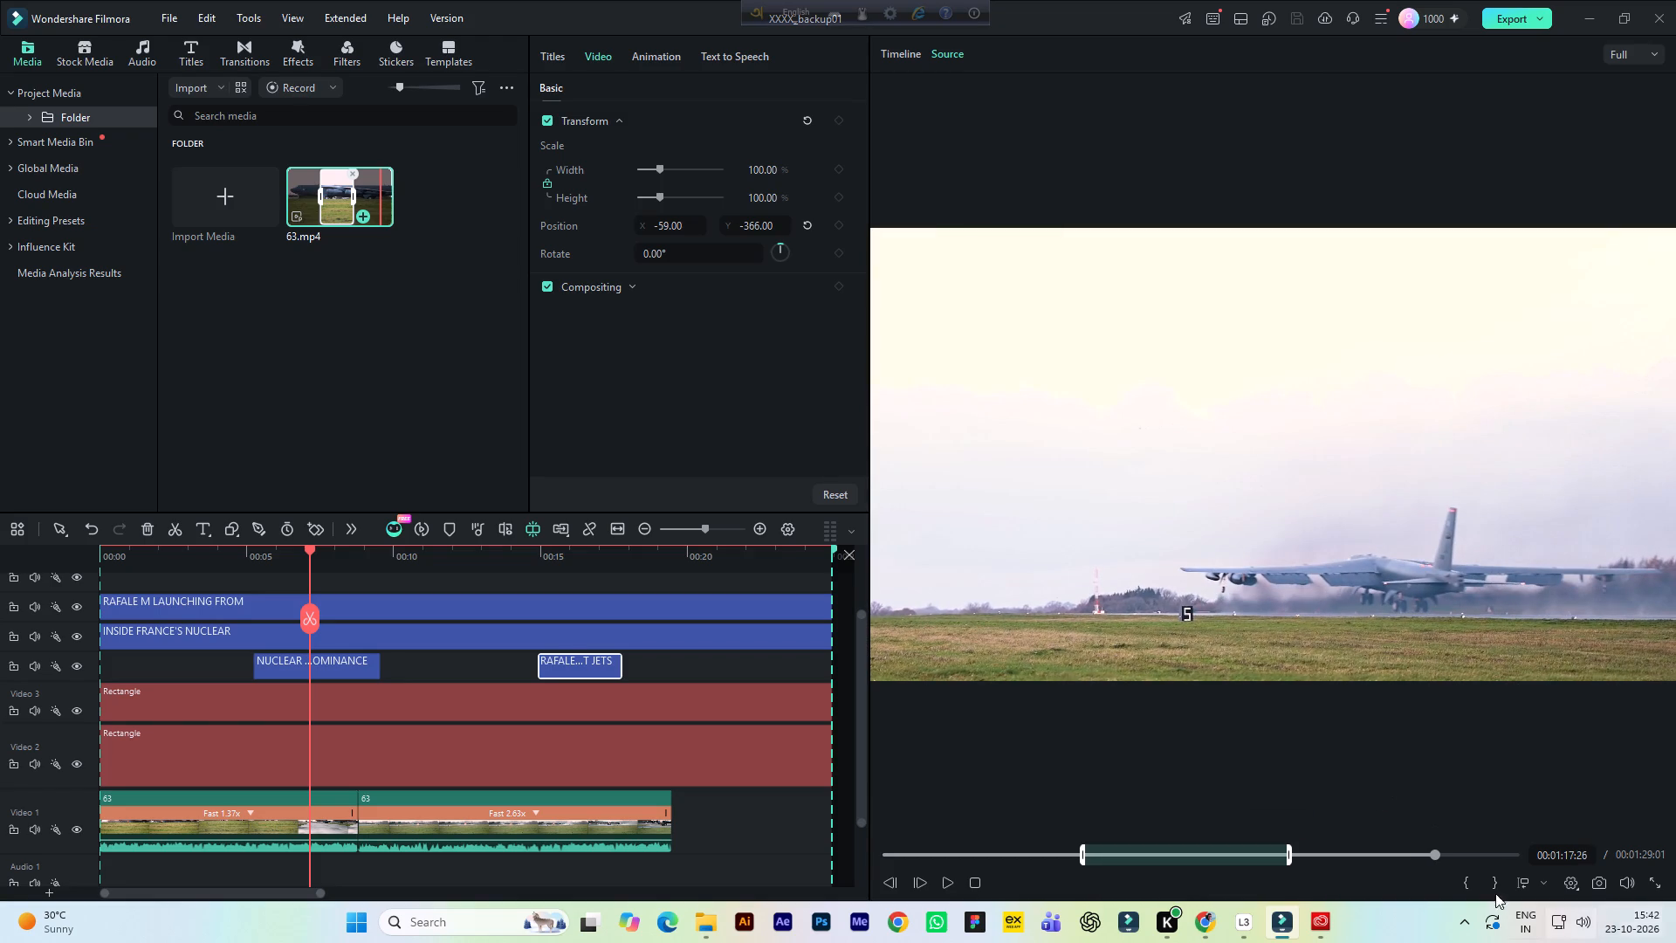
{"action": "left_click", "coordinate": [1432, 853]}
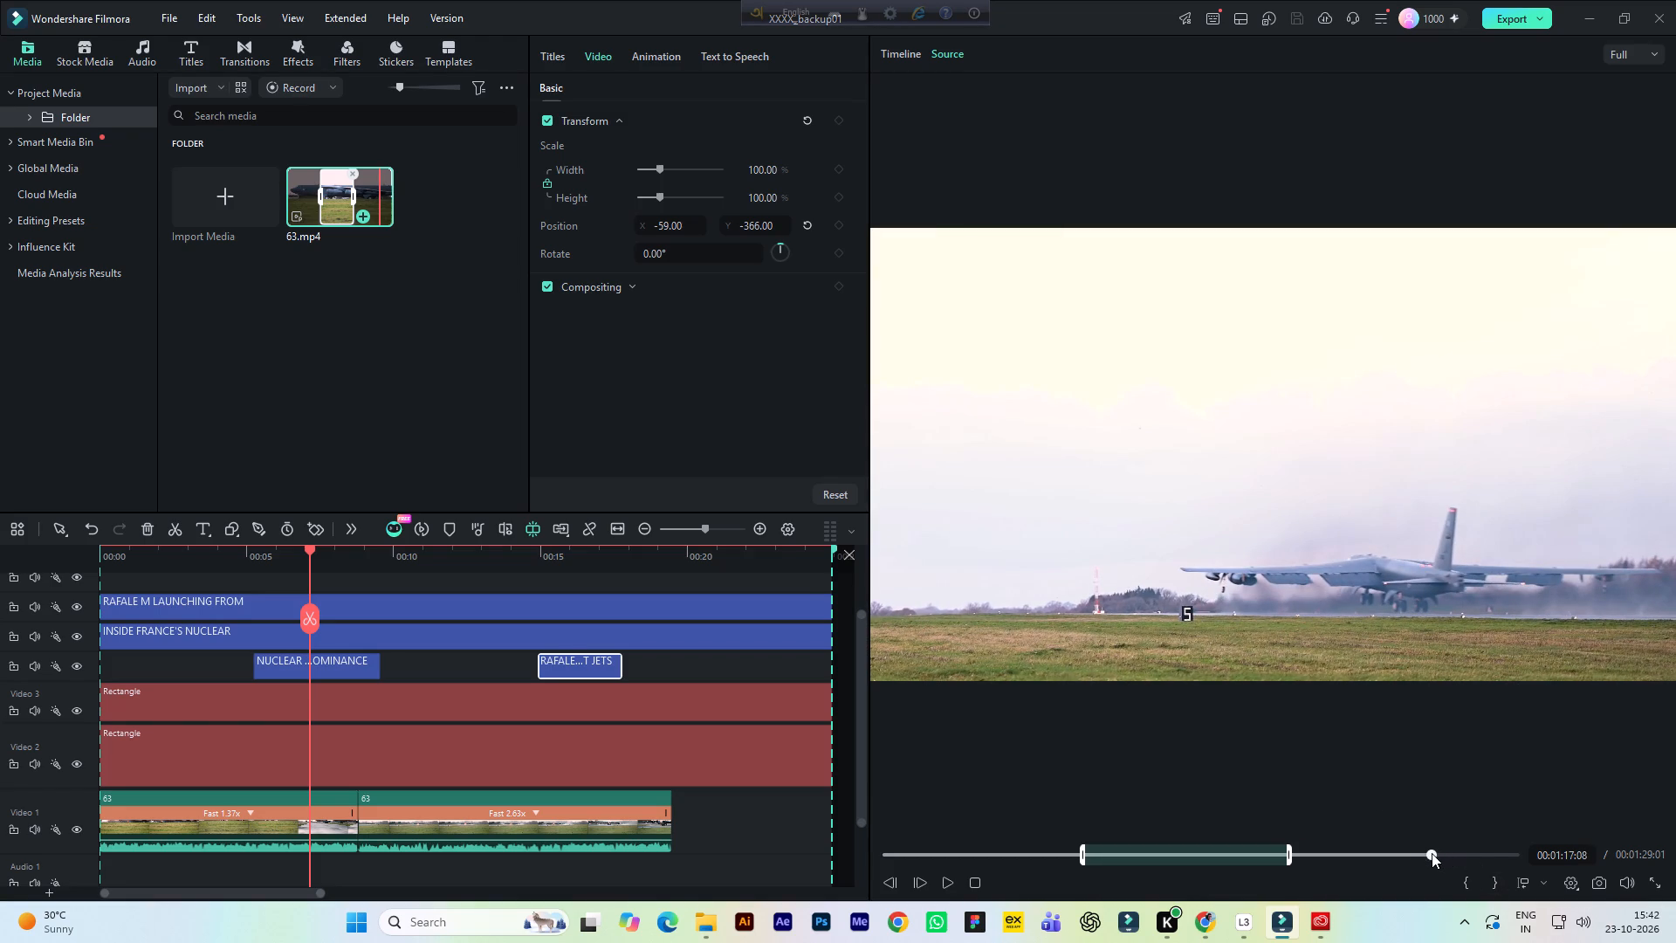
{"action": "left_click", "coordinate": [1426, 854]}
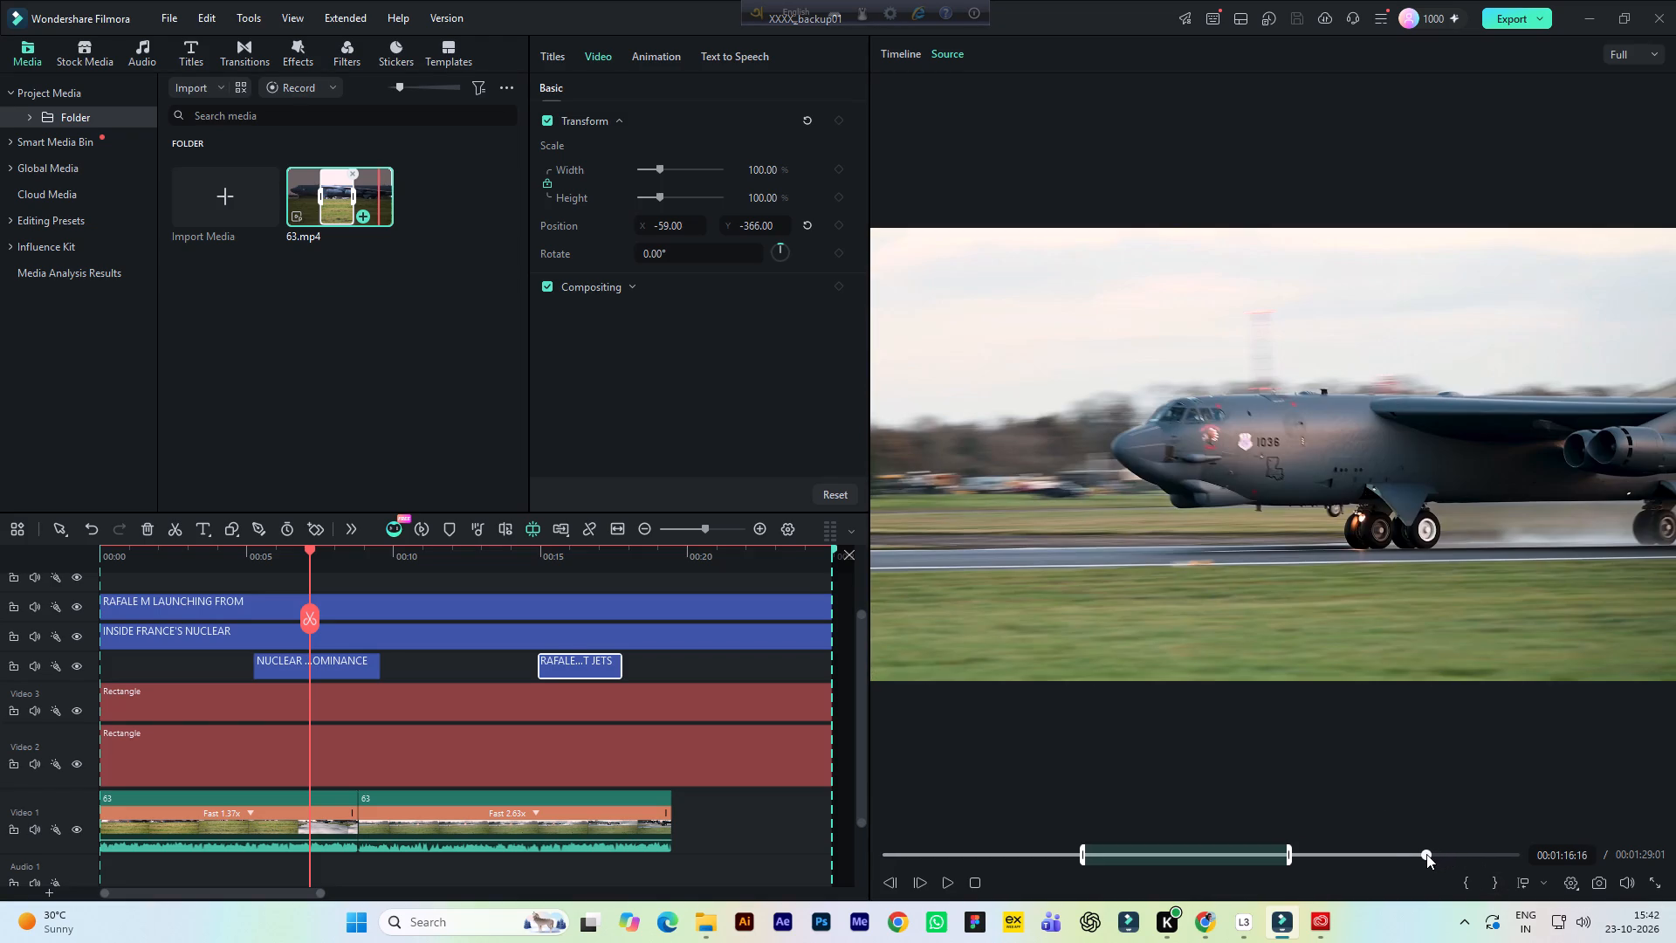
{"action": "left_click", "coordinate": [1426, 854]}
{"action": "left_click", "coordinate": [1430, 854]}
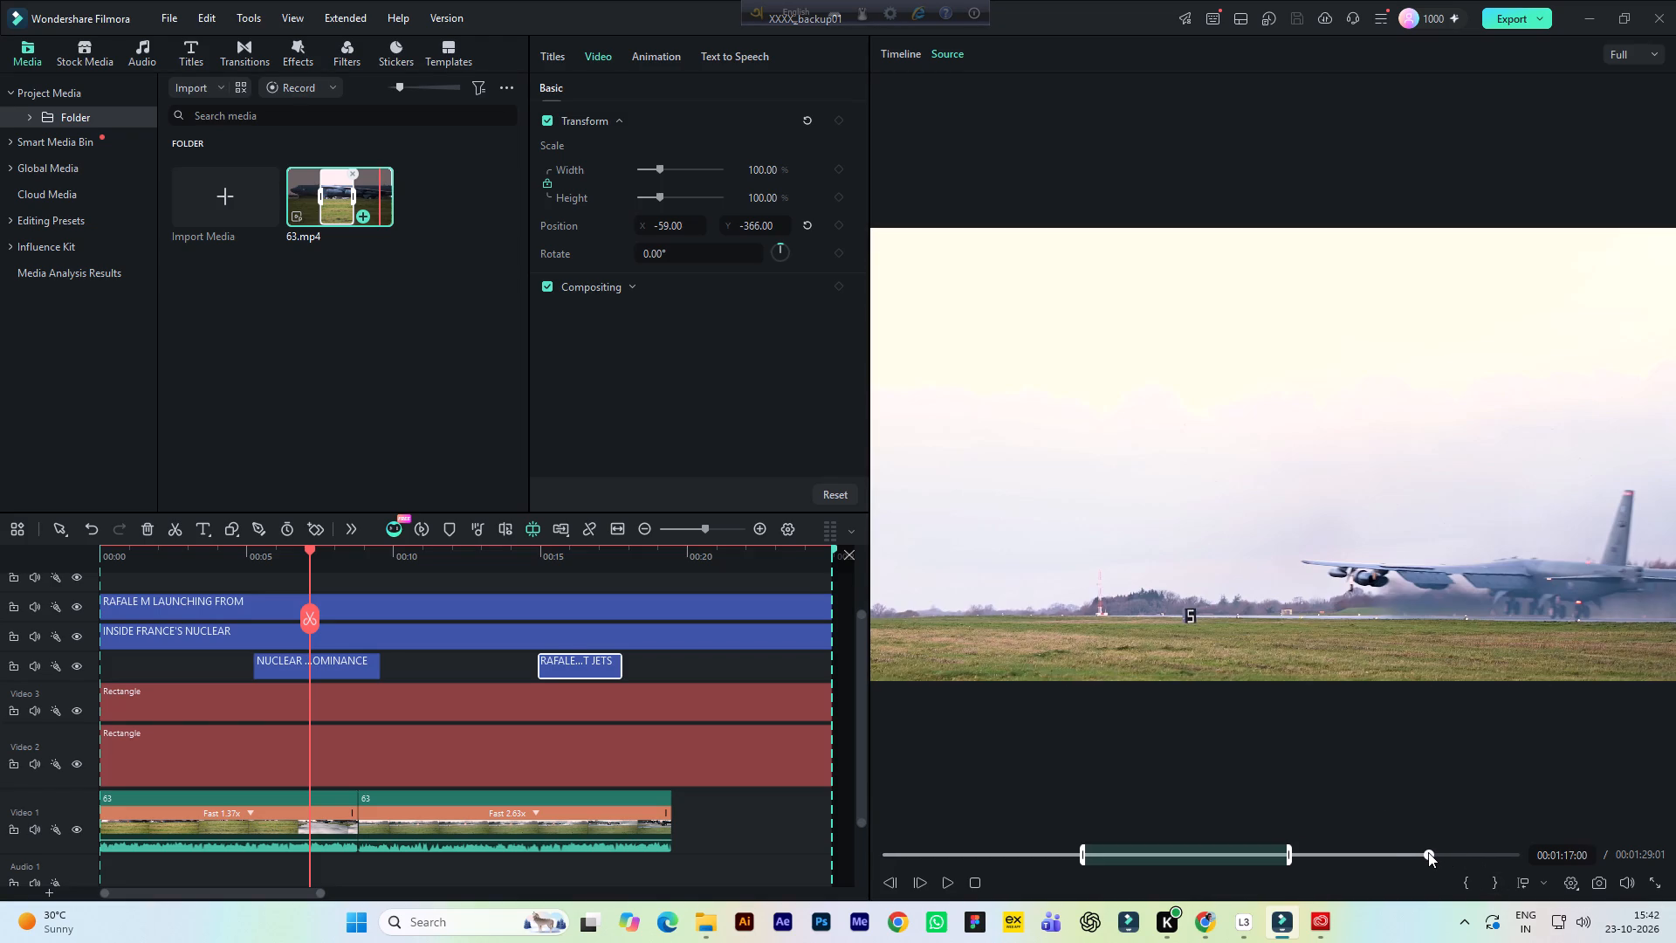
{"action": "left_click", "coordinate": [1428, 852]}
{"action": "key", "text": "space"}
{"action": "key", "text": "space"}
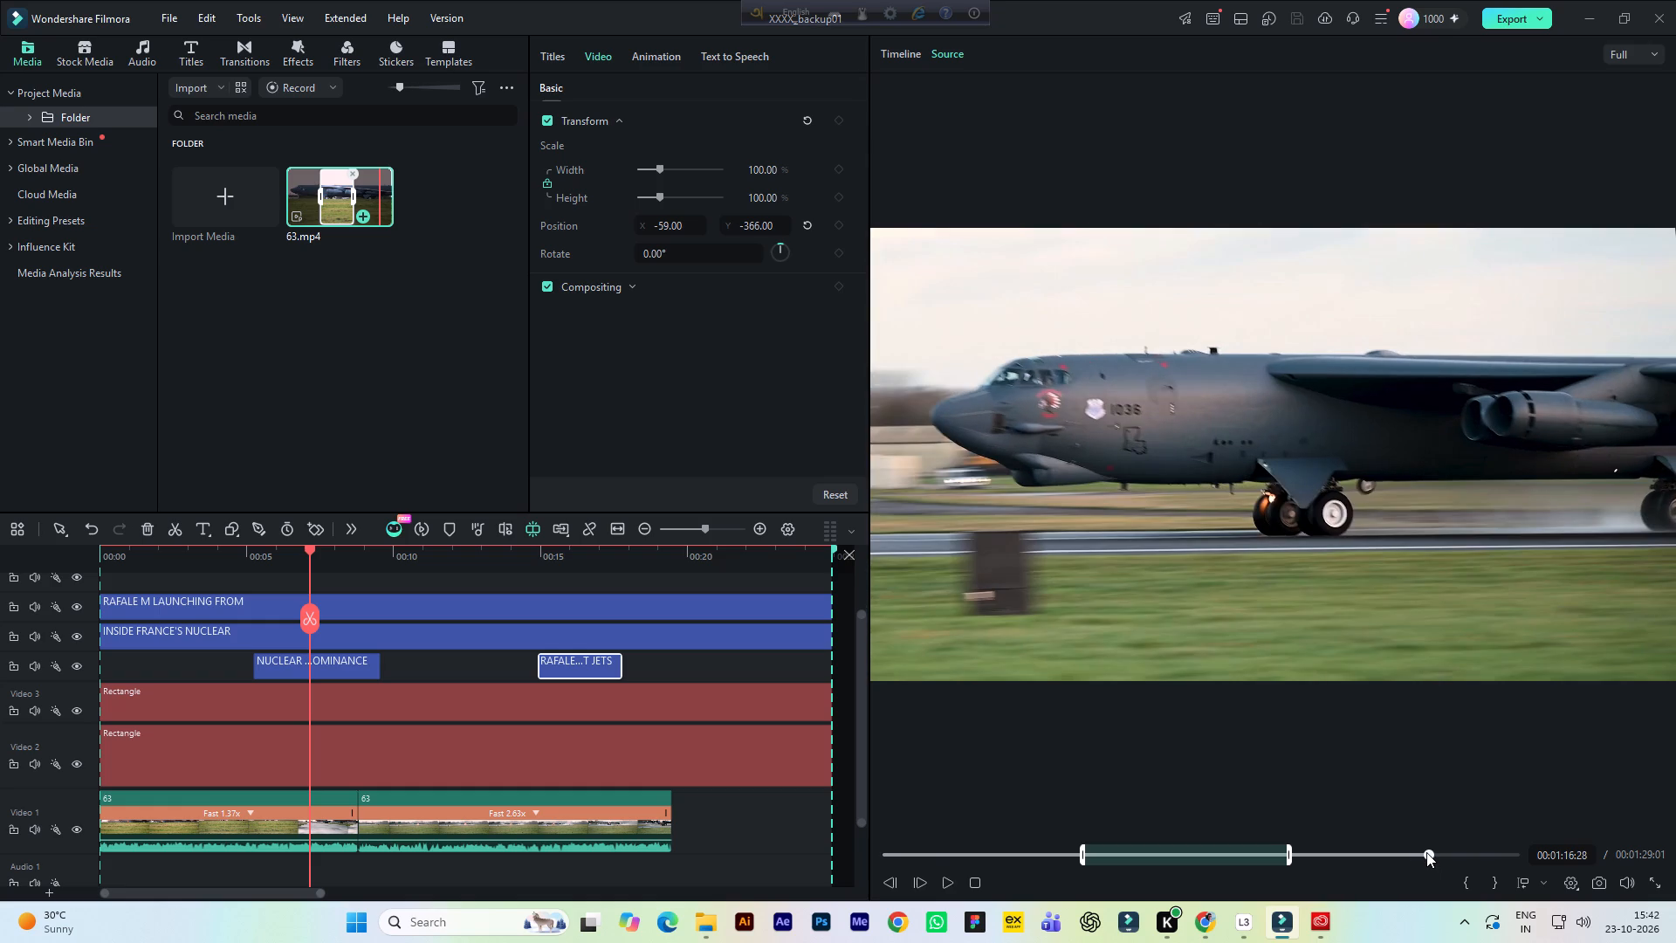
{"action": "key", "text": "space"}
{"action": "key", "text": "space"}
{"action": "left_click", "coordinate": [1461, 880]}
Mark the out point of 63.mp4 at about 1:22, on the shot of the planes trailing smoke.
{"action": "key", "text": "space"}
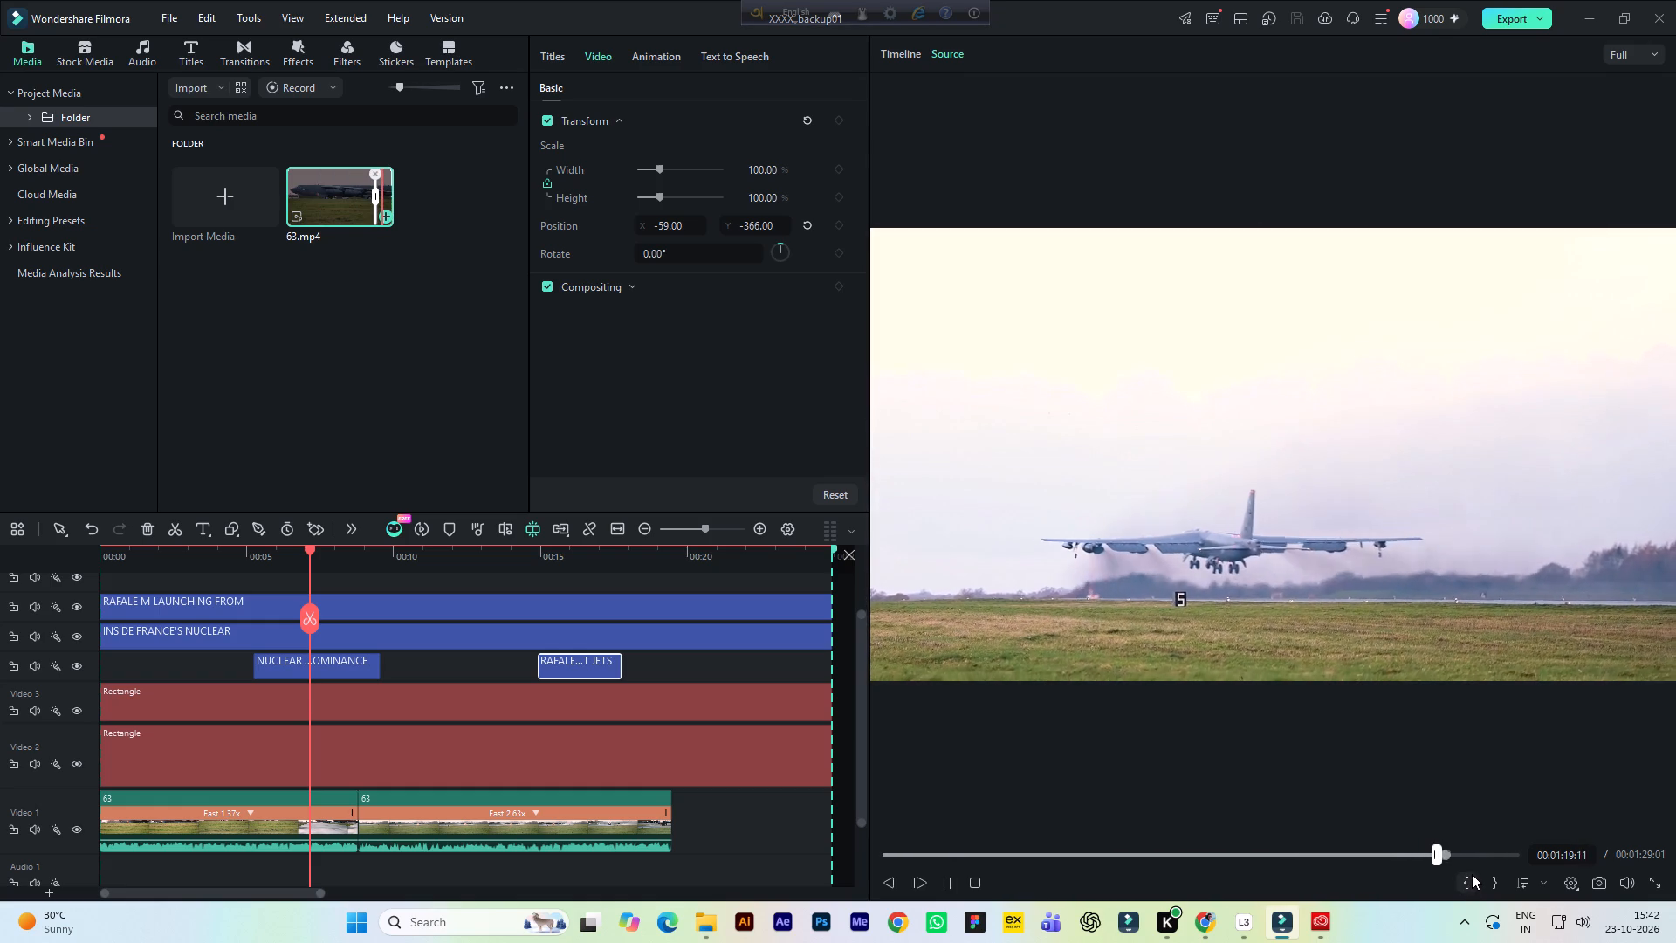
{"action": "key", "text": "space"}
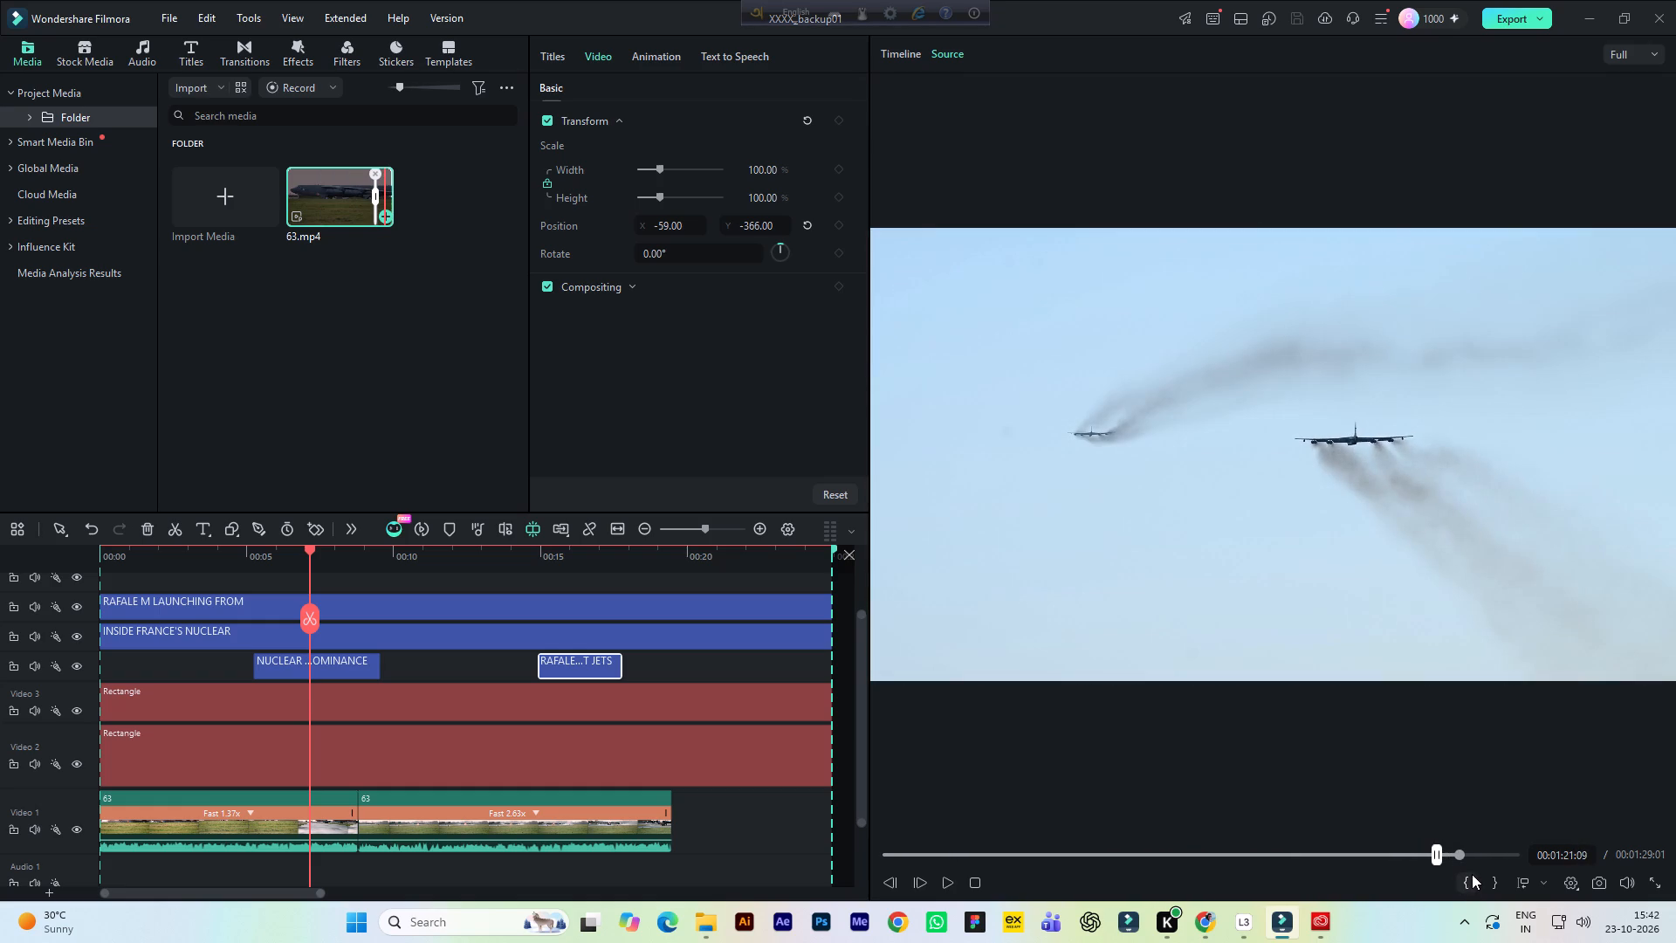
{"action": "key", "text": "space"}
{"action": "key", "text": "space"}
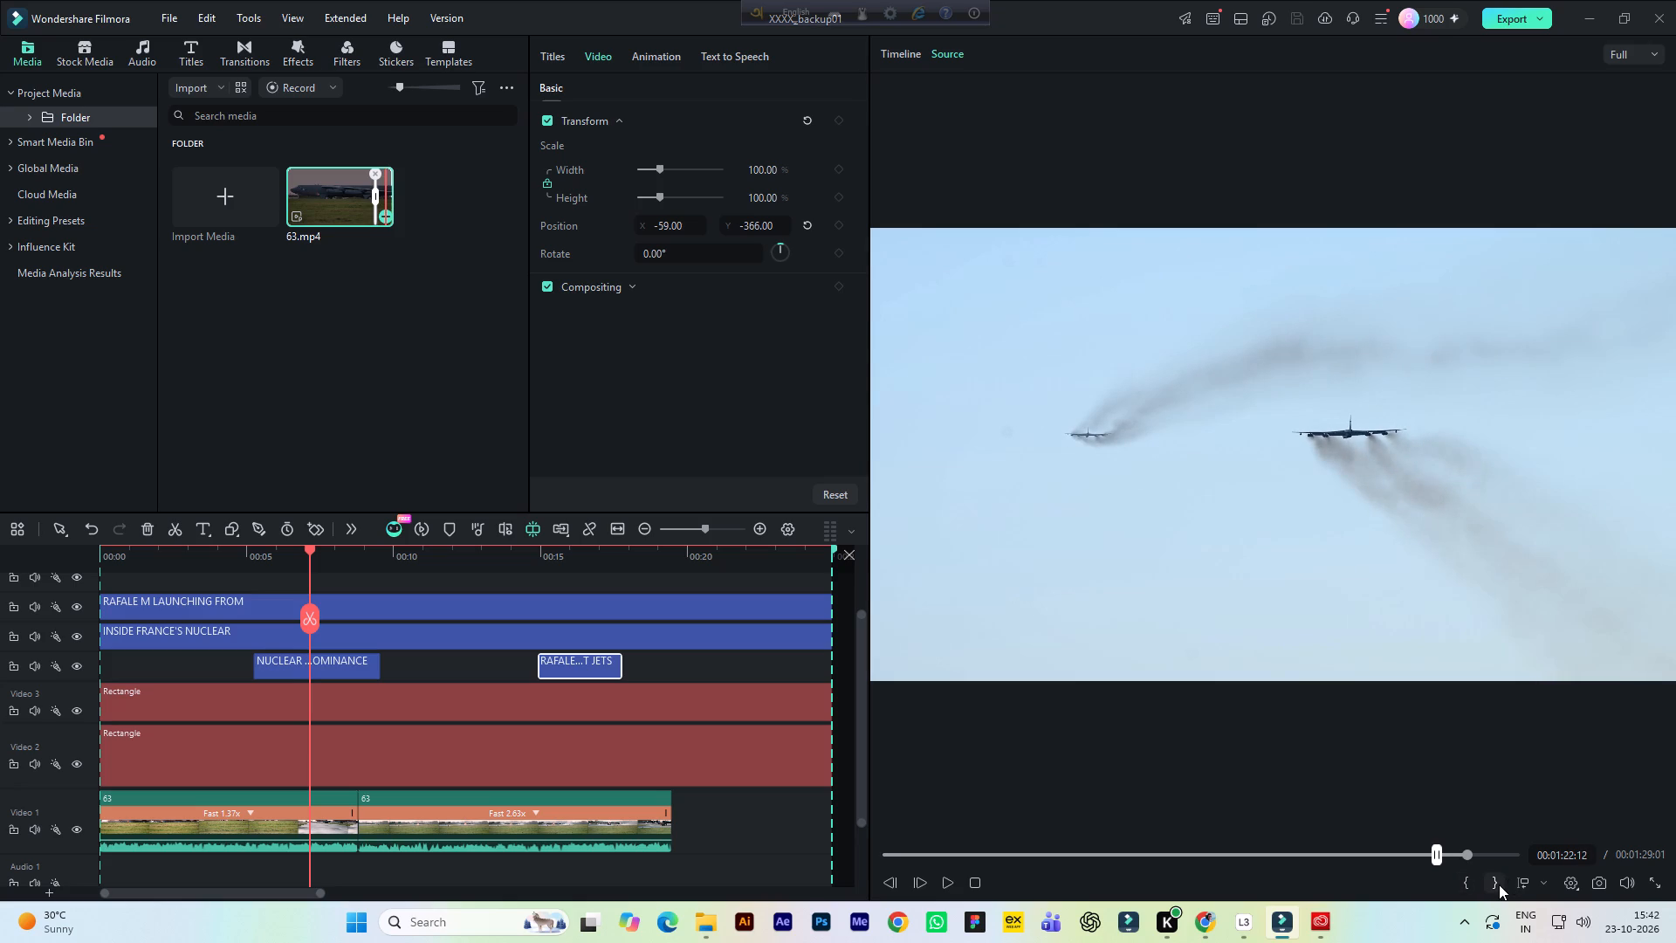
{"action": "left_click", "coordinate": [1495, 884]}
Add the marked 63.mp4 segment to Video 1 and butt it against the end of the second clip.
{"action": "left_click_drag", "start_coordinate": [1375, 606], "coordinate": [730, 838]}
{"action": "left_click", "coordinate": [935, 497]}
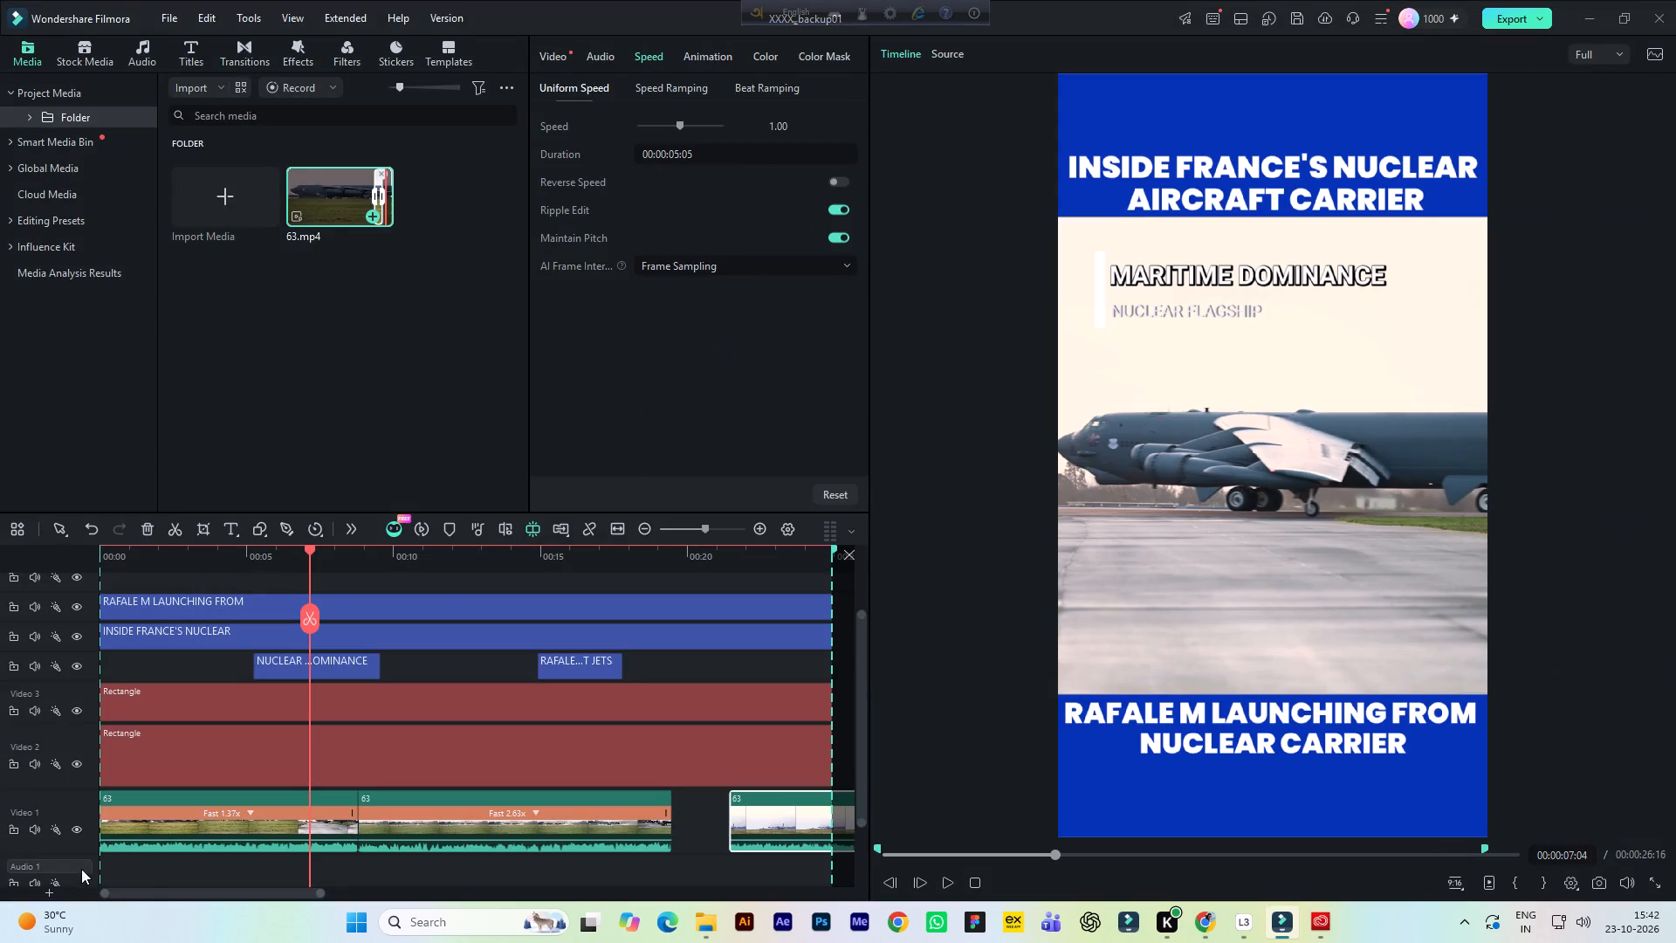
{"action": "left_click_drag", "start_coordinate": [155, 891], "coordinate": [239, 905]}
{"action": "left_click_drag", "start_coordinate": [480, 825], "coordinate": [462, 824]}
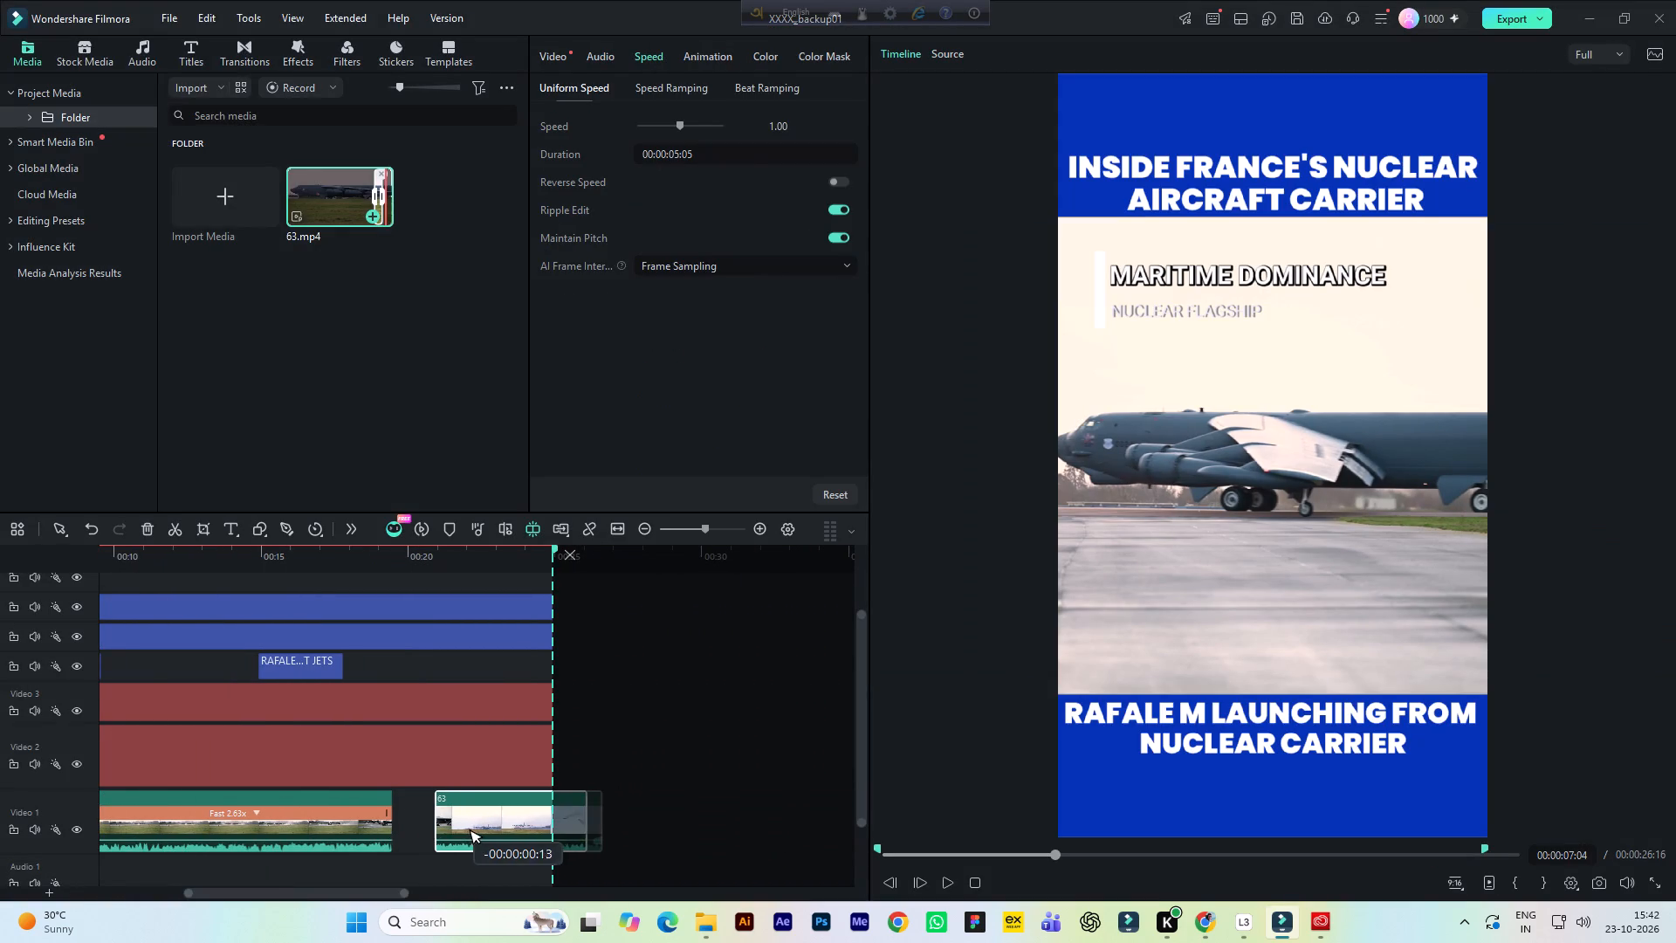
{"action": "left_click_drag", "start_coordinate": [462, 824], "coordinate": [422, 824]}
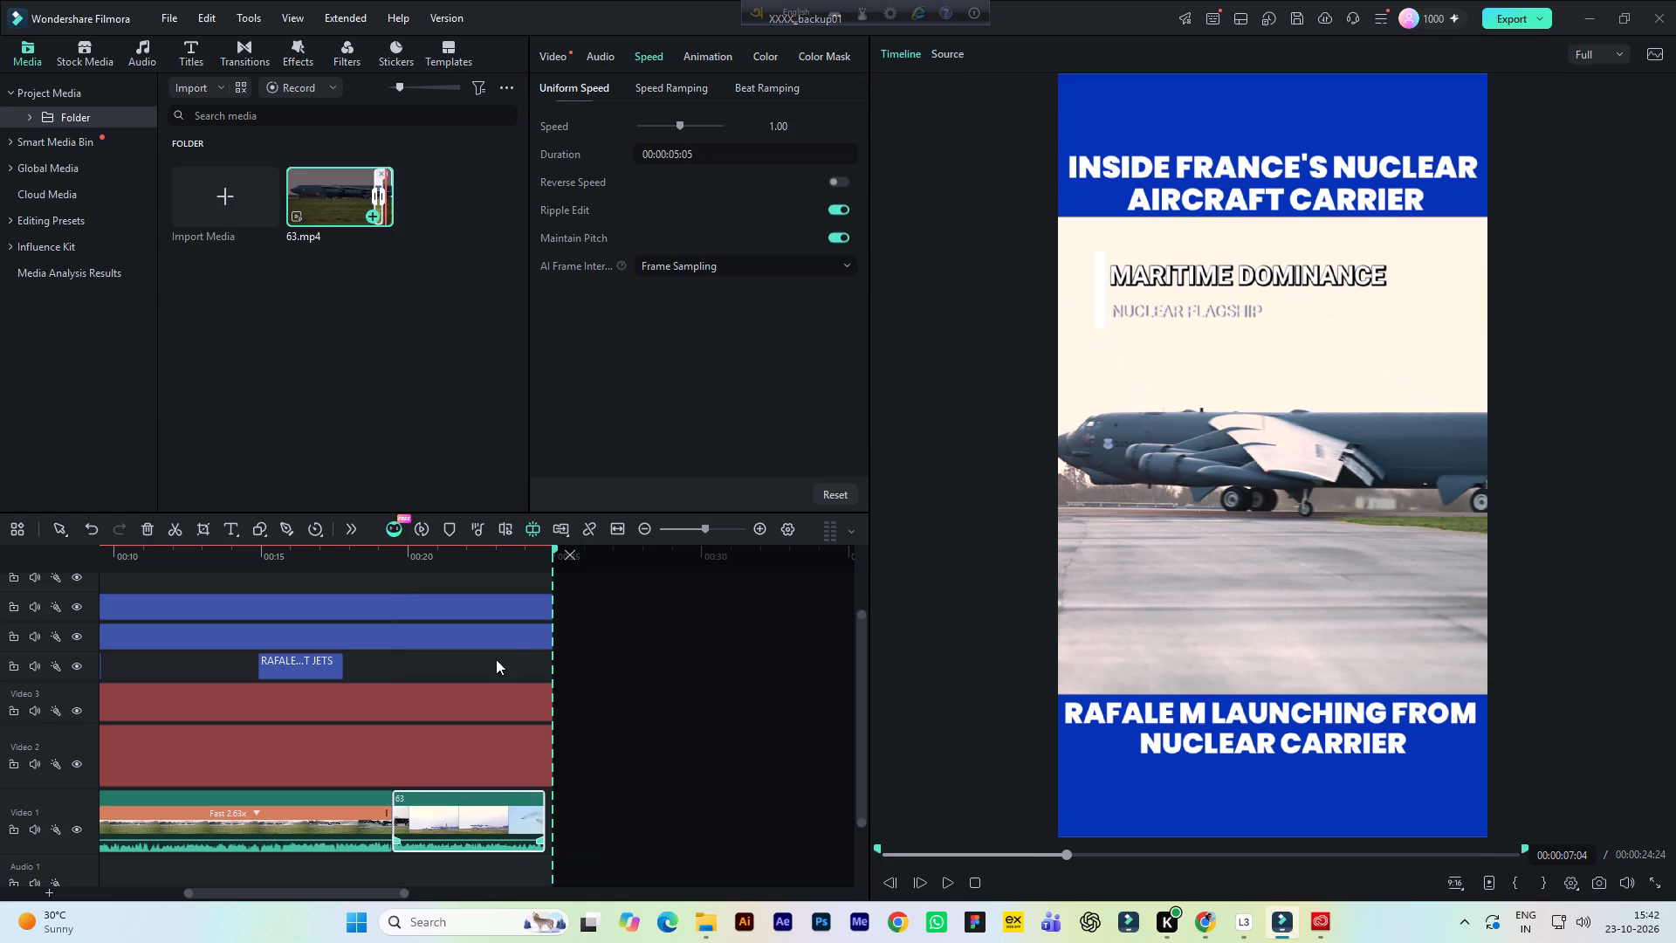
Trim the two long titles and both rectangles to end with the third Video 1 clip, and save the project.
{"action": "left_click_drag", "start_coordinate": [595, 610], "coordinate": [541, 757]}
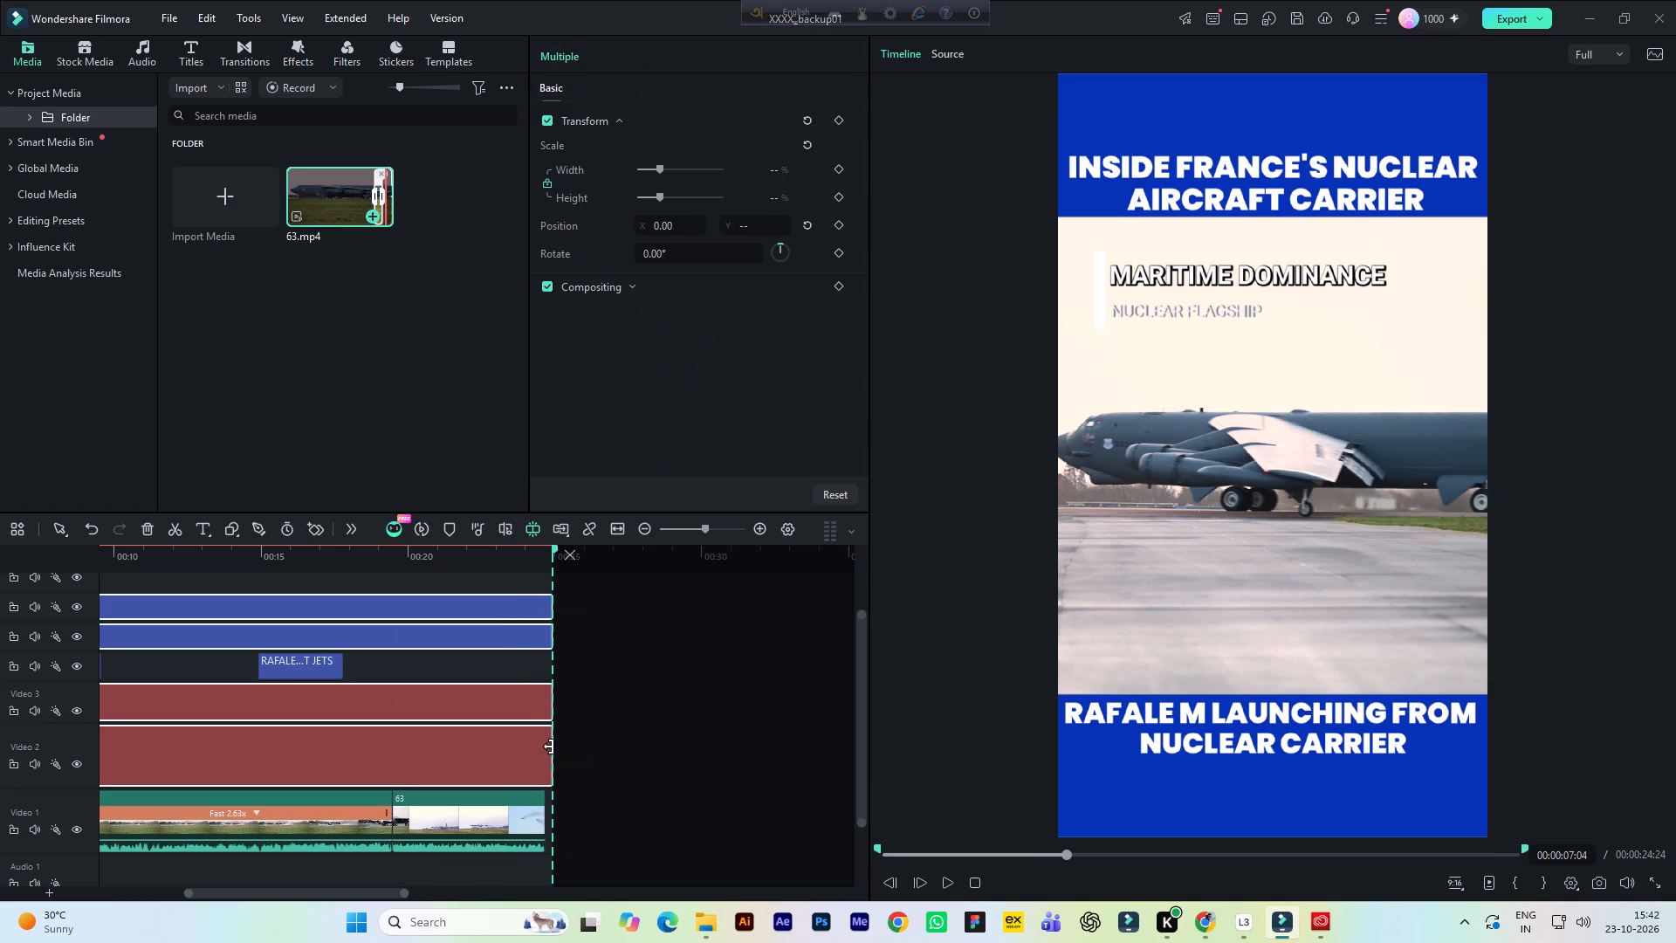
{"action": "left_click_drag", "start_coordinate": [548, 747], "coordinate": [538, 747]}
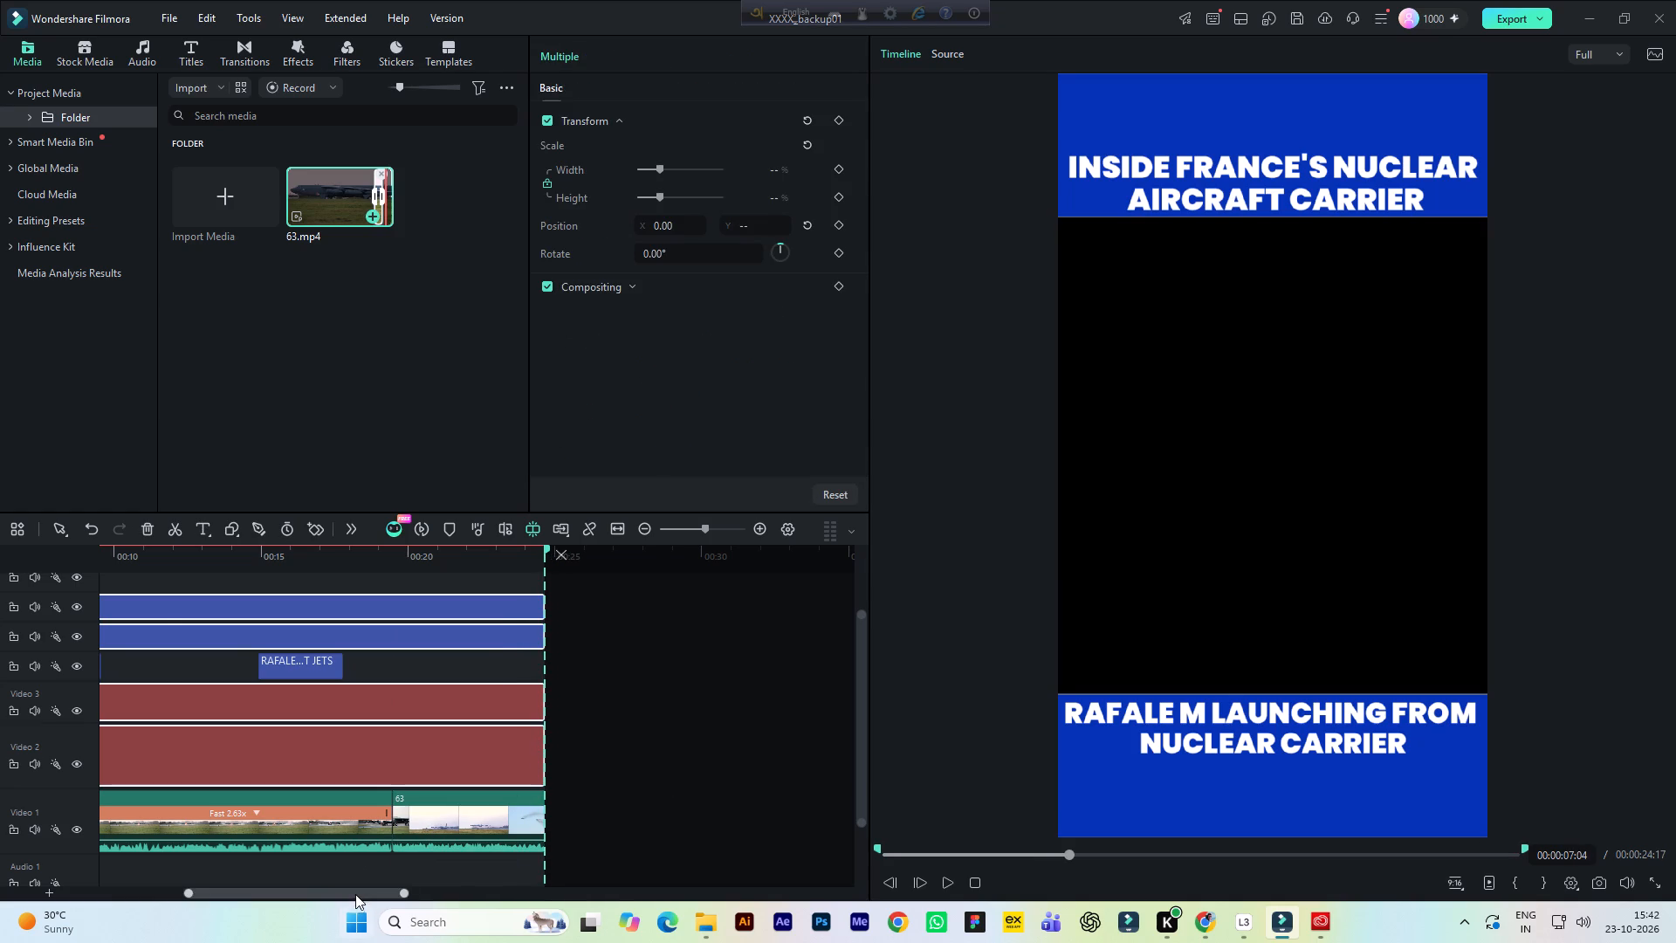
{"action": "left_click_drag", "start_coordinate": [355, 893], "coordinate": [253, 888]}
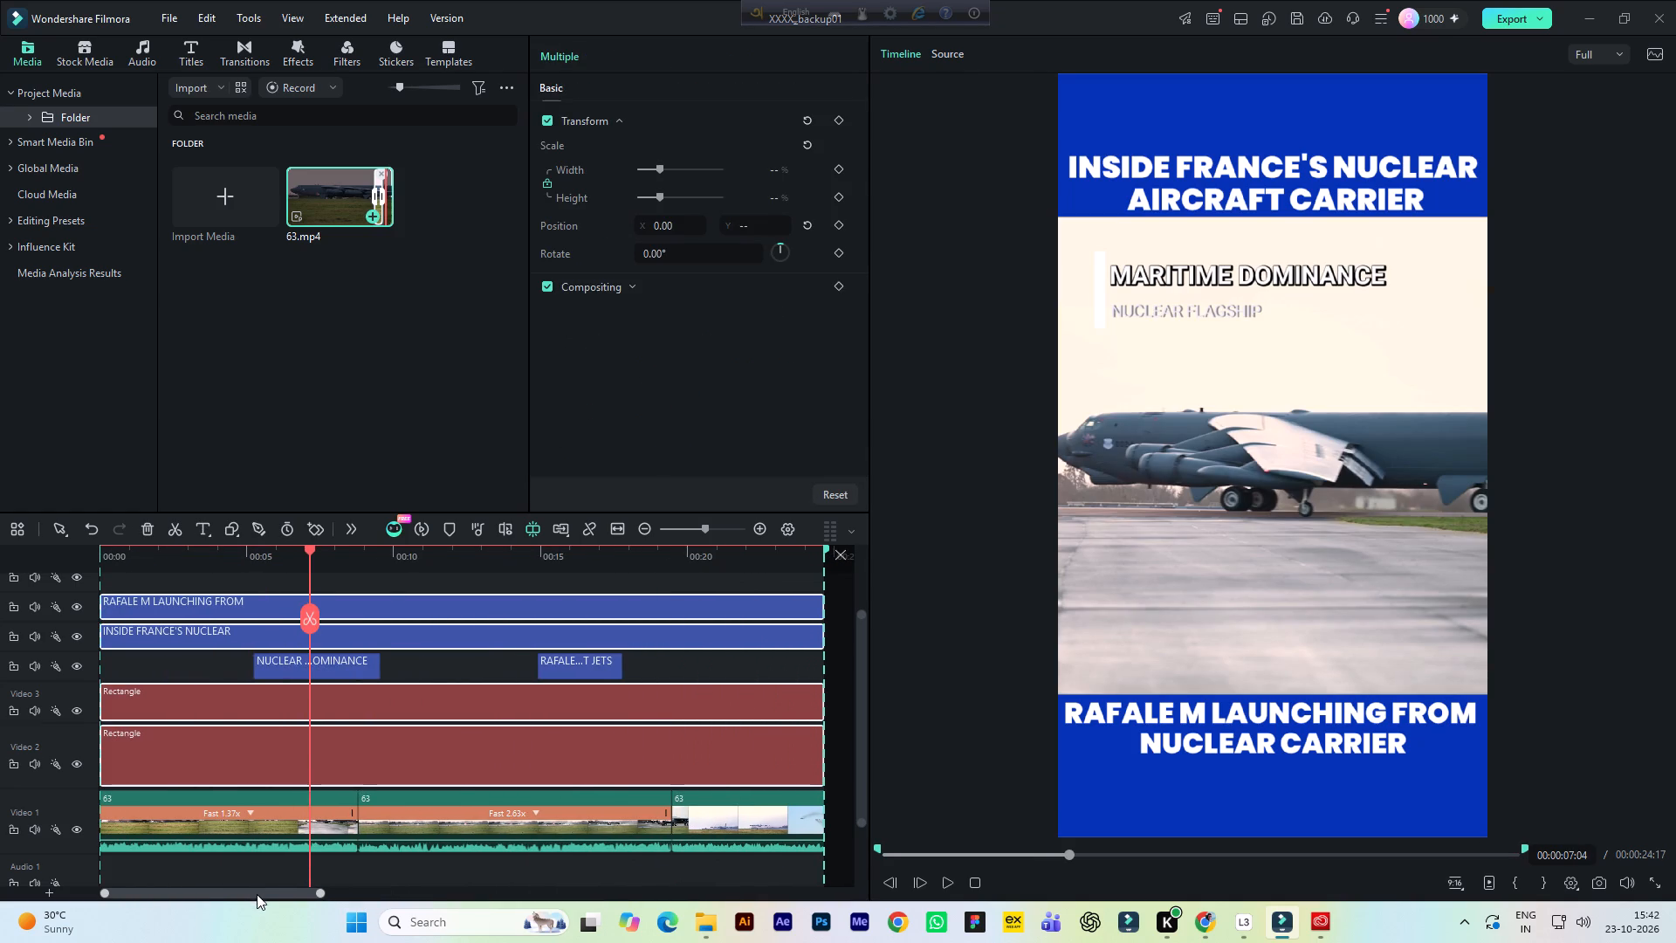
{"action": "left_click", "coordinate": [723, 551]}
{"action": "key", "text": "ctrl+s"}
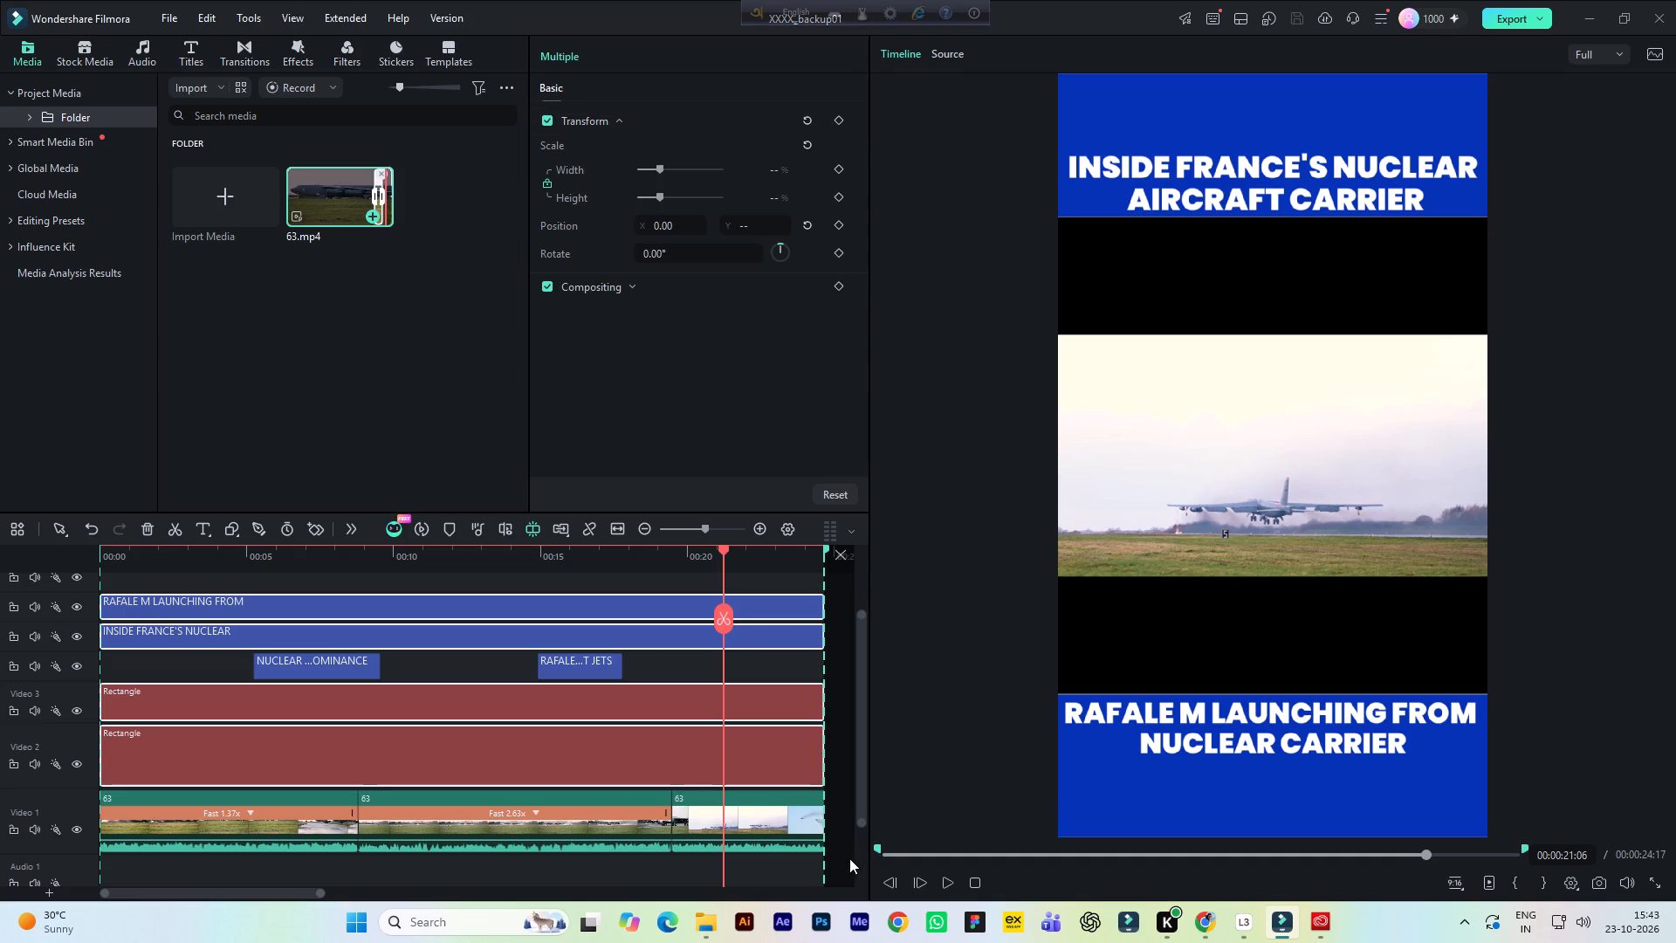
Scale the third Video 1 clip to 199% and save the project.
{"action": "left_click", "coordinate": [738, 804]}
{"action": "left_click", "coordinate": [552, 56]}
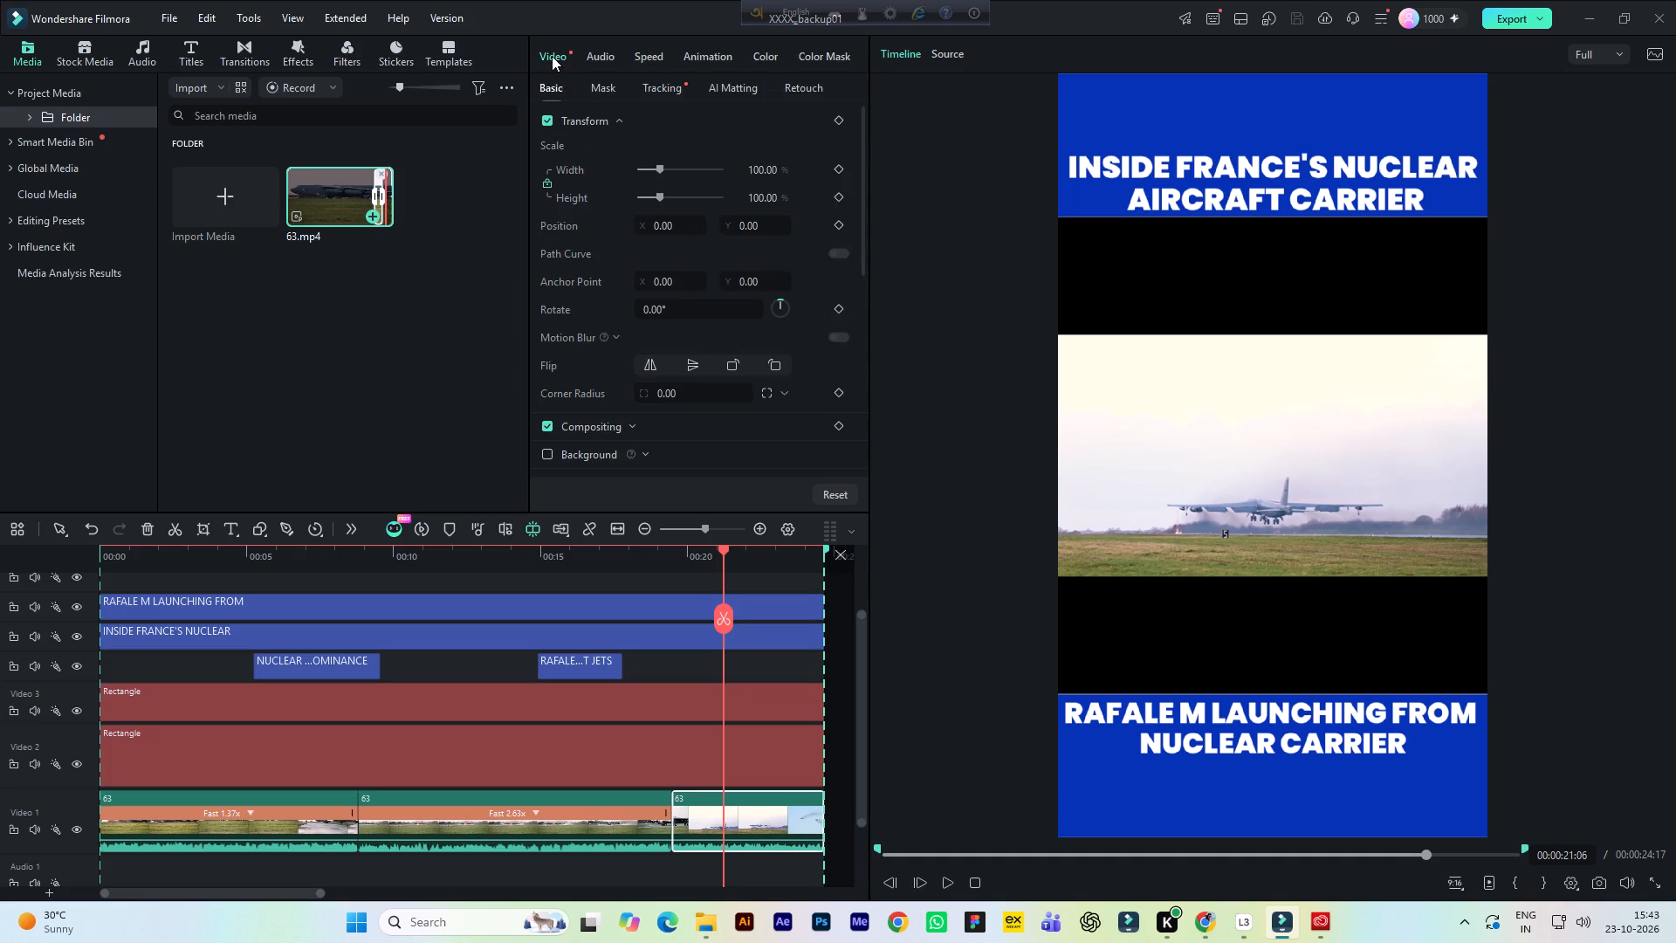
{"action": "left_click", "coordinate": [760, 171]}
{"action": "type", "text": "199"}
{"action": "key", "text": "Return"}
{"action": "key", "text": "ctrl+s"}
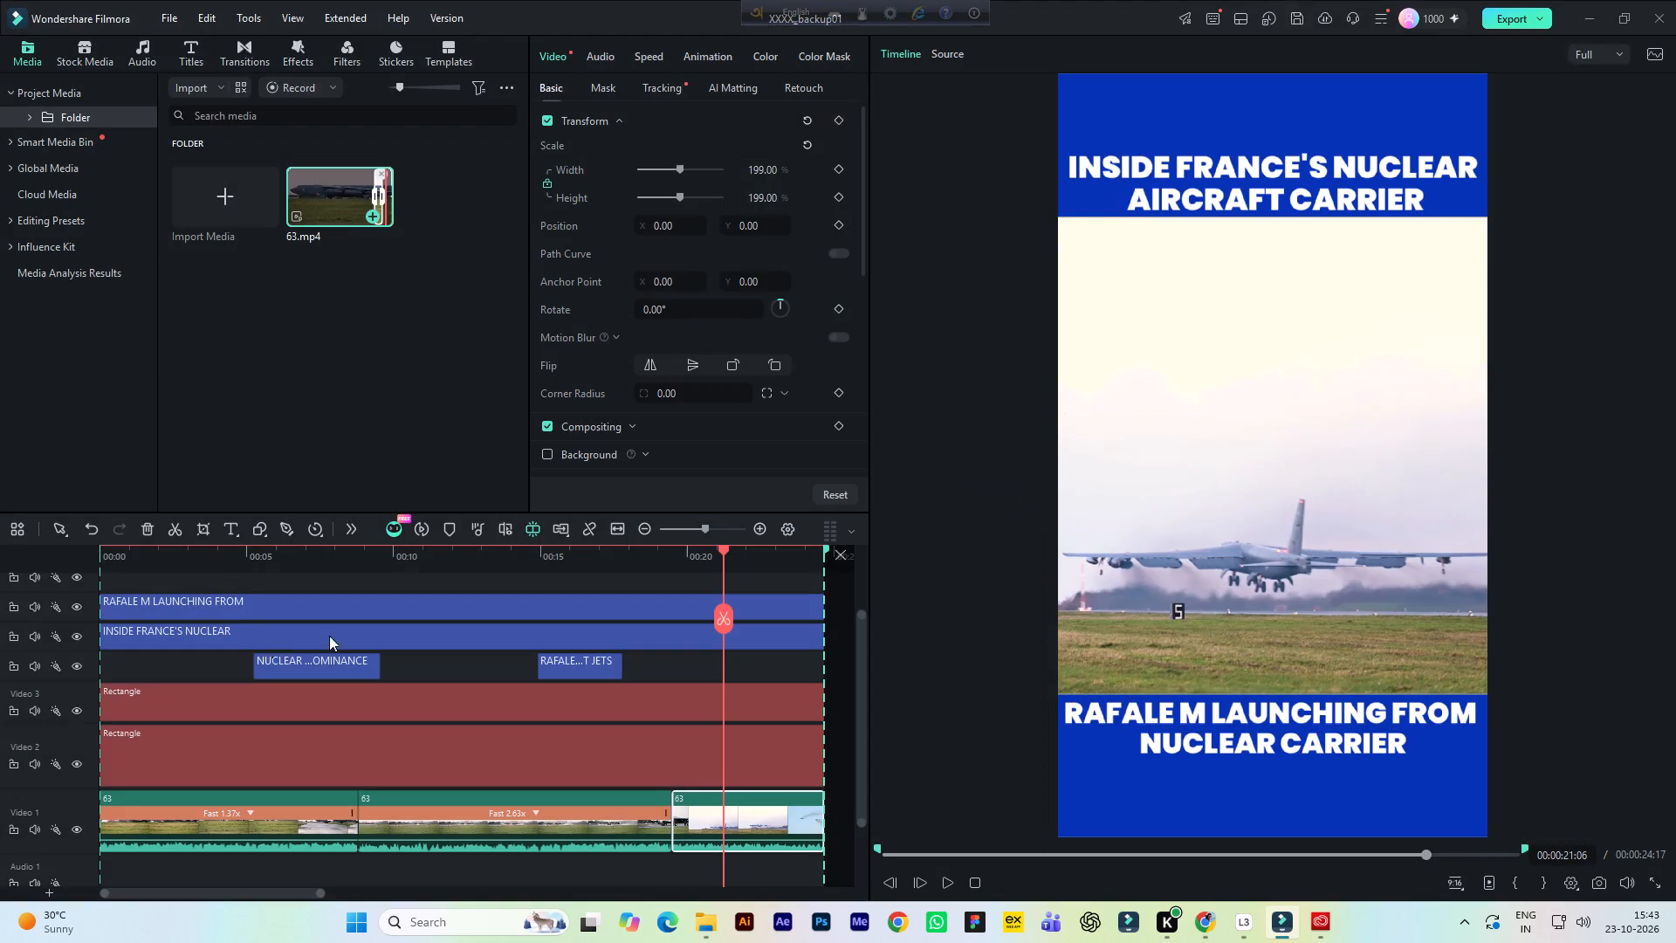
Import the ElevenLabs Deep English Story Voice audio file from the Downloads folder.
{"action": "left_click", "coordinate": [229, 574]}
{"action": "left_click", "coordinate": [217, 213]}
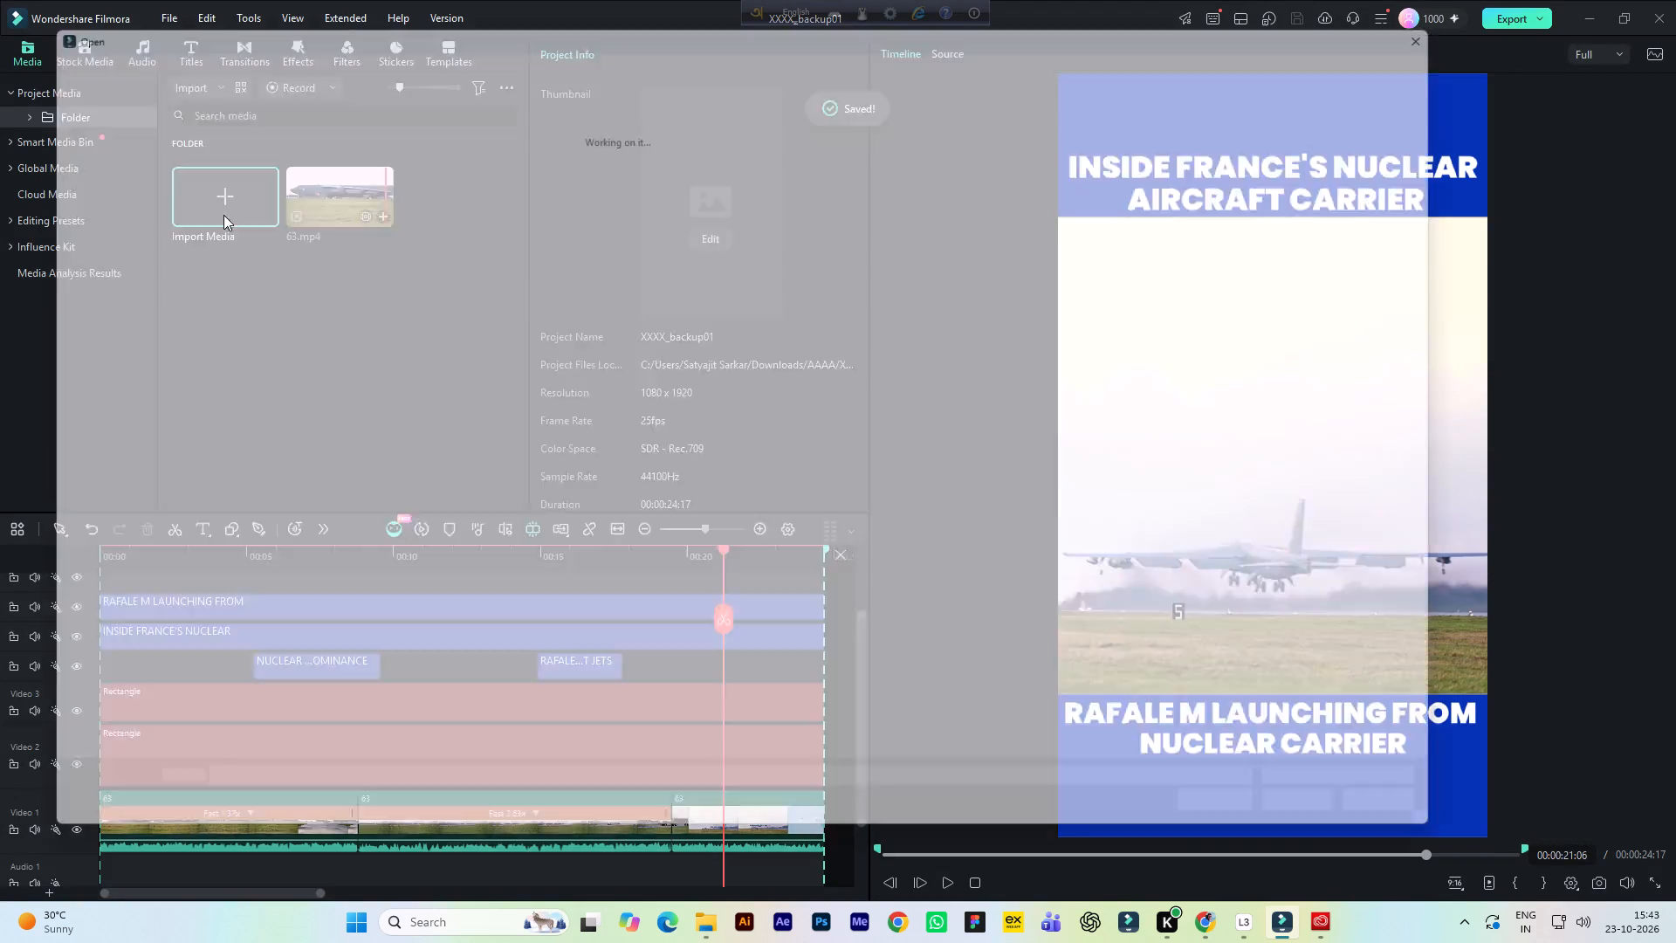
{"action": "left_click", "coordinate": [122, 200]}
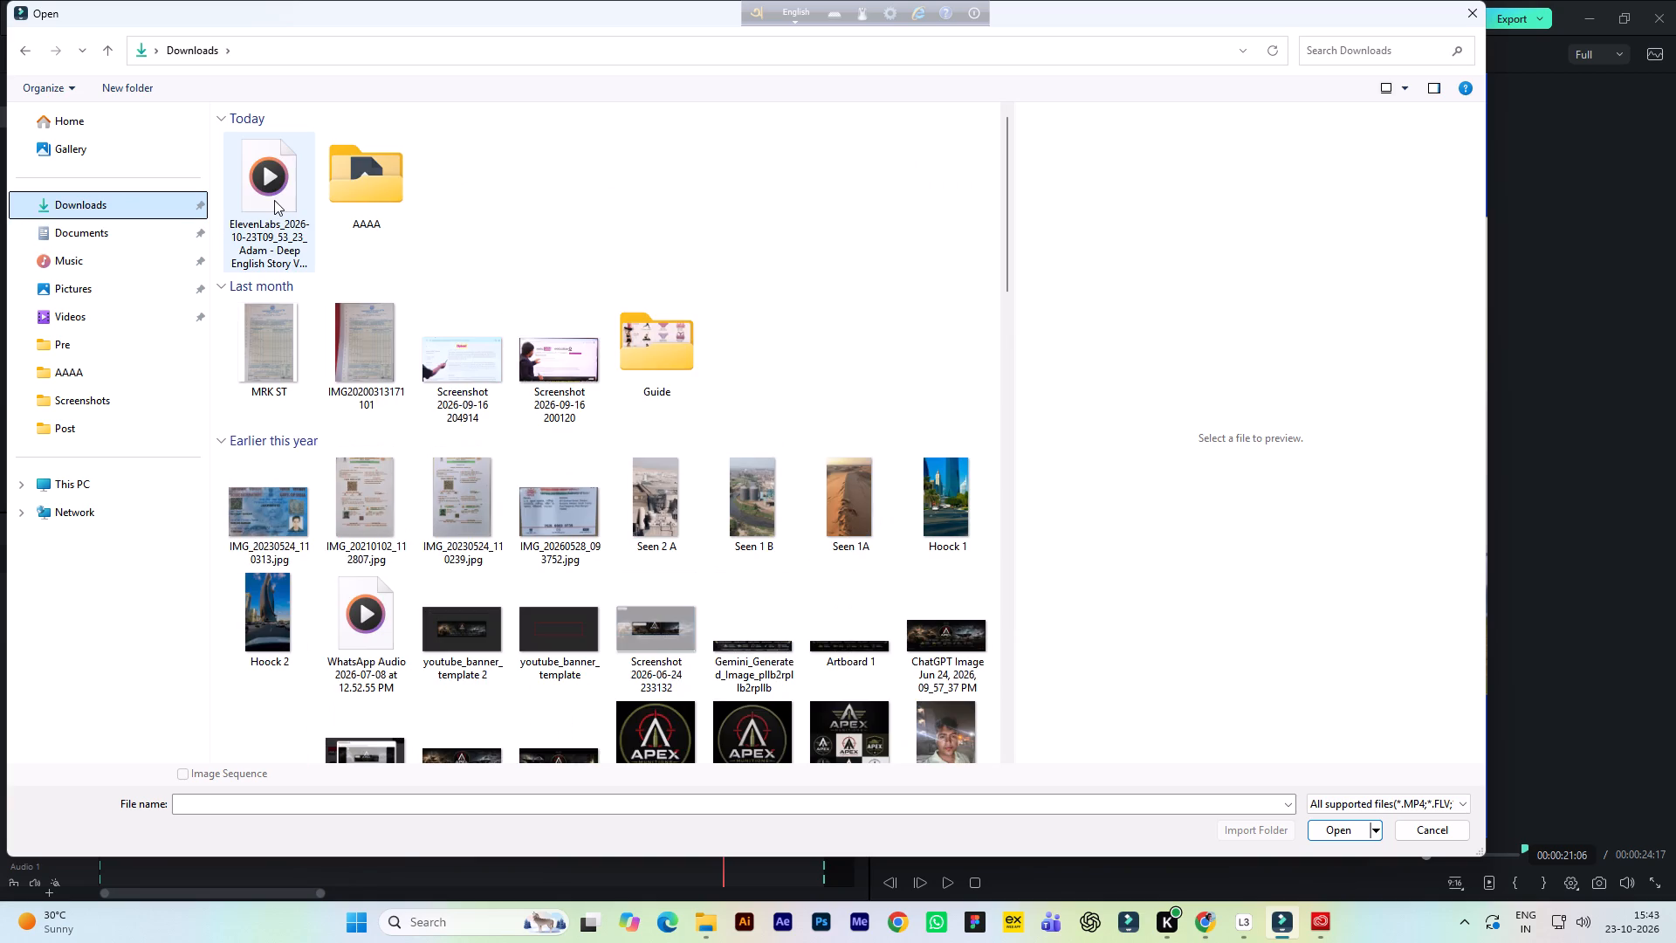
{"action": "left_click", "coordinate": [274, 200]}
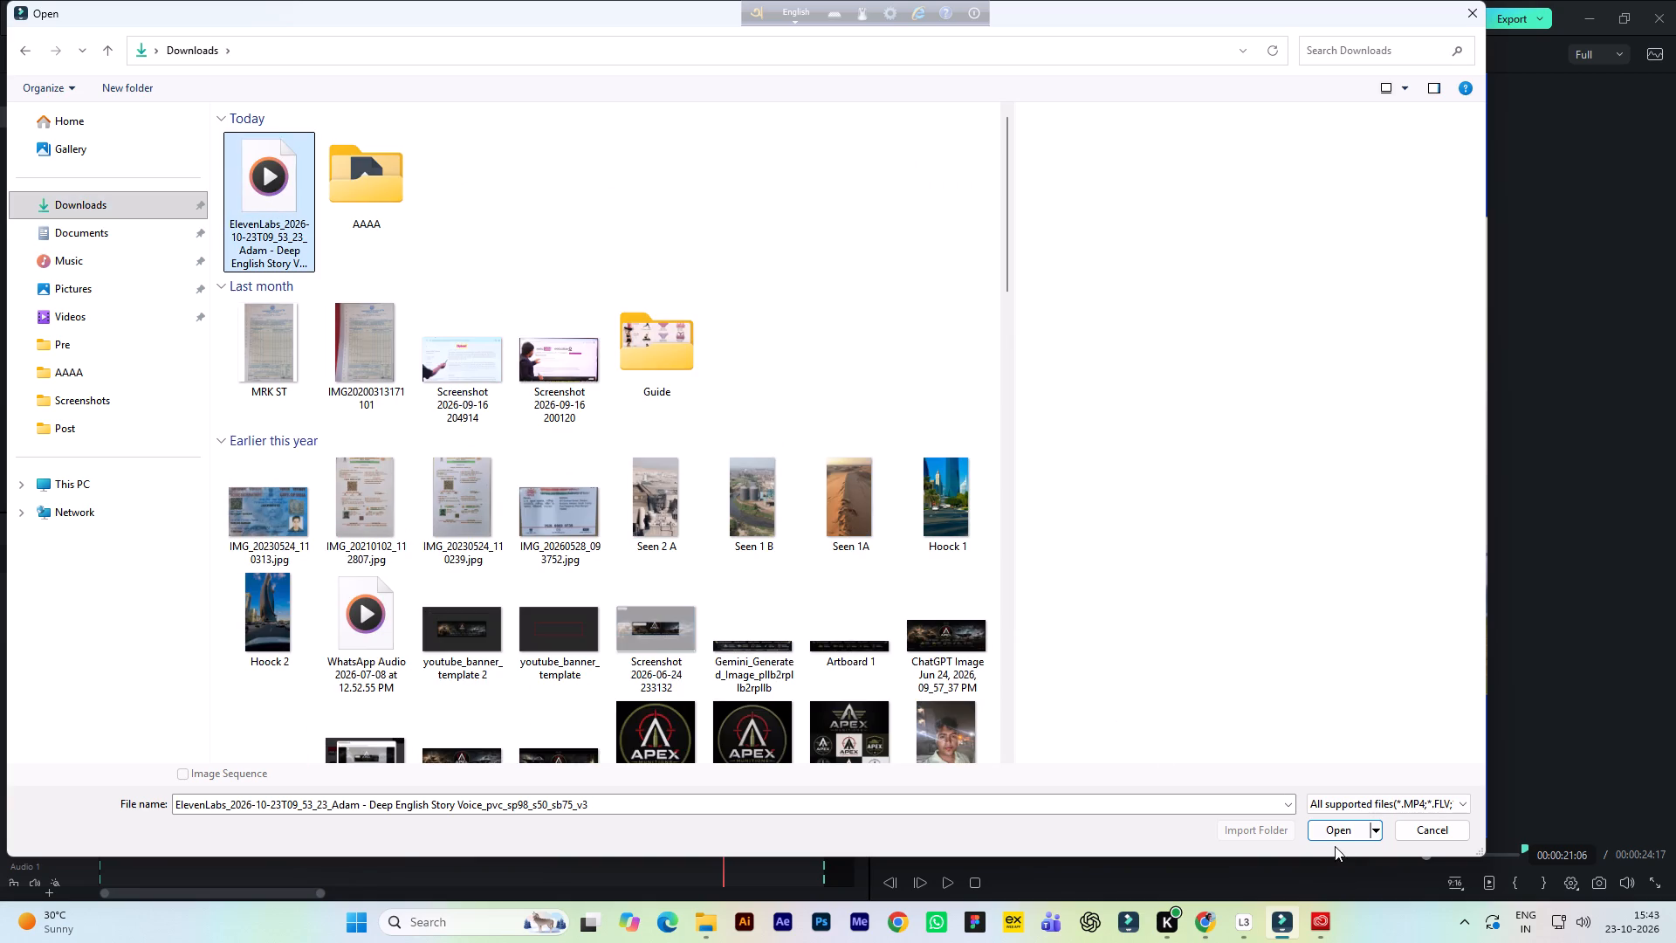
{"action": "left_click", "coordinate": [1336, 835]}
Place the imported ElevenLabs voice-over on Audio 1 so it starts at about 2.6 seconds.
{"action": "scroll", "coordinate": [511, 373], "scroll_direction": "down", "scroll_amount": 1}
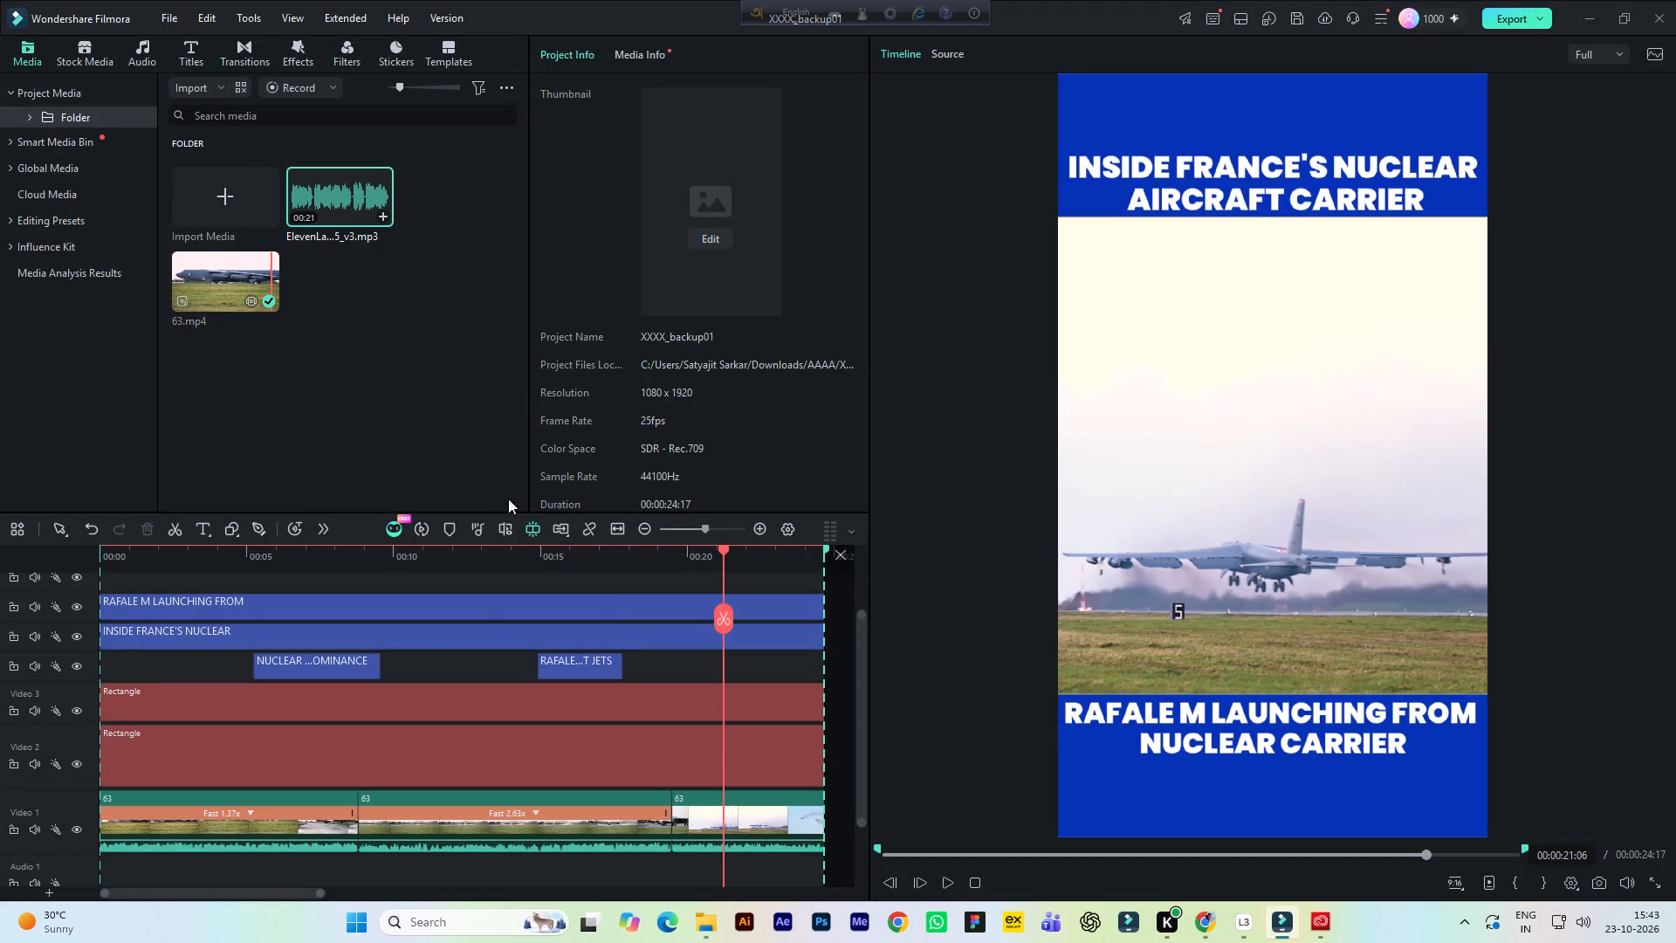
{"action": "scroll", "coordinate": [479, 602], "scroll_direction": "down", "scroll_amount": 3}
{"action": "left_click", "coordinate": [499, 818]}
{"action": "left_click_drag", "start_coordinate": [329, 195], "coordinate": [337, 260]}
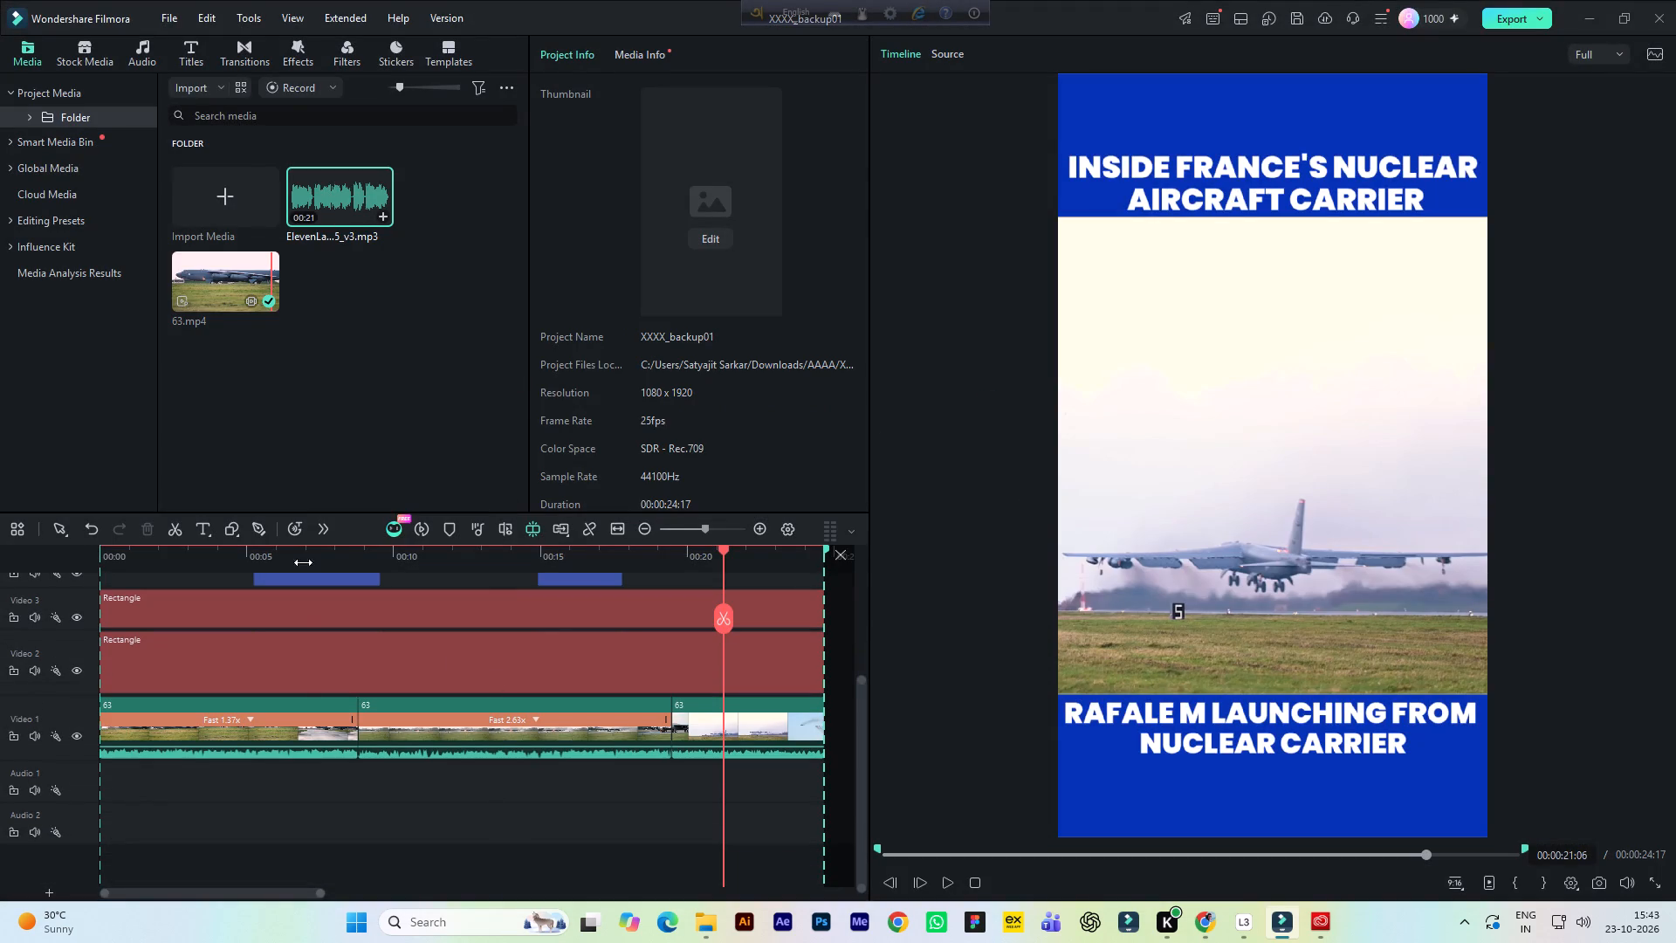
{"action": "left_click_drag", "start_coordinate": [286, 815], "coordinate": [323, 801]}
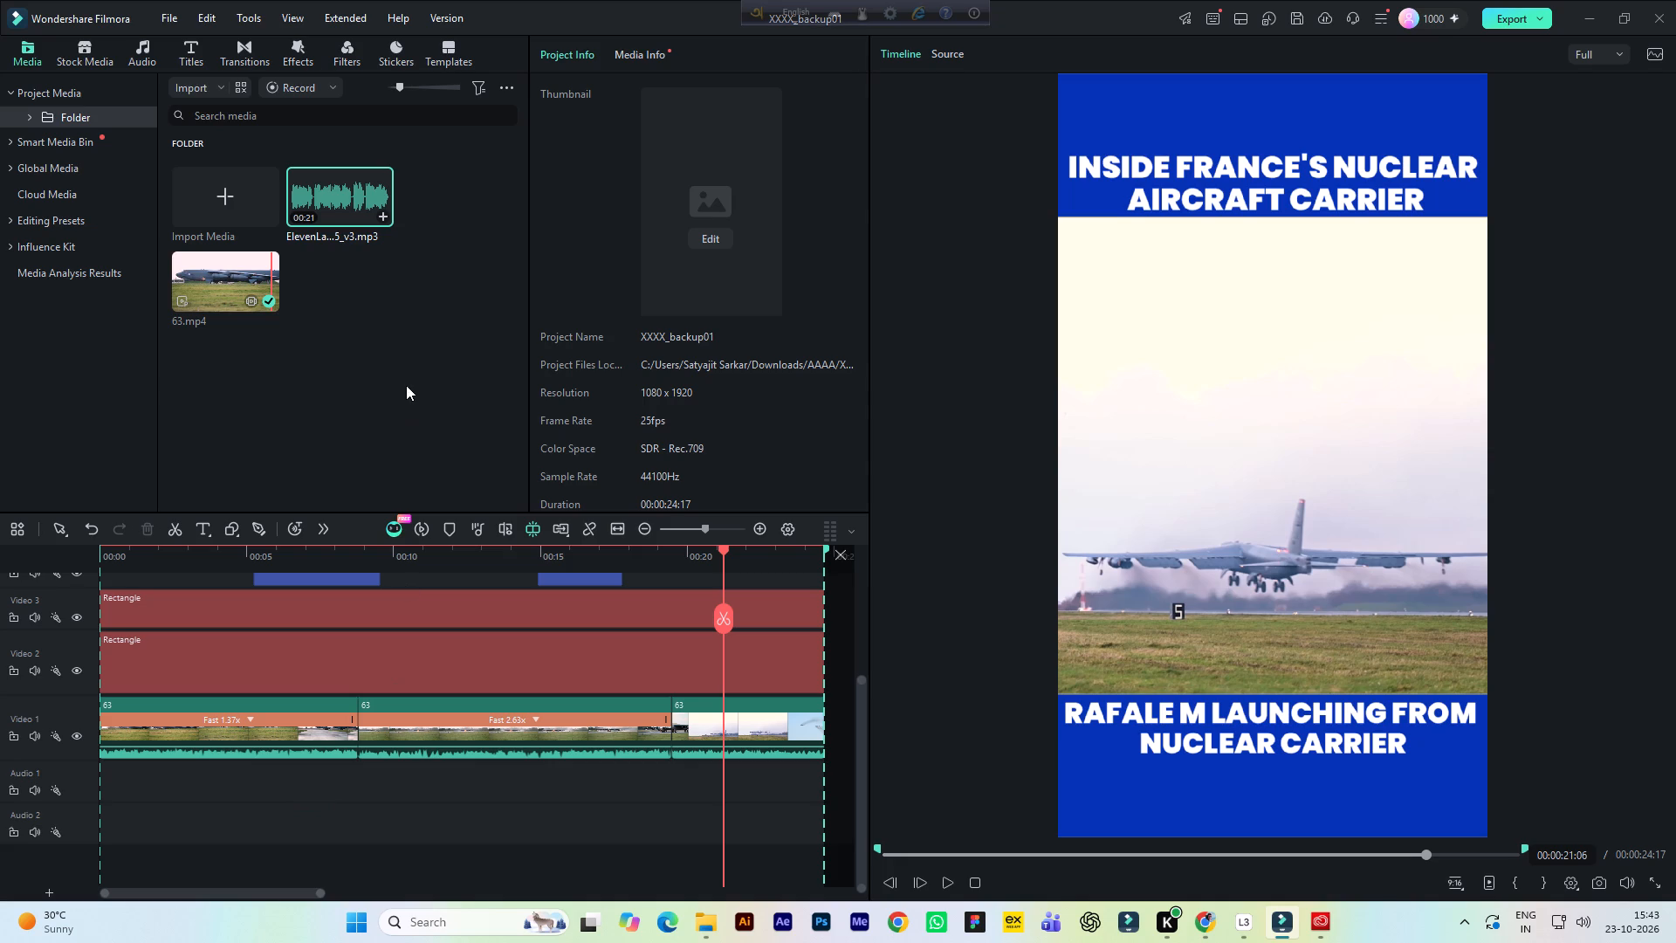
{"action": "left_click", "coordinate": [406, 384]}
{"action": "left_click", "coordinate": [334, 205]}
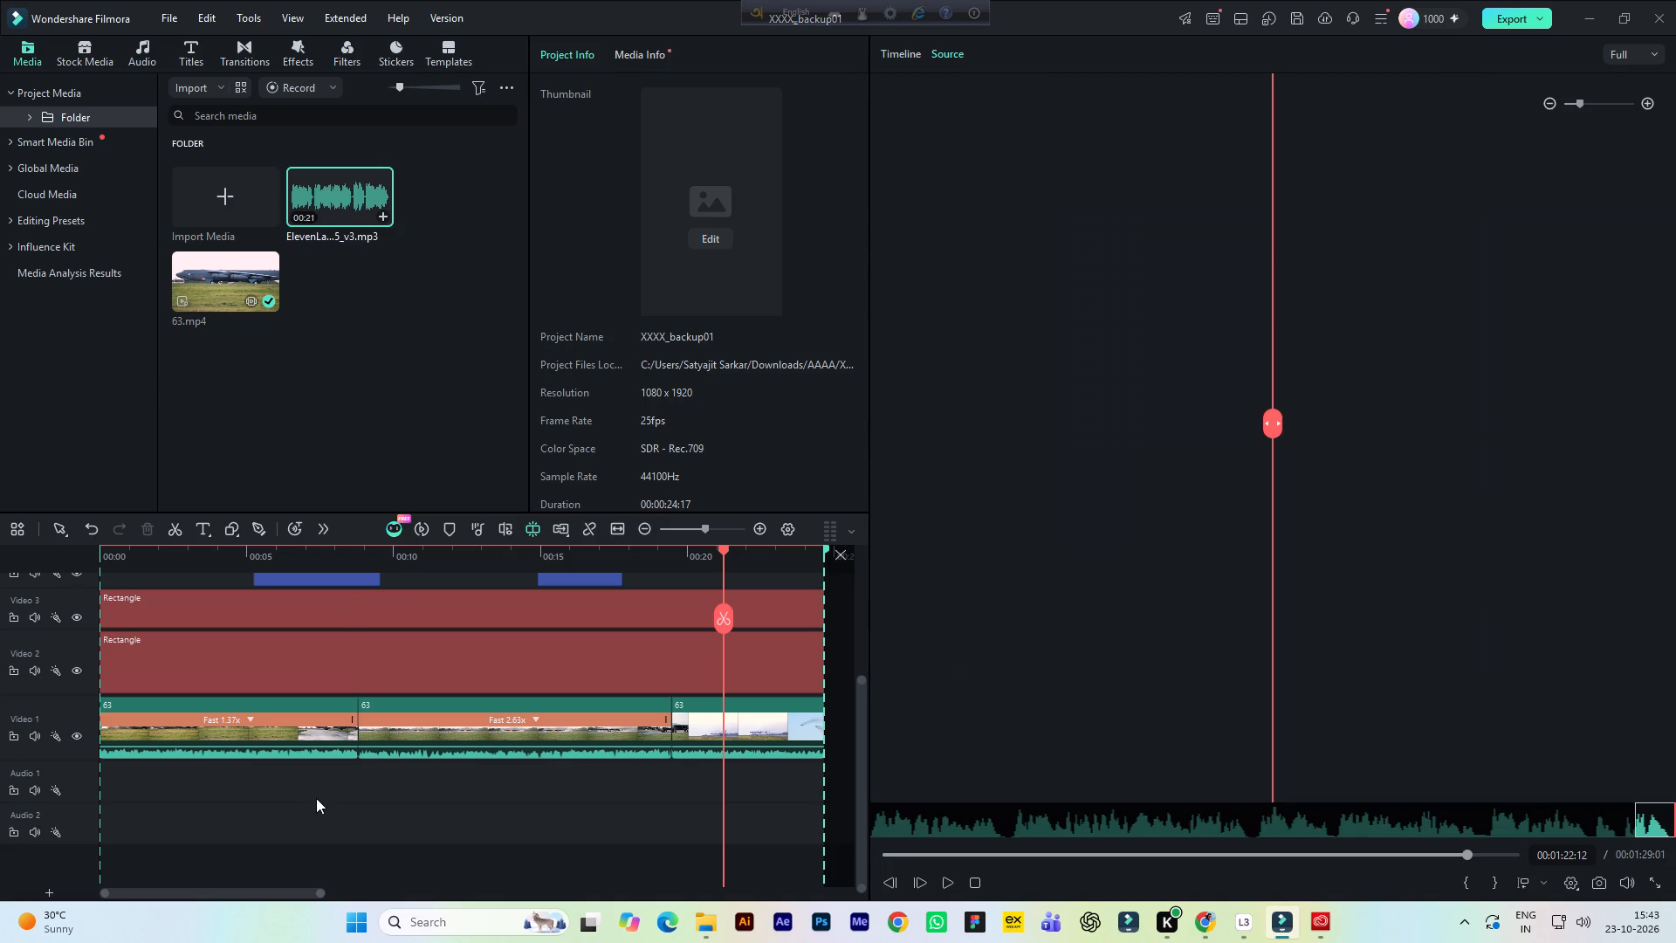
{"action": "left_click_drag", "start_coordinate": [315, 800], "coordinate": [316, 792]}
{"action": "left_click", "coordinate": [367, 321]}
{"action": "left_click_drag", "start_coordinate": [339, 212], "coordinate": [340, 334]}
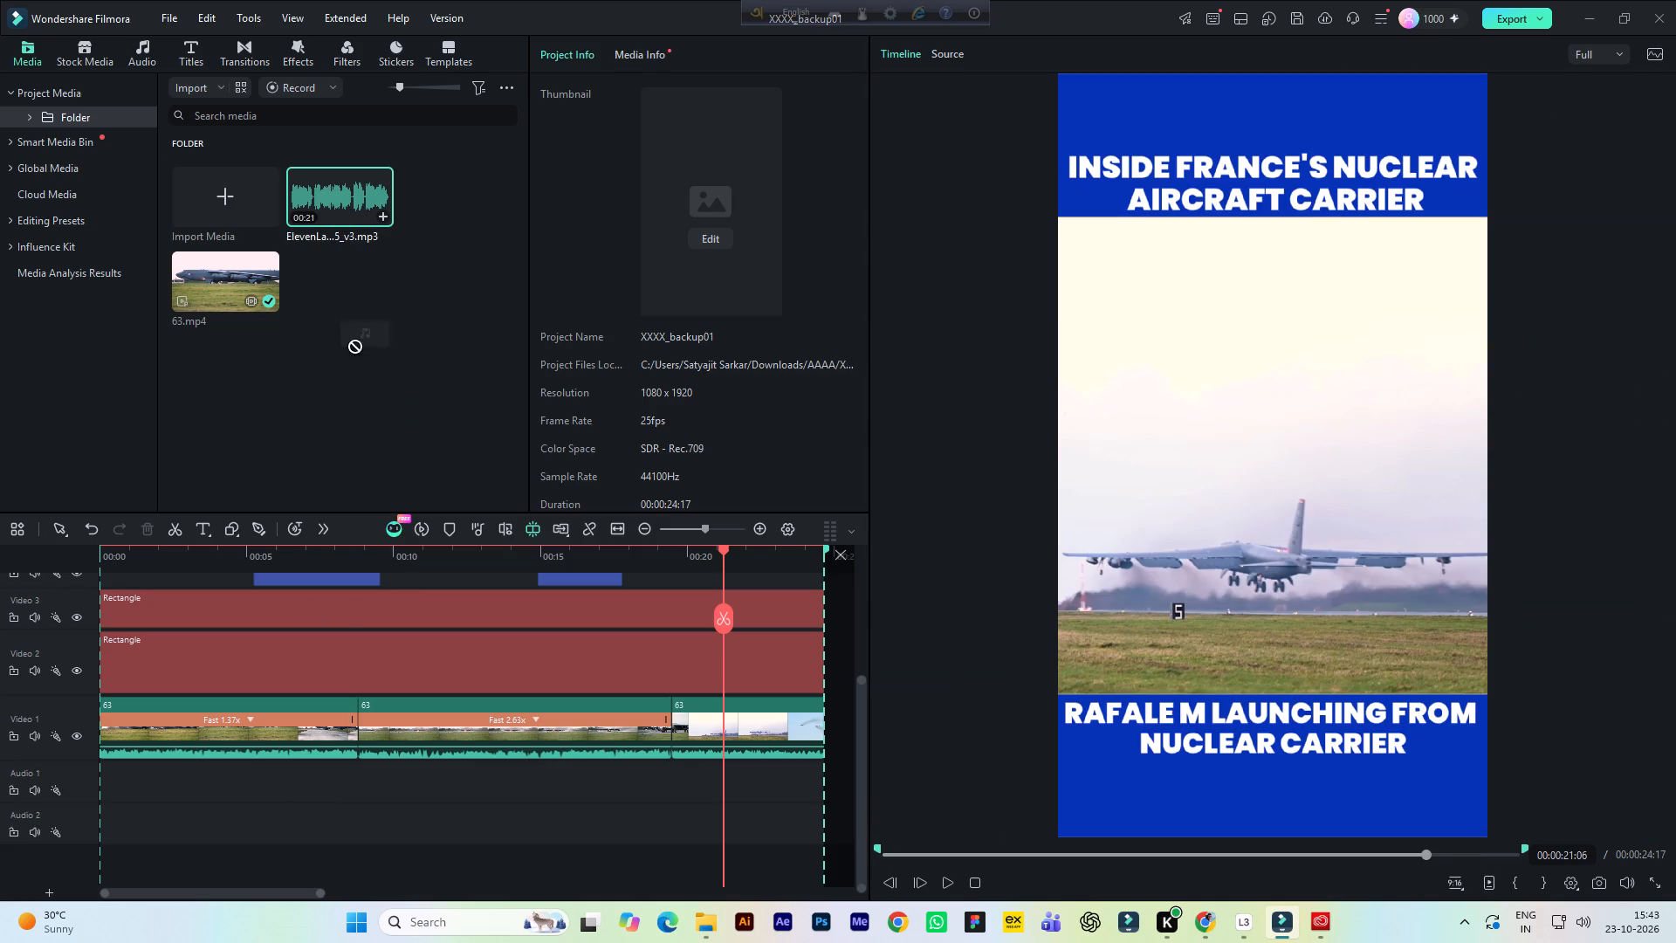
{"action": "left_click_drag", "start_coordinate": [340, 334], "coordinate": [322, 585]}
{"action": "left_click", "coordinate": [214, 793]}
{"action": "left_click_drag", "start_coordinate": [367, 786], "coordinate": [367, 785]}
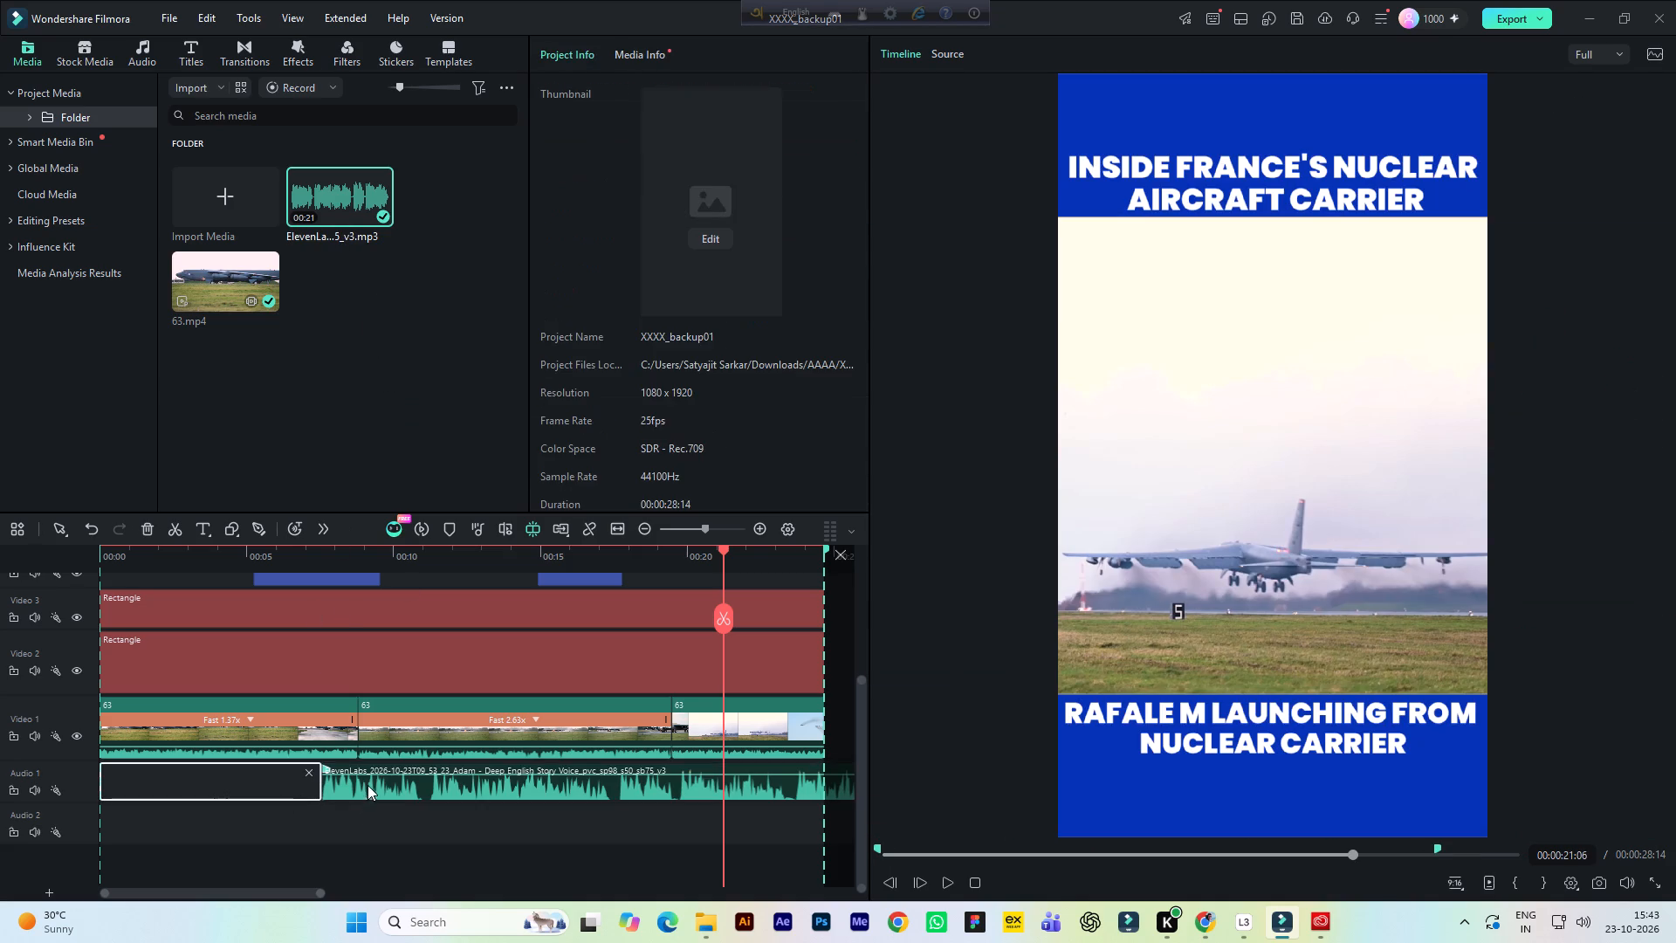
{"action": "left_click_drag", "start_coordinate": [367, 785], "coordinate": [220, 784]}
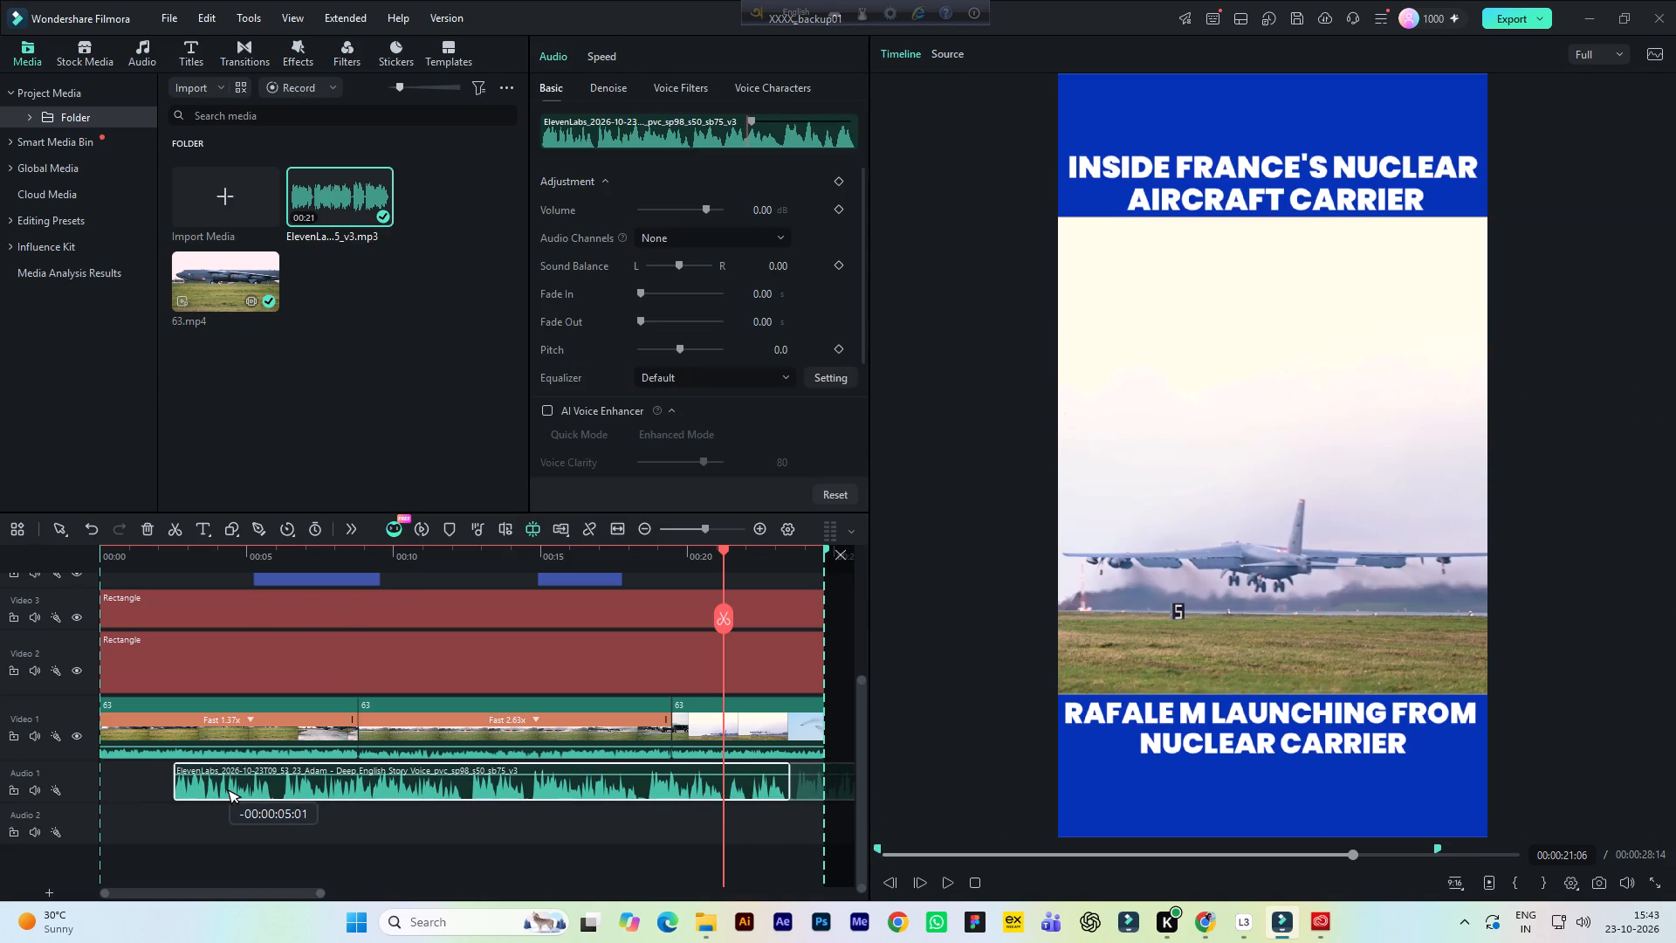
{"action": "left_click_drag", "start_coordinate": [220, 784], "coordinate": [222, 784]}
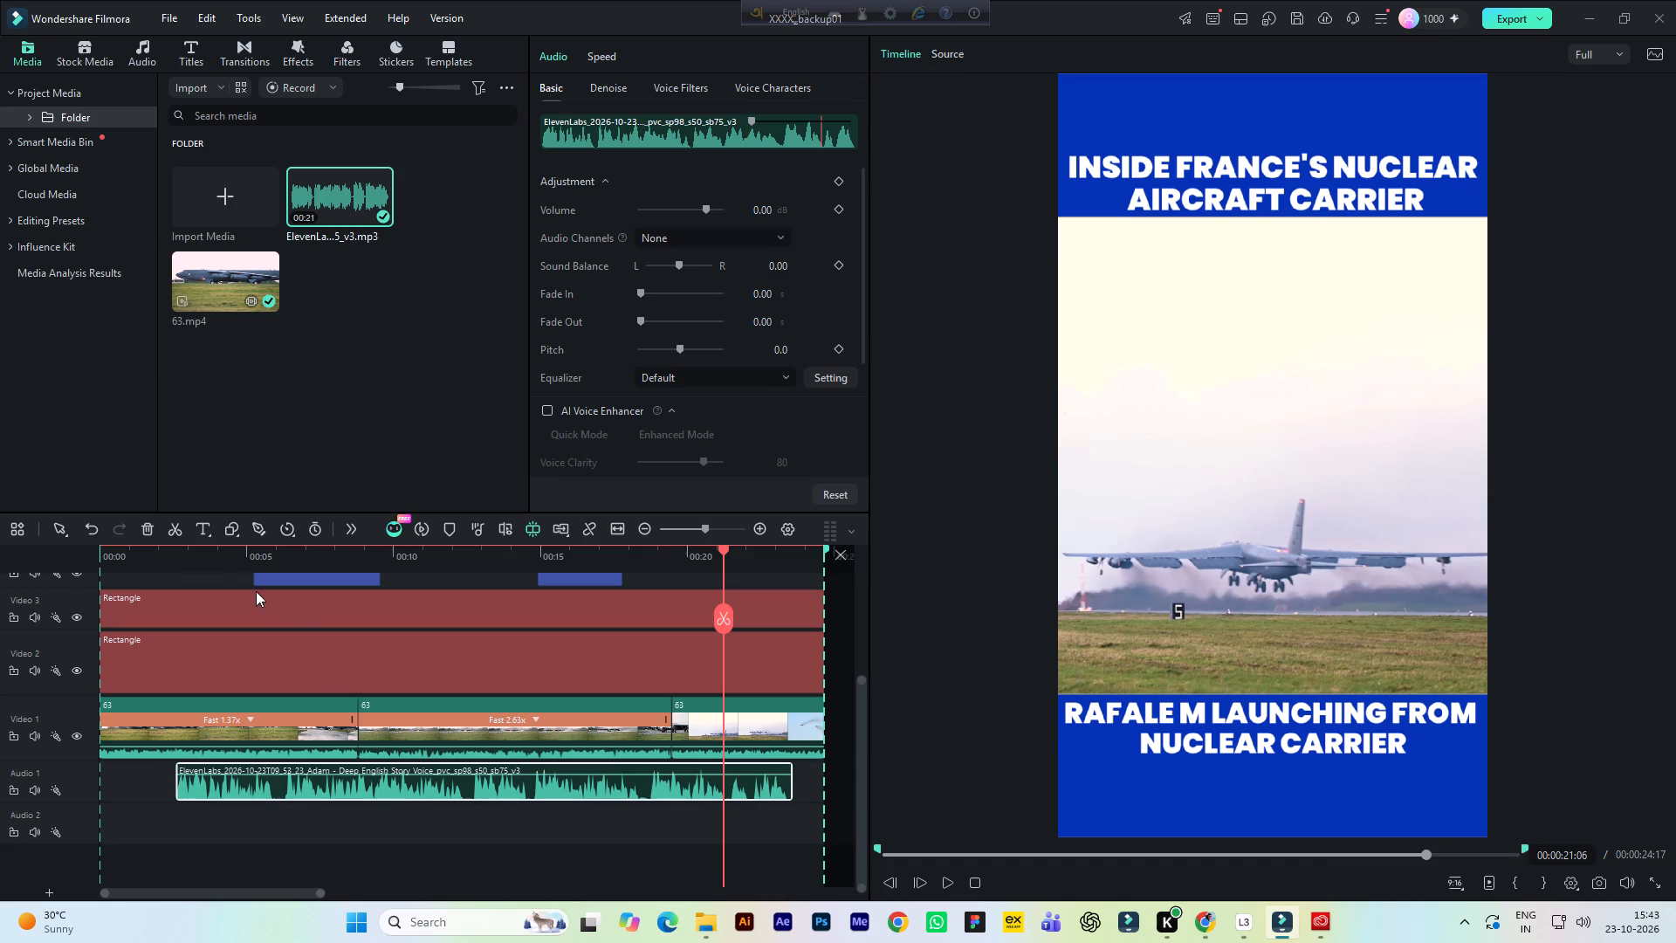
Preview the opening with the voice-over and raise the Audio 1 voice-over's volume to 20 dB.
{"action": "left_click", "coordinate": [141, 561]}
{"action": "scroll", "coordinate": [336, 699], "scroll_direction": "up", "scroll_amount": 2}
{"action": "key", "text": "space"}
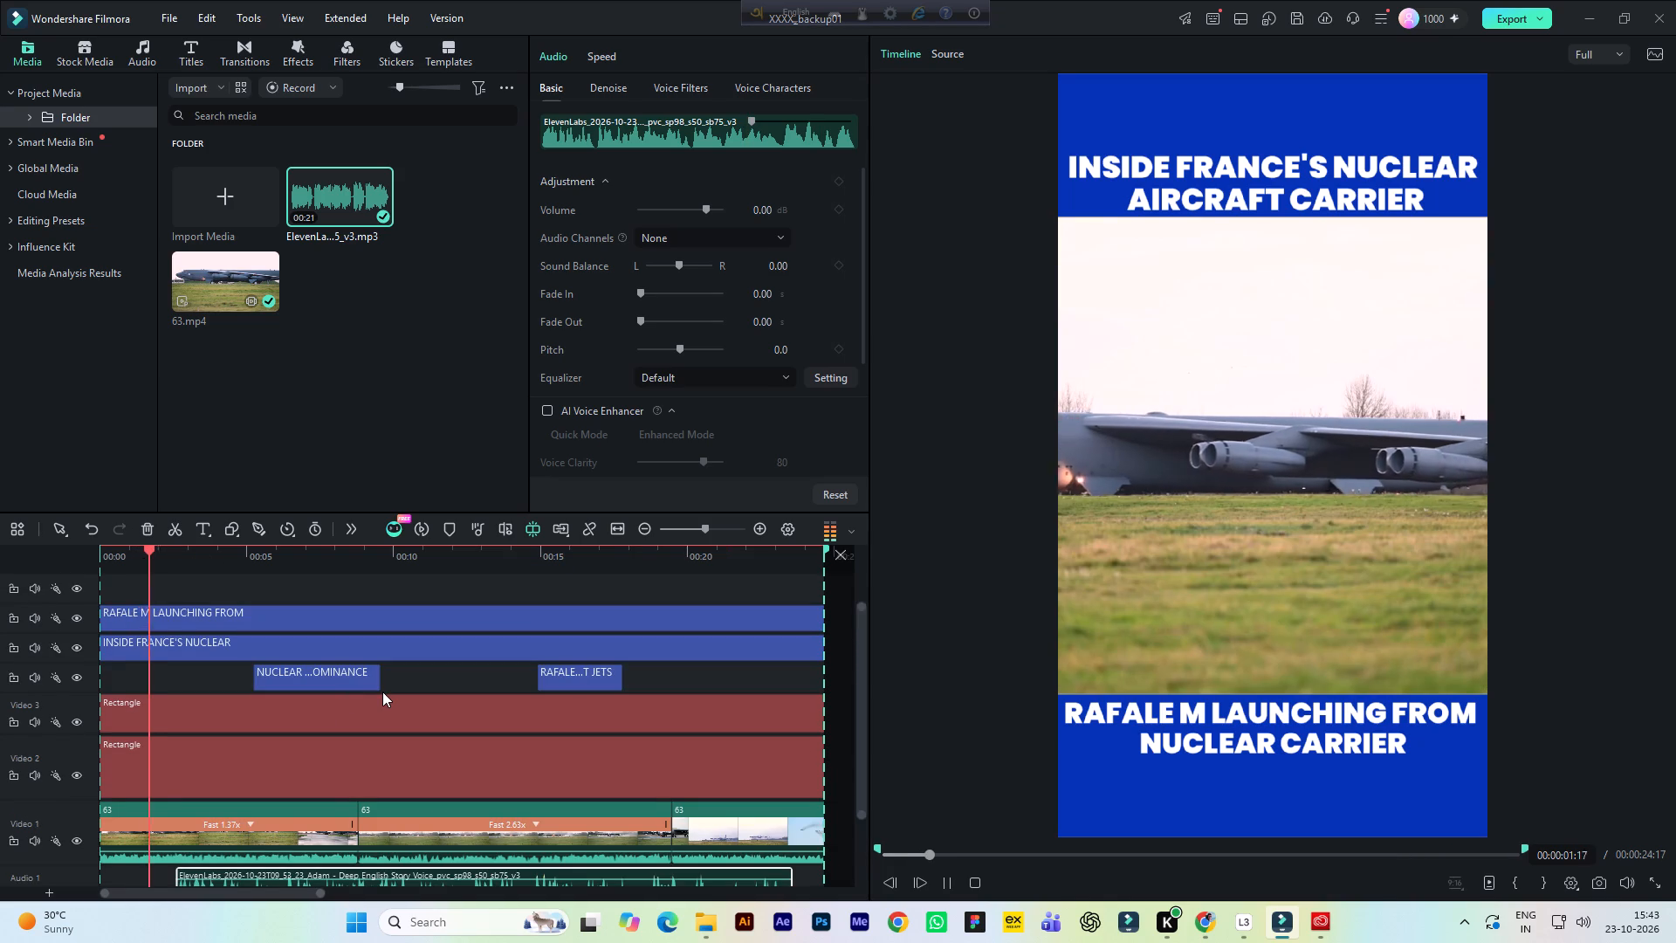
{"action": "scroll", "coordinate": [387, 695], "scroll_direction": "down", "scroll_amount": 1}
{"action": "key", "text": "space"}
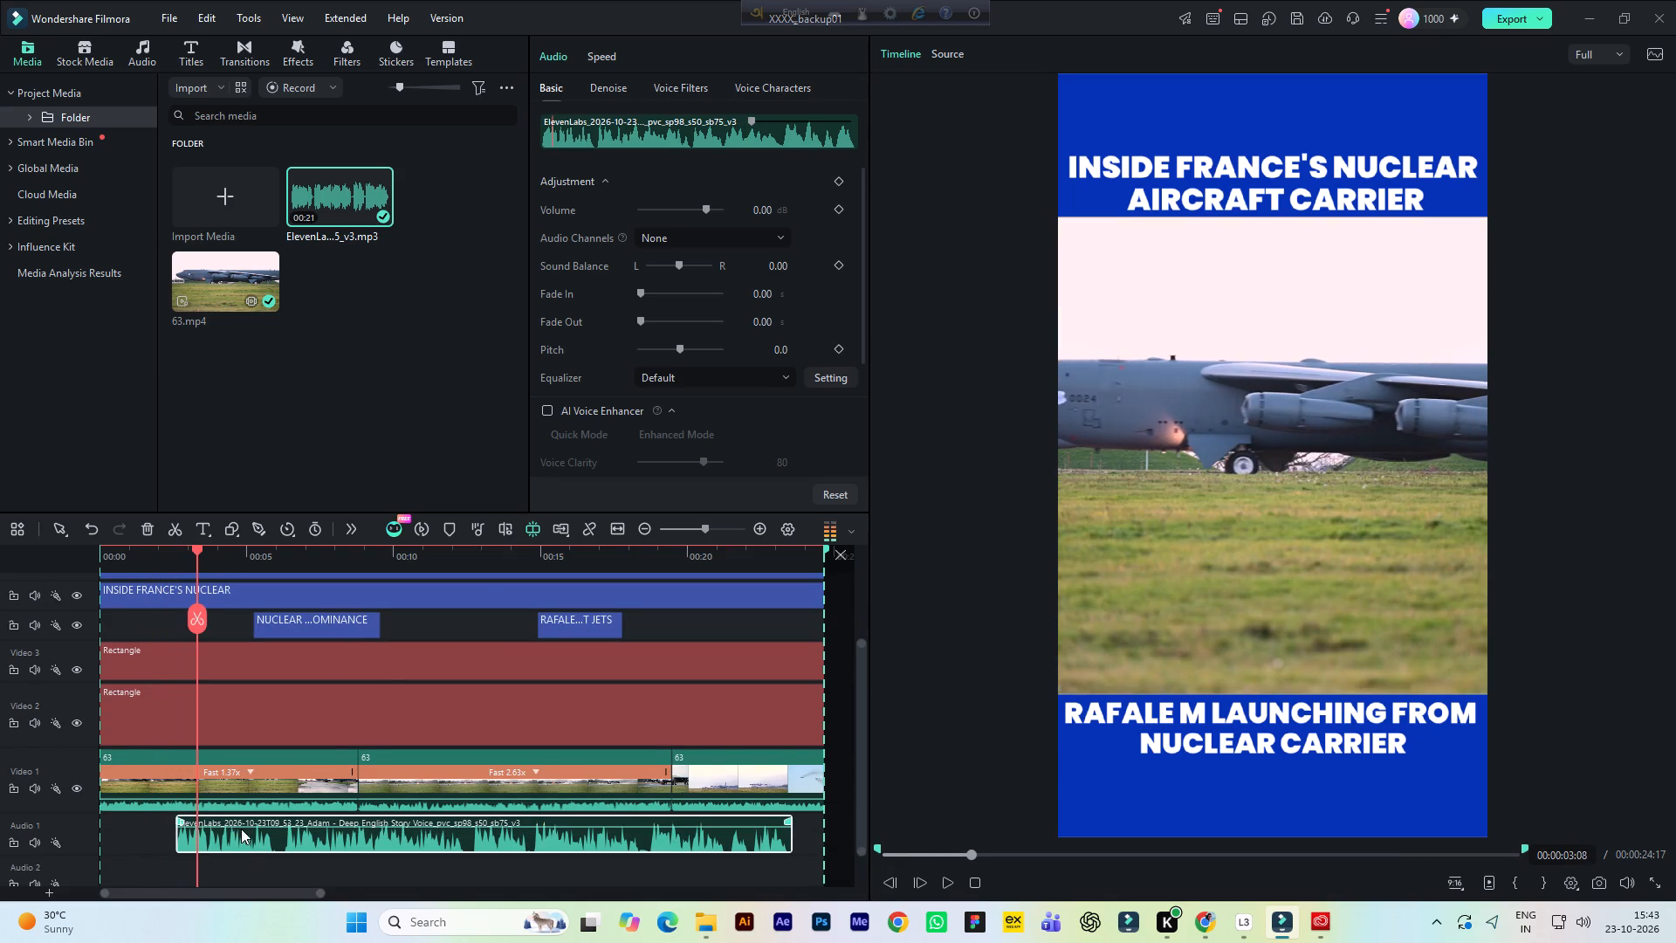
{"action": "left_click_drag", "start_coordinate": [247, 826], "coordinate": [252, 803]}
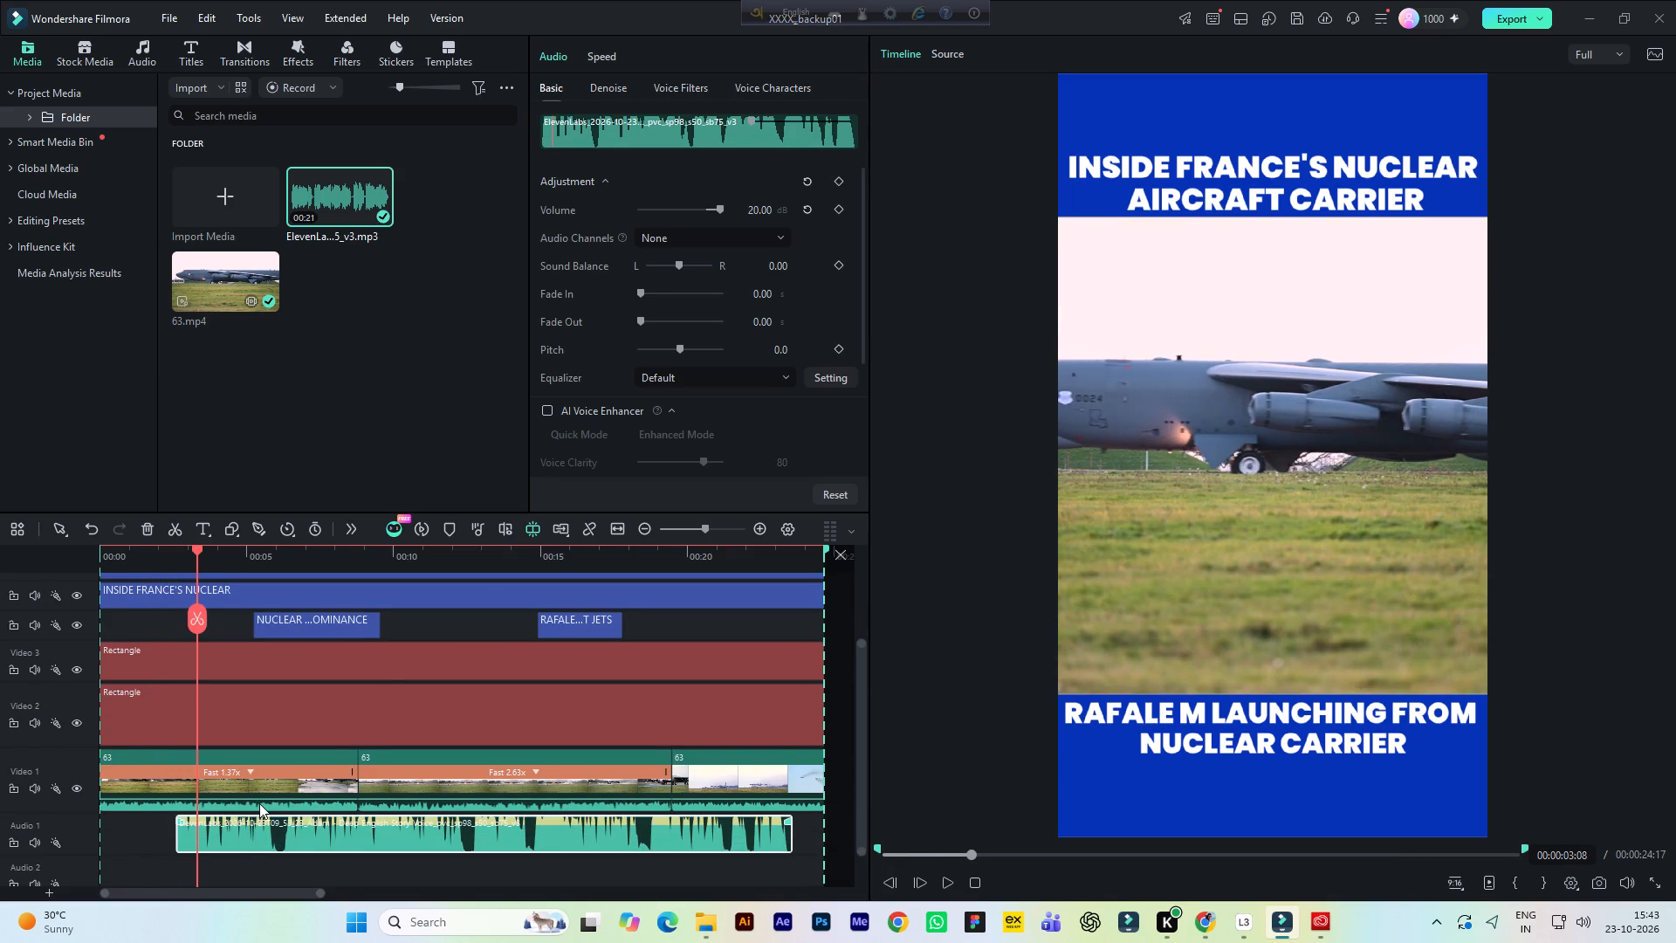
Lower the first Video 1 clip's audio volume to about -9 dB and save the project.
{"action": "left_click", "coordinate": [259, 803]}
{"action": "left_click", "coordinate": [610, 52]}
{"action": "scroll", "coordinate": [655, 179], "scroll_direction": "up", "scroll_amount": 4}
{"action": "left_click", "coordinate": [765, 209]}
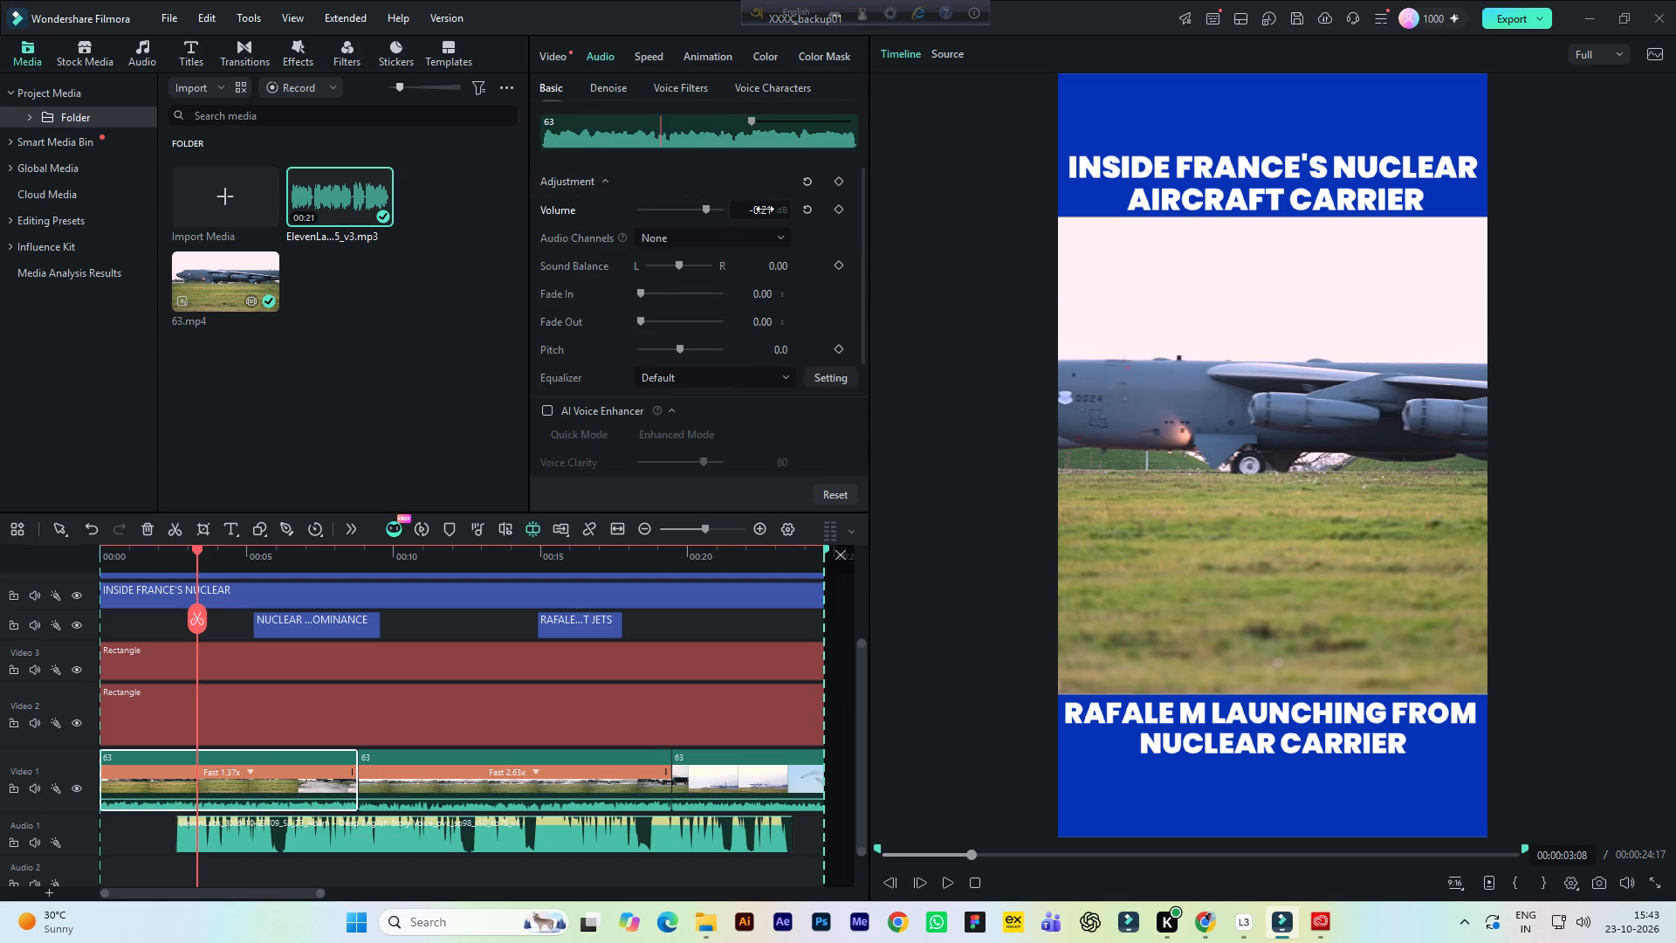
{"action": "key", "text": "ctrl+z"}
{"action": "scroll", "coordinate": [759, 259], "scroll_direction": "up", "scroll_amount": 4}
{"action": "scroll", "coordinate": [750, 279], "scroll_direction": "down", "scroll_amount": 1}
{"action": "scroll", "coordinate": [743, 286], "scroll_direction": "up", "scroll_amount": 7}
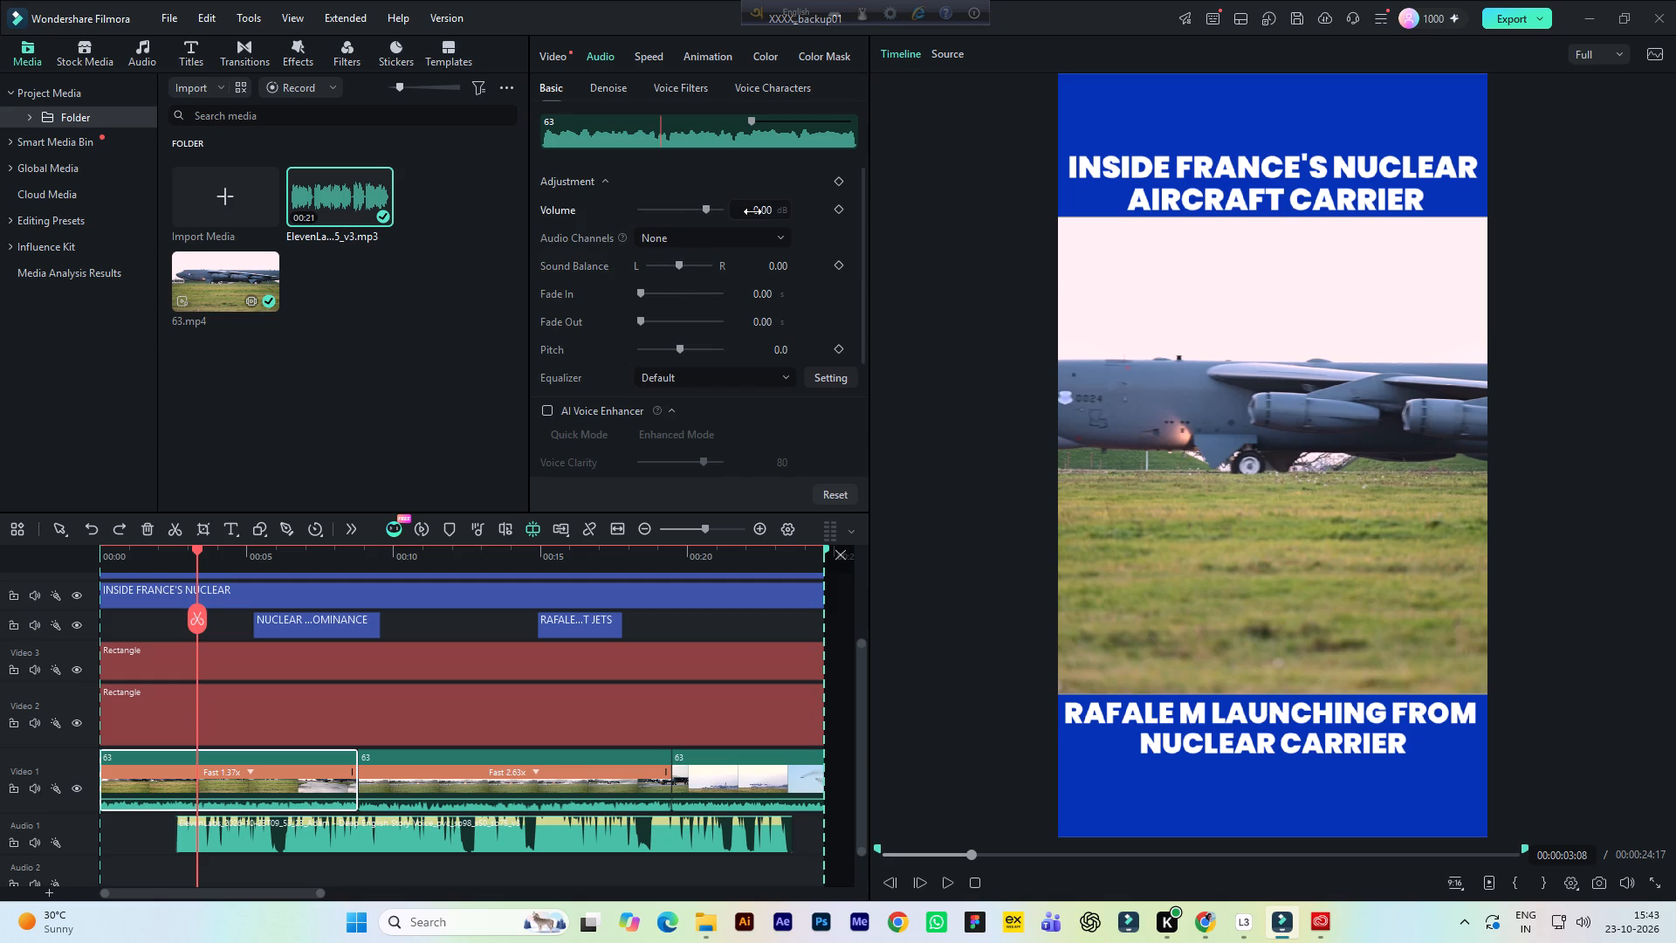
{"action": "double_click", "coordinate": [762, 213]}
{"action": "key", "text": "ctrl+z"}
{"action": "left_click", "coordinate": [665, 177]}
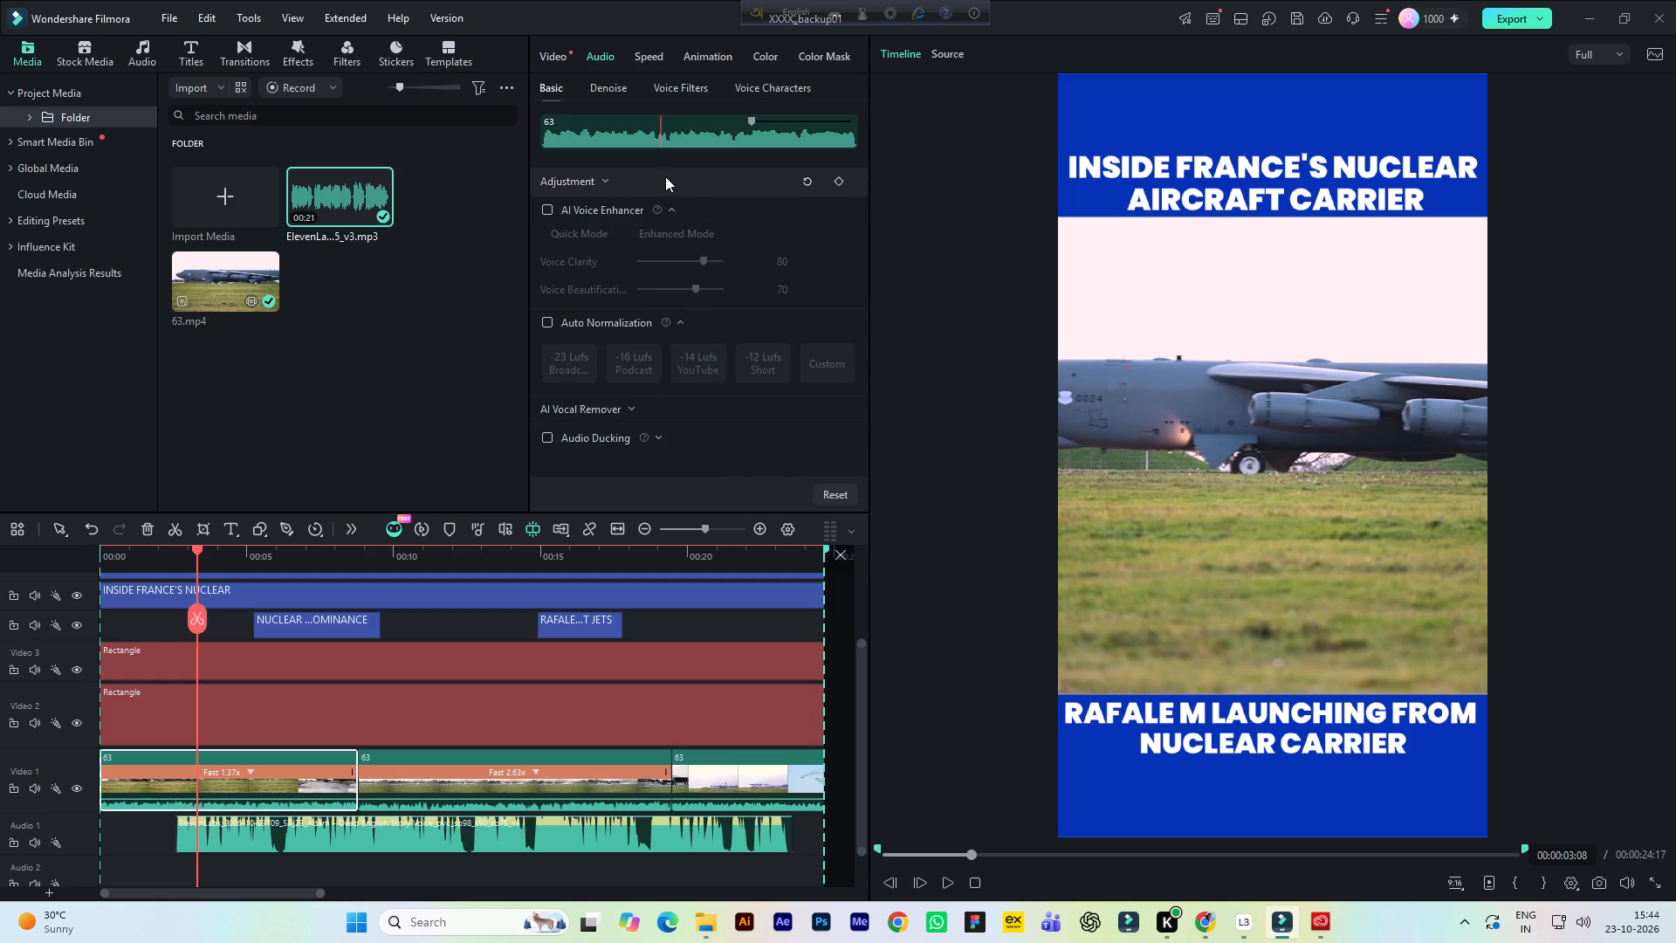
{"action": "left_click", "coordinate": [594, 51]}
{"action": "scroll", "coordinate": [633, 208], "scroll_direction": "up", "scroll_amount": 8}
{"action": "scroll", "coordinate": [658, 232], "scroll_direction": "down", "scroll_amount": 4}
{"action": "scroll", "coordinate": [665, 244], "scroll_direction": "up", "scroll_amount": 3}
{"action": "left_click", "coordinate": [605, 182]}
{"action": "scroll", "coordinate": [691, 242], "scroll_direction": "up", "scroll_amount": 2}
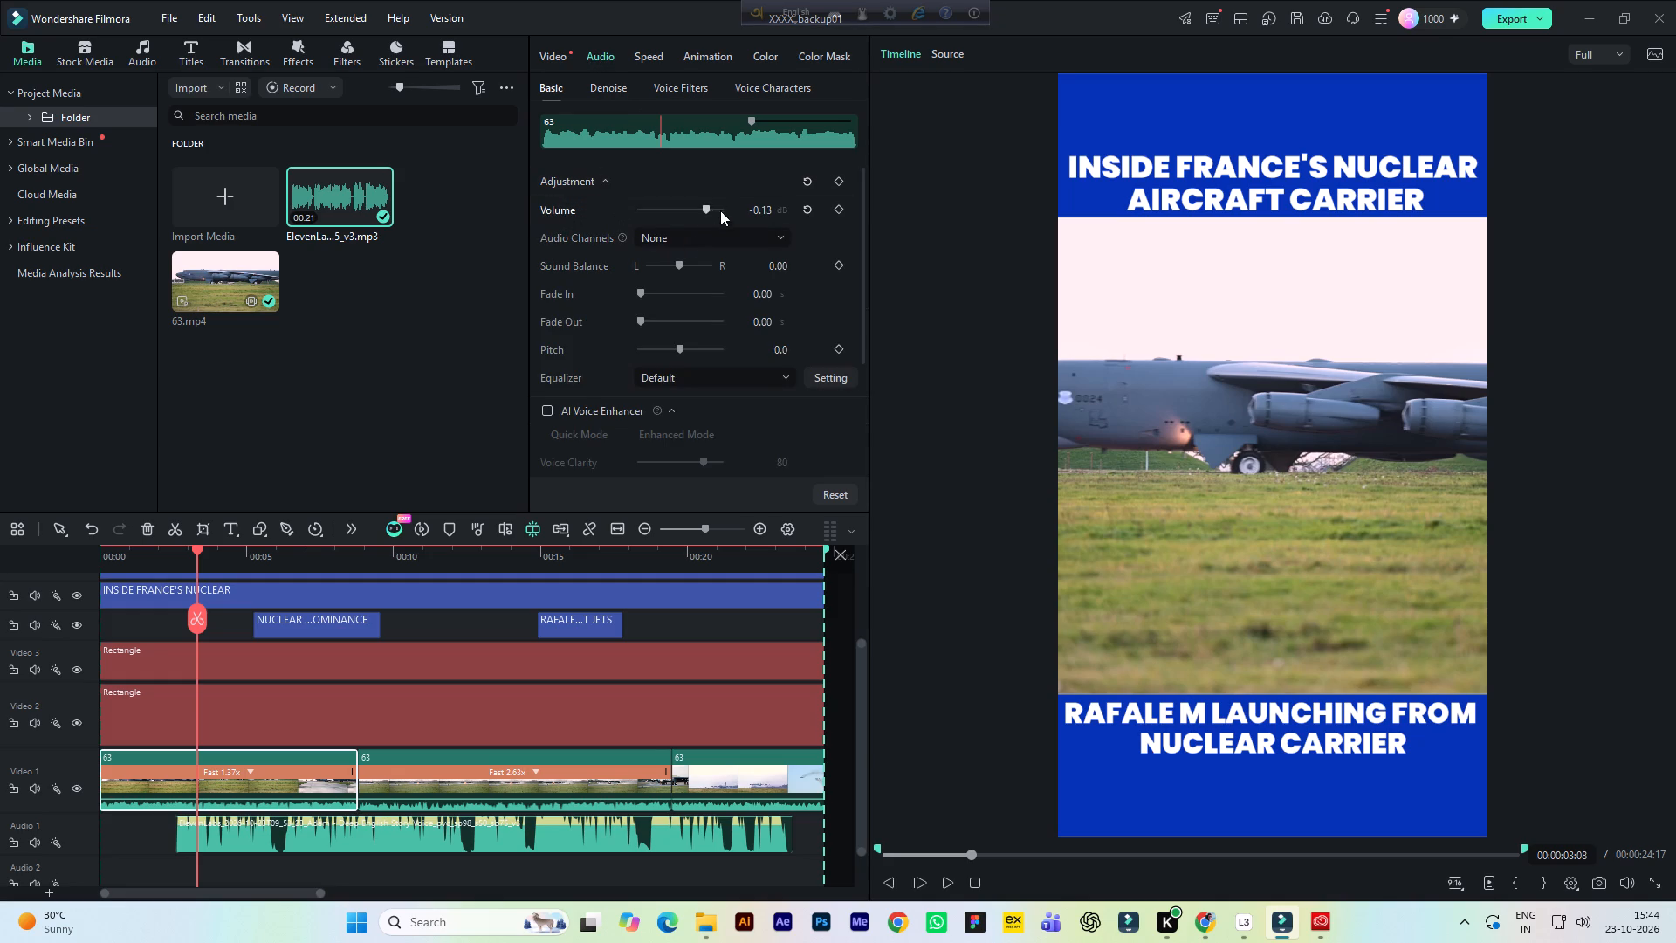
{"action": "left_click", "coordinate": [709, 206]}
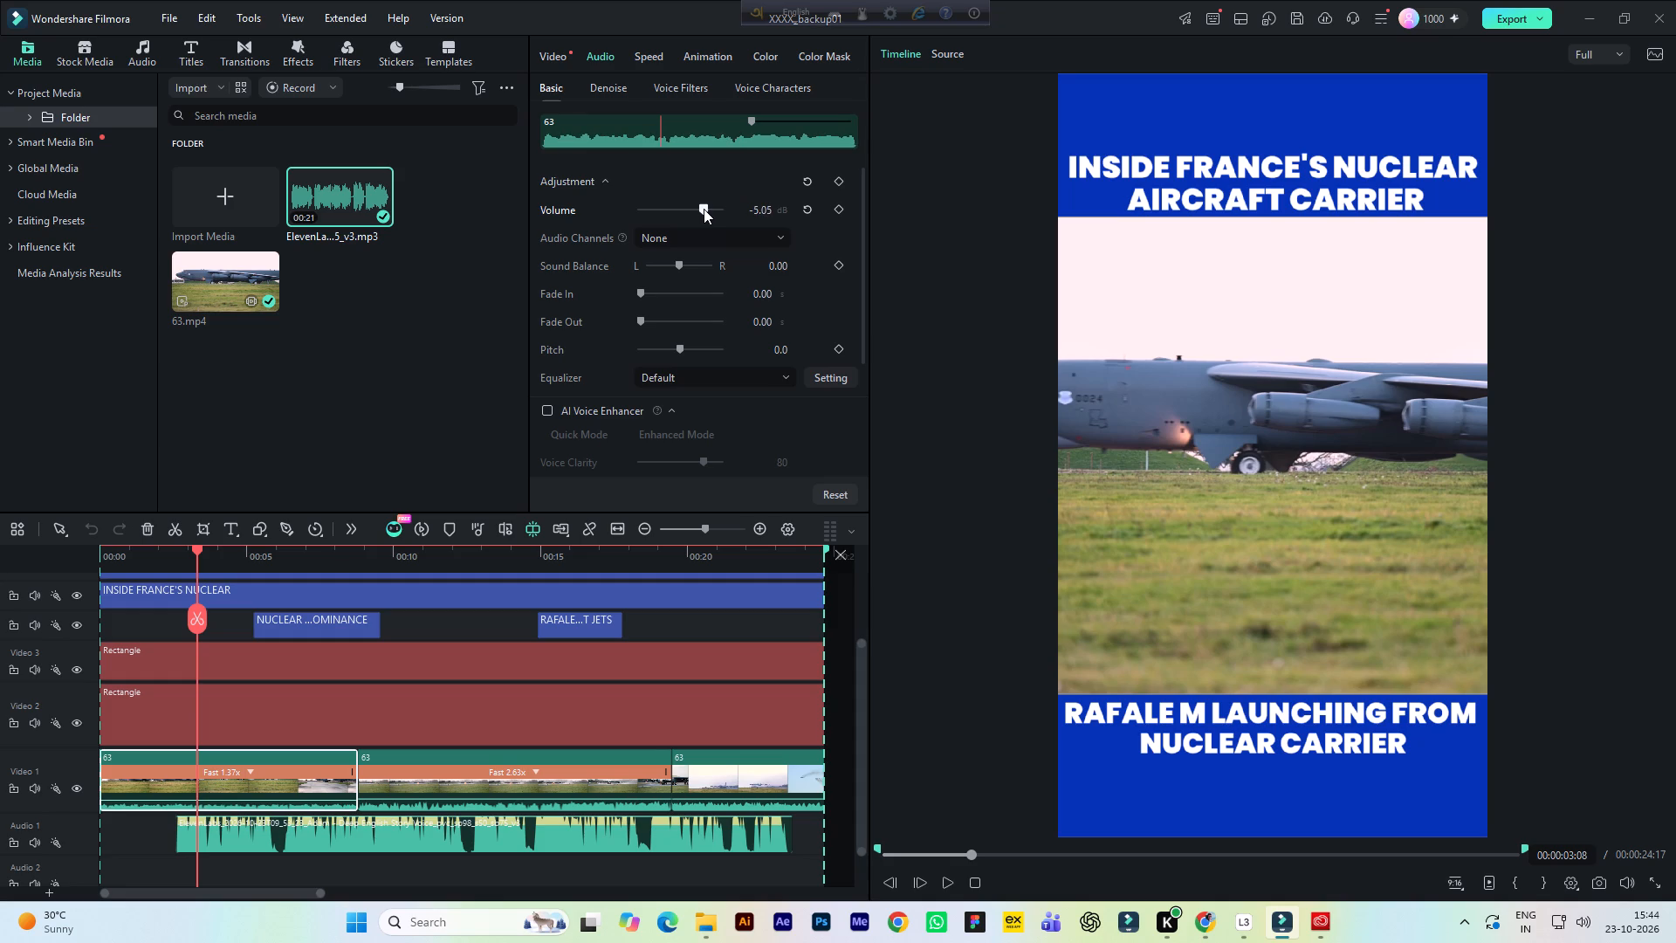
{"action": "double_click", "coordinate": [704, 209]}
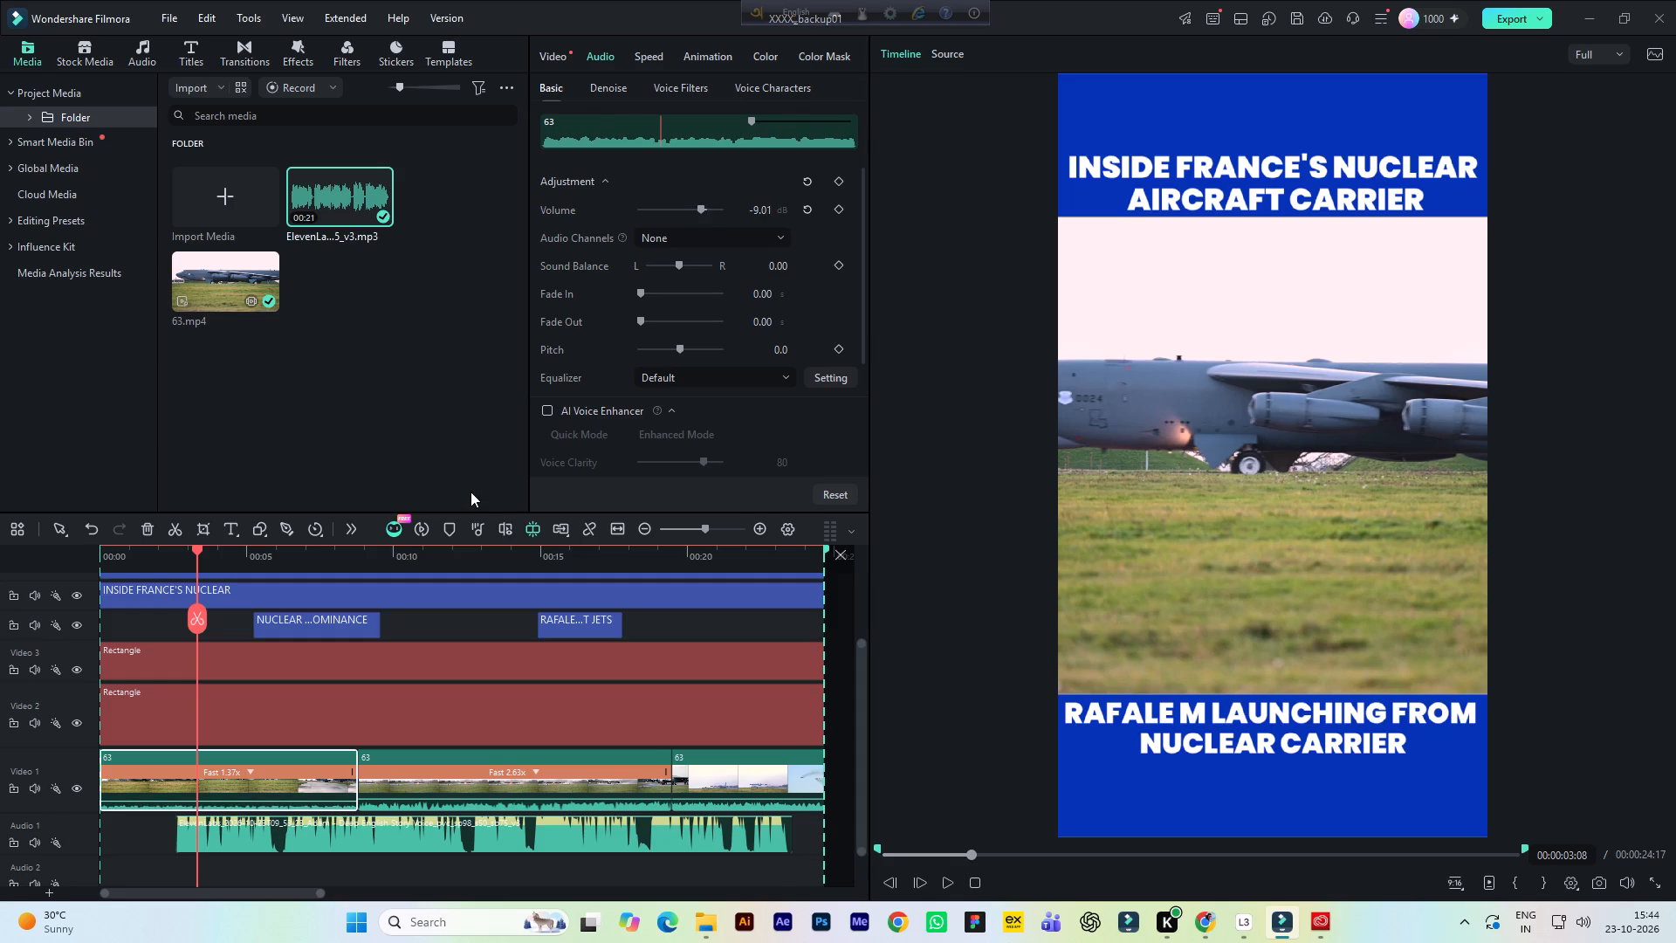
{"action": "key", "text": "ctrl+s"}
Play back the audio mix and add a volume keyframe to the second Video 1 clip at 00:00:13:11.
{"action": "left_click", "coordinate": [134, 558]}
{"action": "key", "text": "space"}
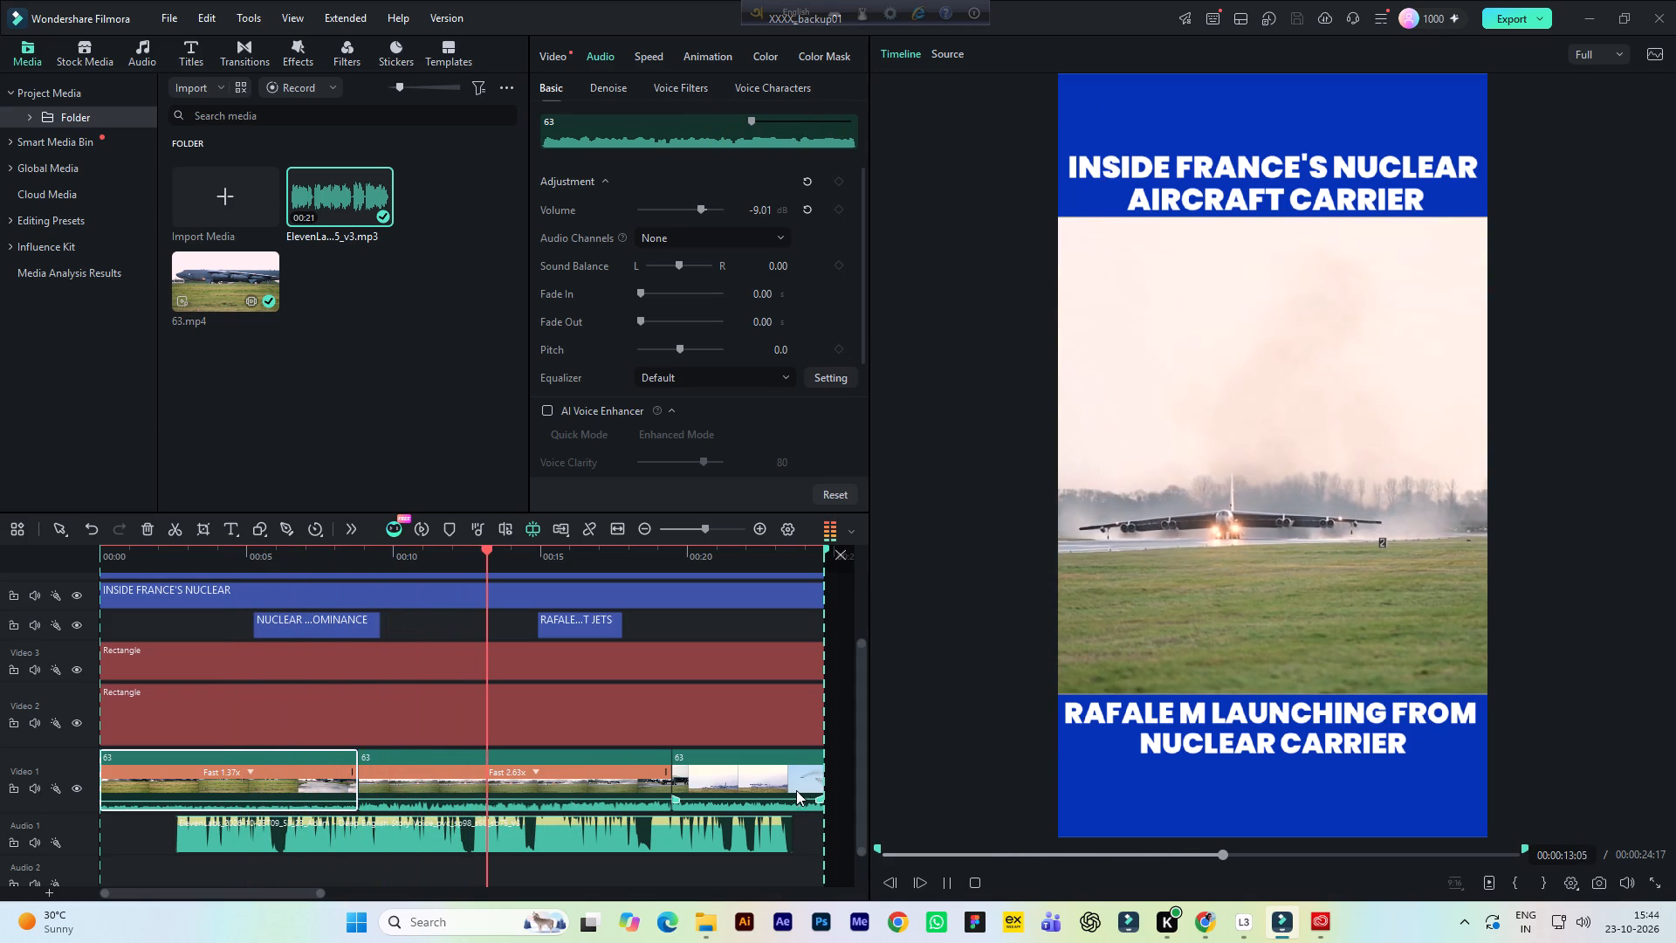
{"action": "key", "text": "space"}
{"action": "left_click", "coordinate": [629, 784]}
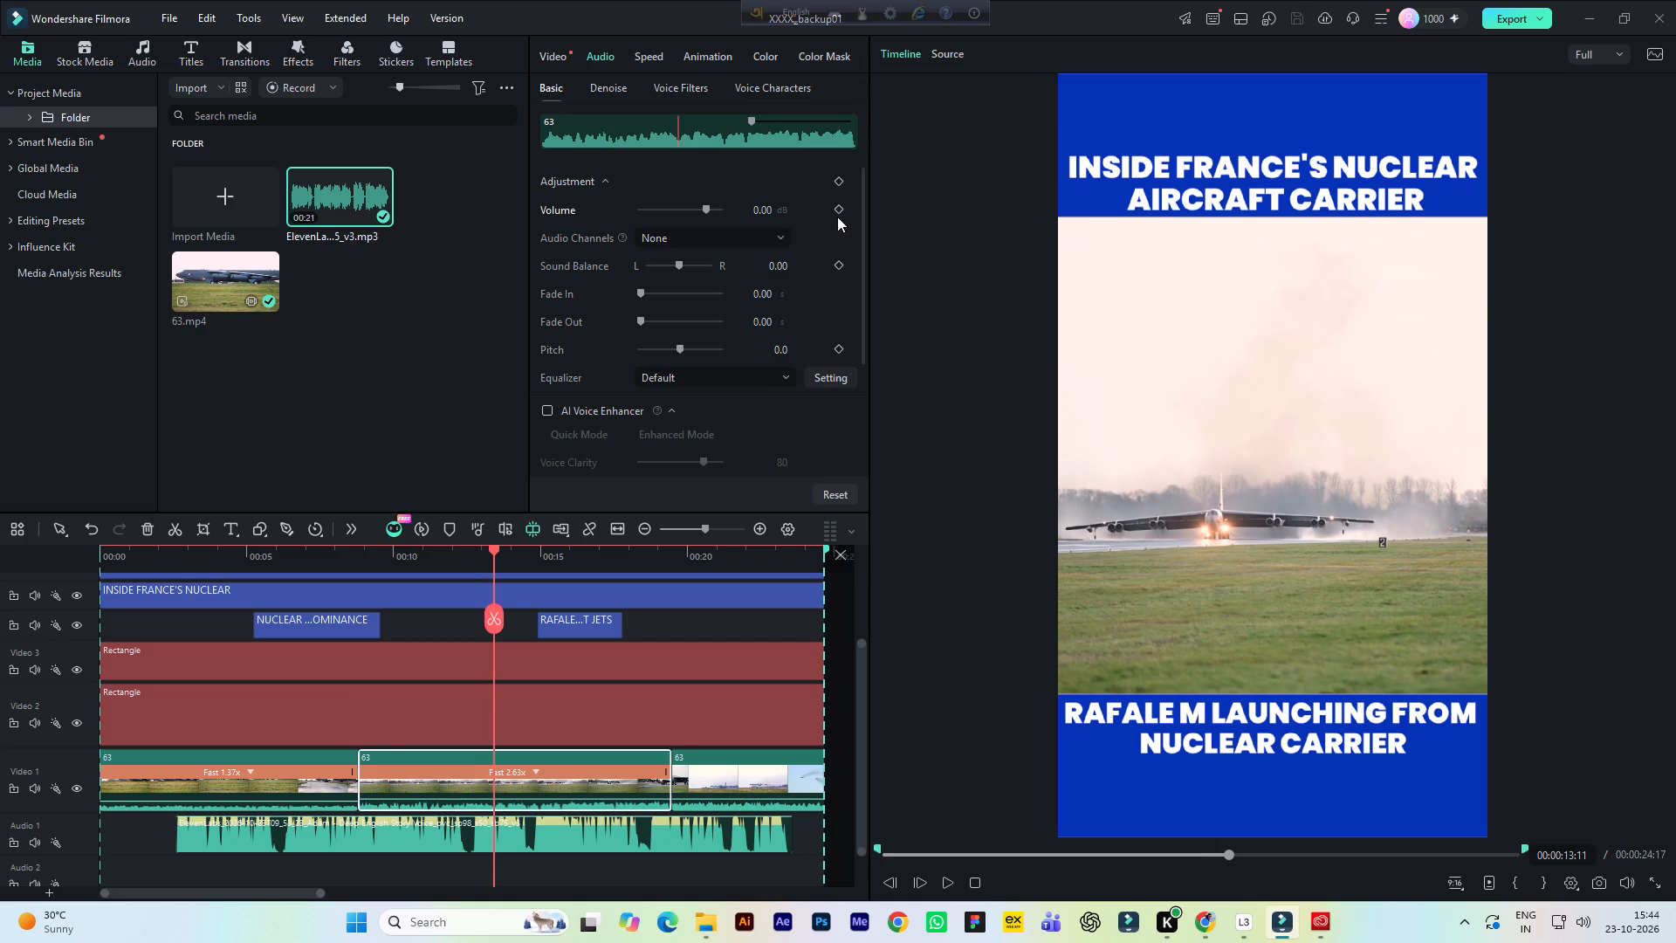
{"action": "left_click", "coordinate": [838, 210]}
Keyframe the second Video 1 clip's volume down to about -15.6 dB at its end, 00:00:19:12, and save the project.
{"action": "left_click", "coordinate": [550, 558]}
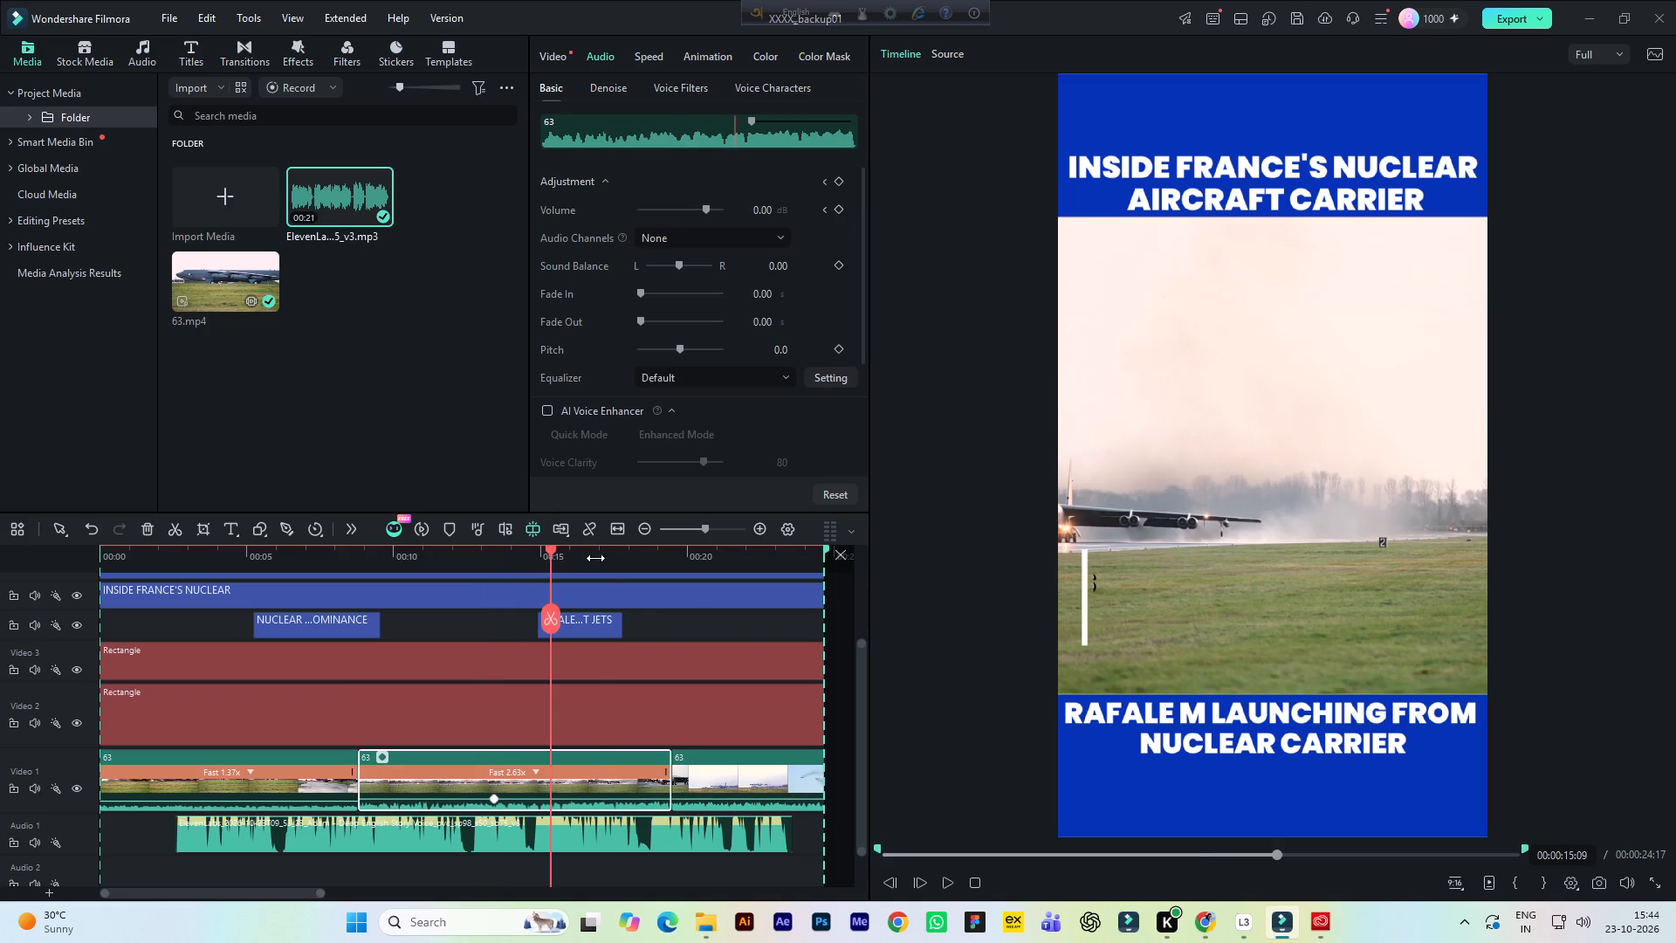
{"action": "left_click", "coordinate": [596, 558]}
{"action": "left_click", "coordinate": [632, 561]}
{"action": "left_click", "coordinate": [653, 560]}
{"action": "left_click", "coordinate": [666, 560]}
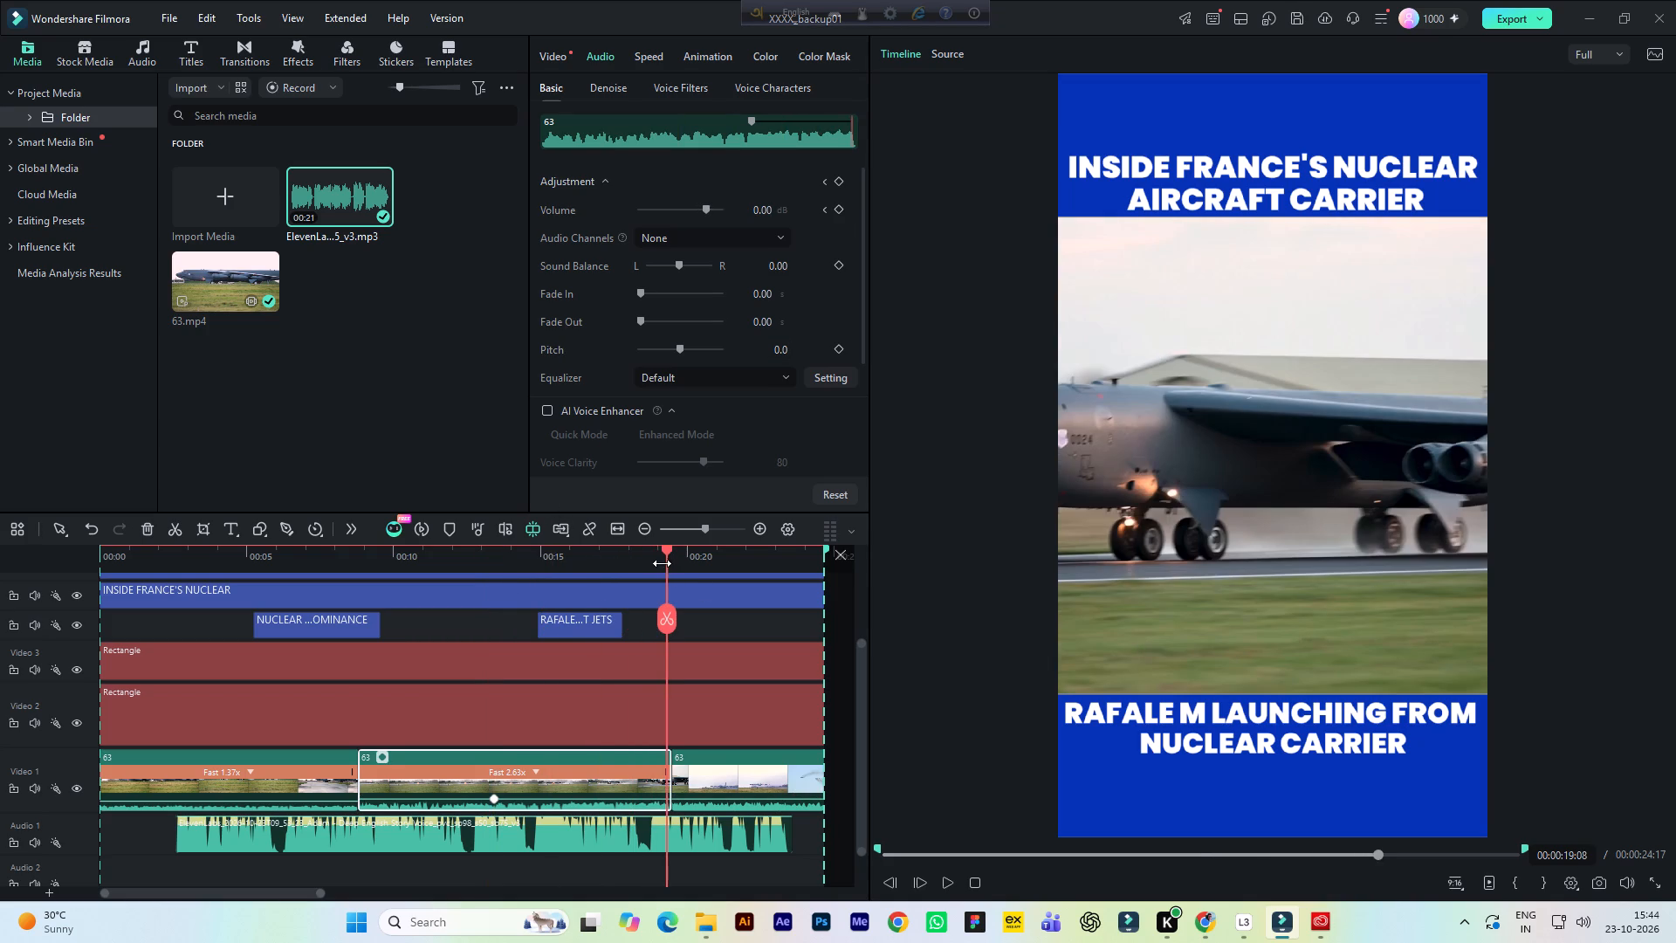
{"action": "left_click", "coordinate": [665, 549]}
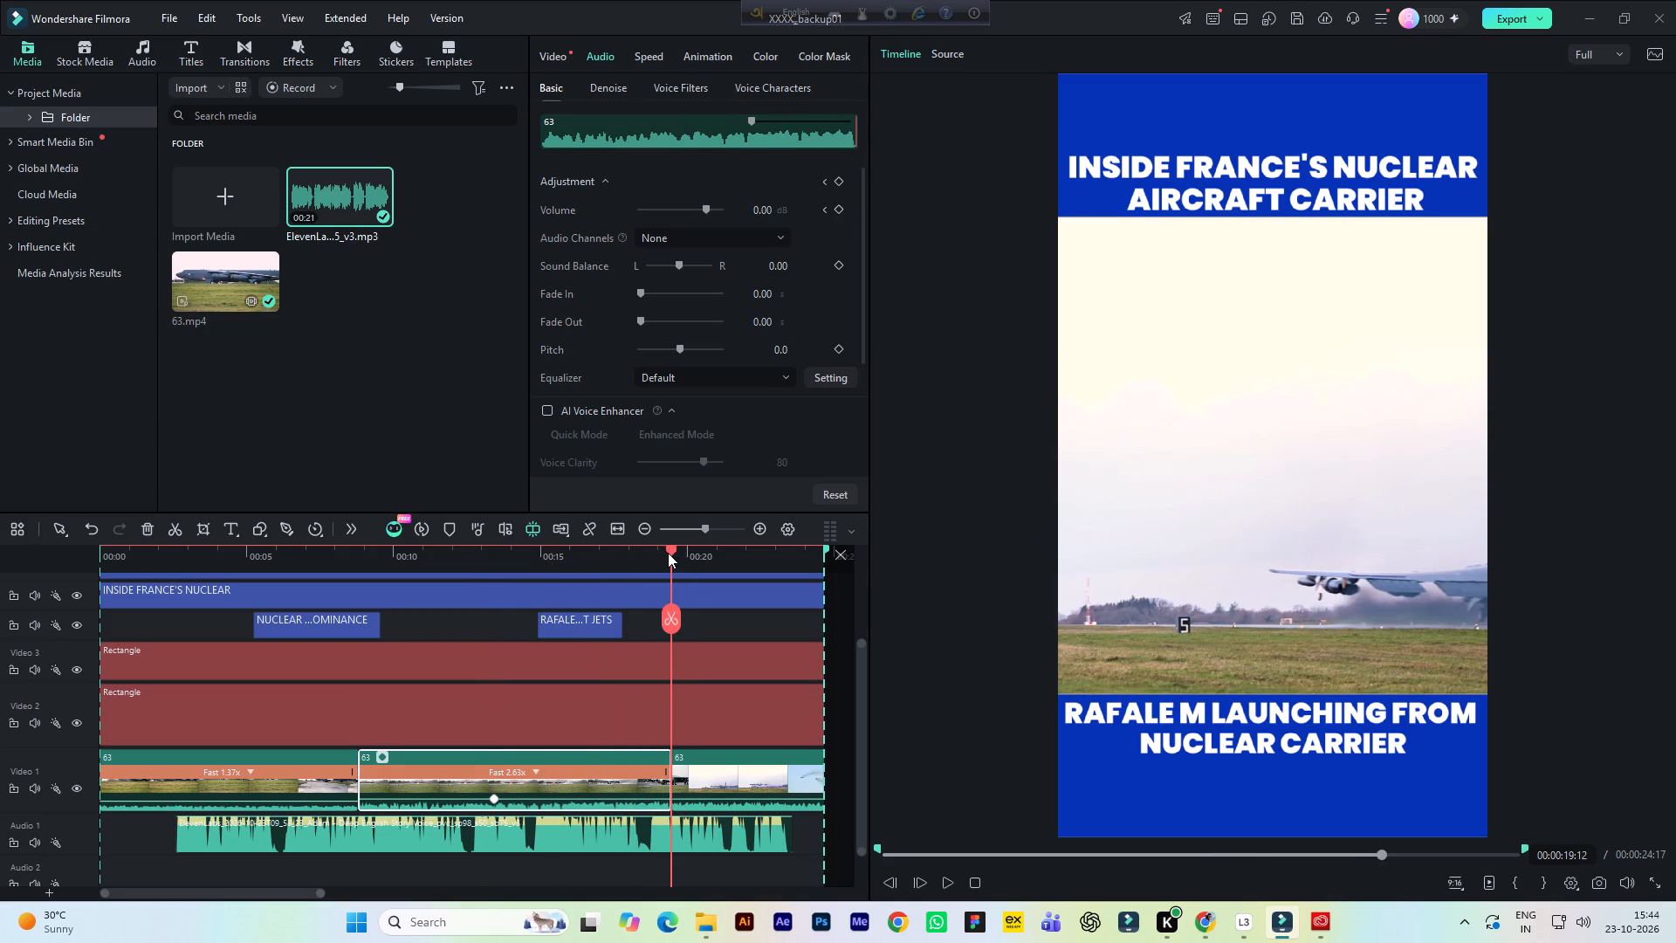
{"action": "left_click", "coordinate": [760, 214]}
{"action": "left_click_drag", "start_coordinate": [702, 208], "coordinate": [688, 207]}
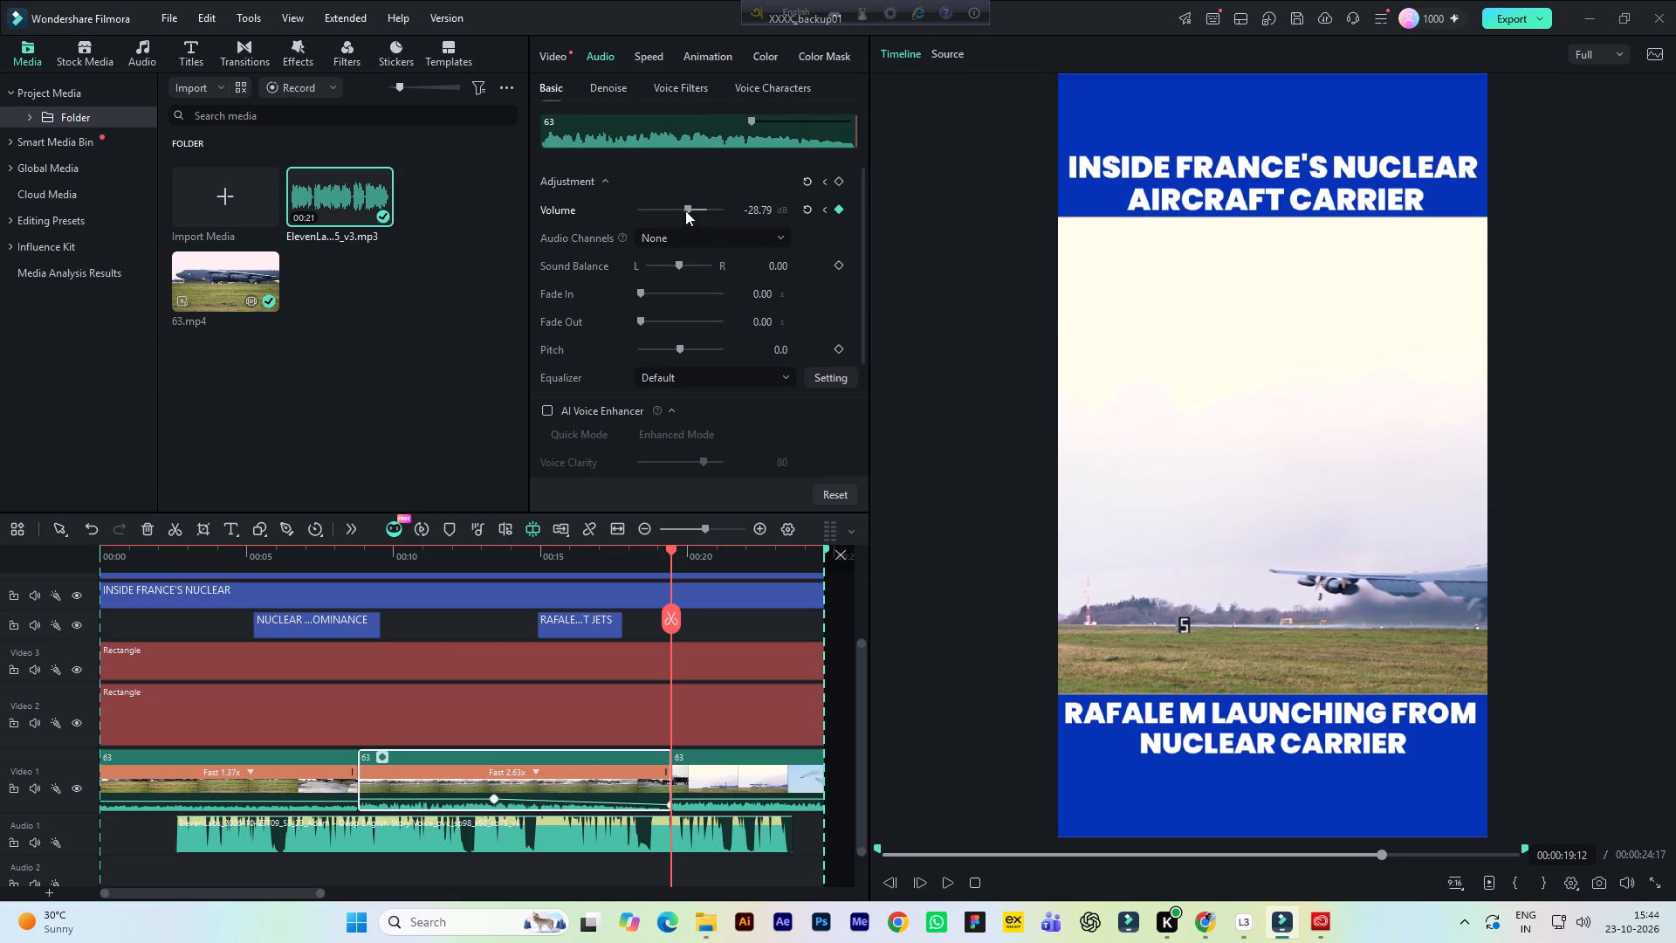
{"action": "left_click", "coordinate": [690, 210]}
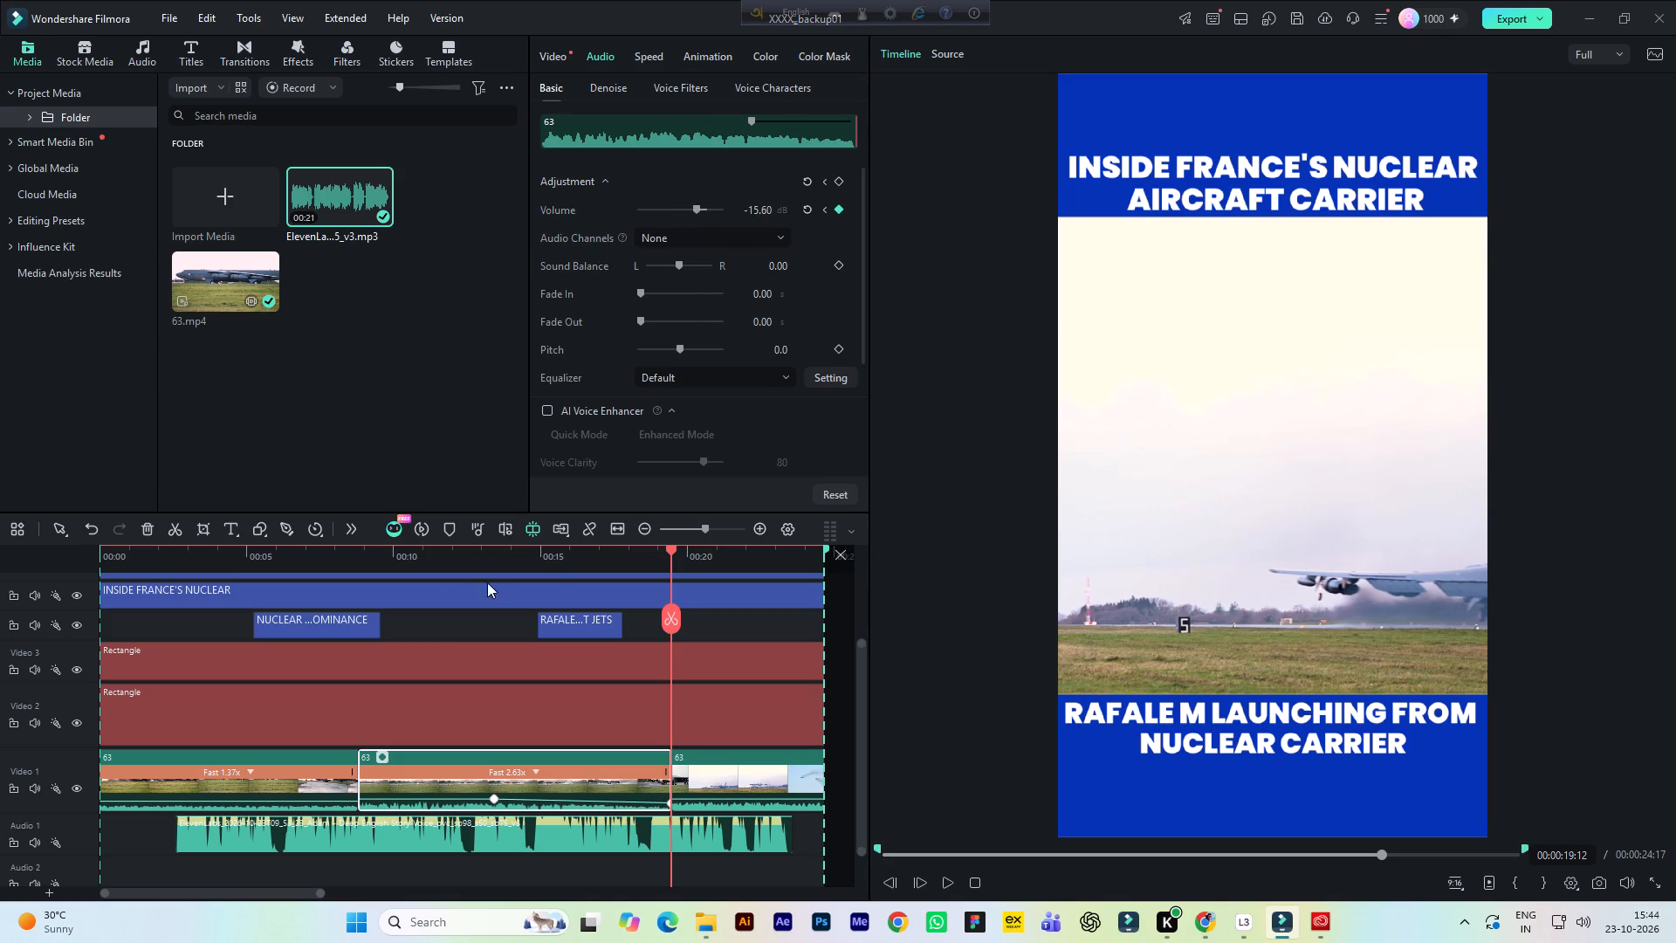
{"action": "left_click", "coordinate": [442, 552]}
{"action": "key", "text": "ctrl+s"}
Play back into the third Video 1 clip, lower its volume to about -11.65 dB, and save the project.
{"action": "key", "text": "space"}
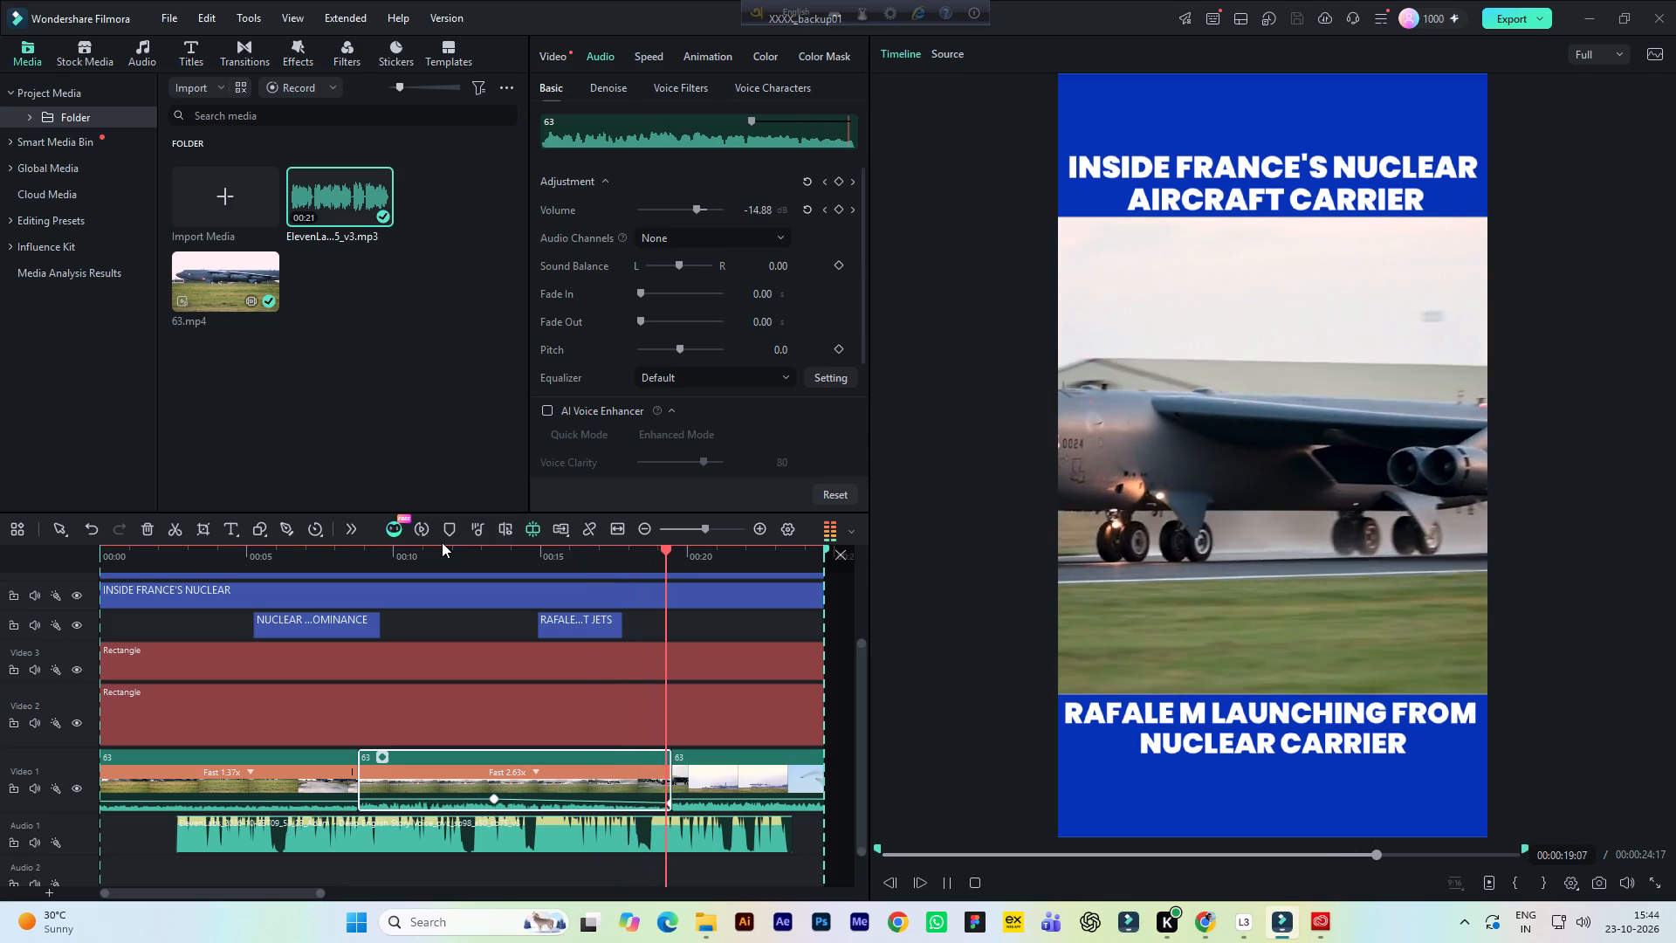
{"action": "key", "text": "space"}
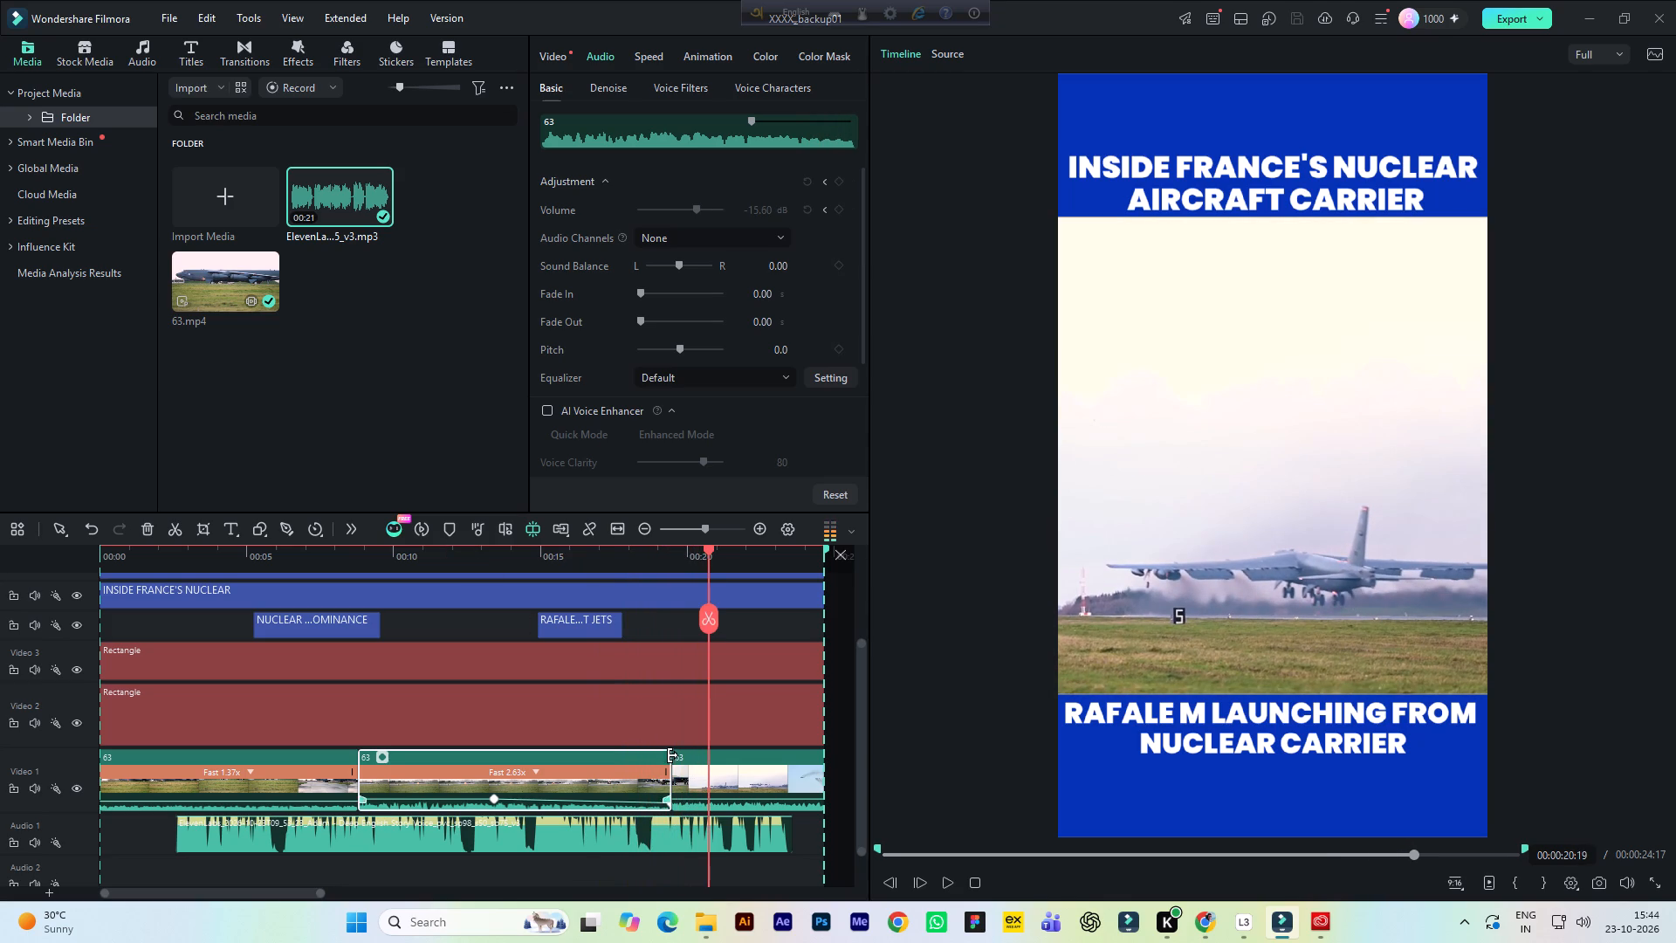
{"action": "left_click", "coordinate": [688, 762]}
{"action": "left_click_drag", "start_coordinate": [707, 212], "coordinate": [704, 211]}
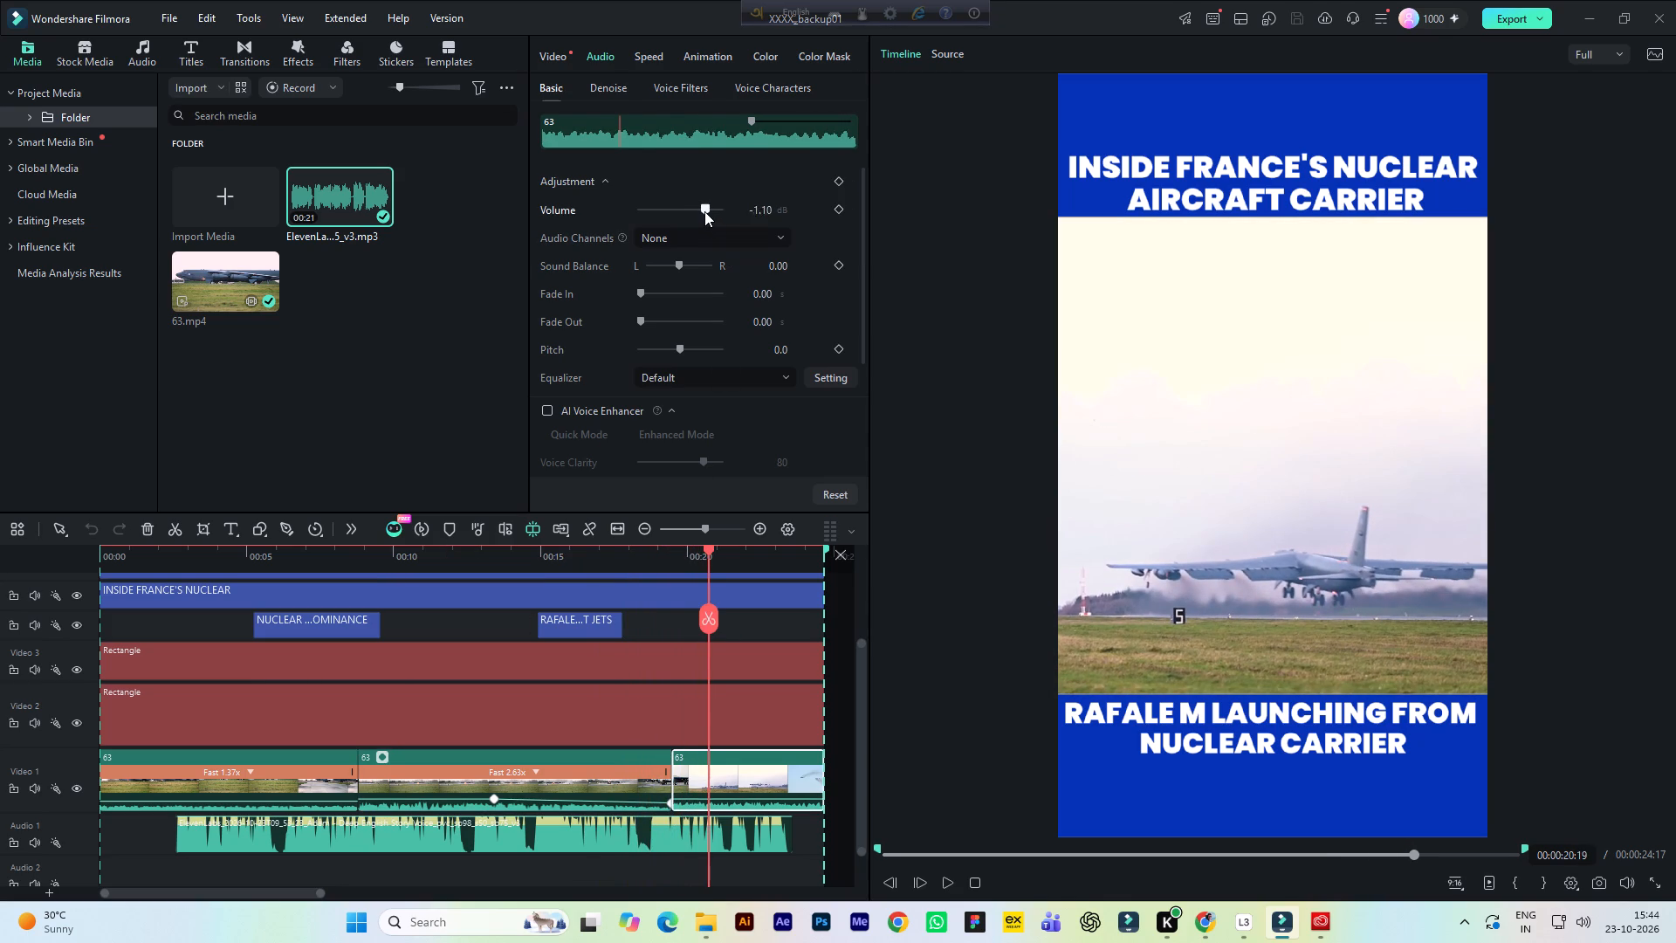
{"action": "left_click_drag", "start_coordinate": [704, 211], "coordinate": [699, 211]}
{"action": "left_click", "coordinate": [699, 211]}
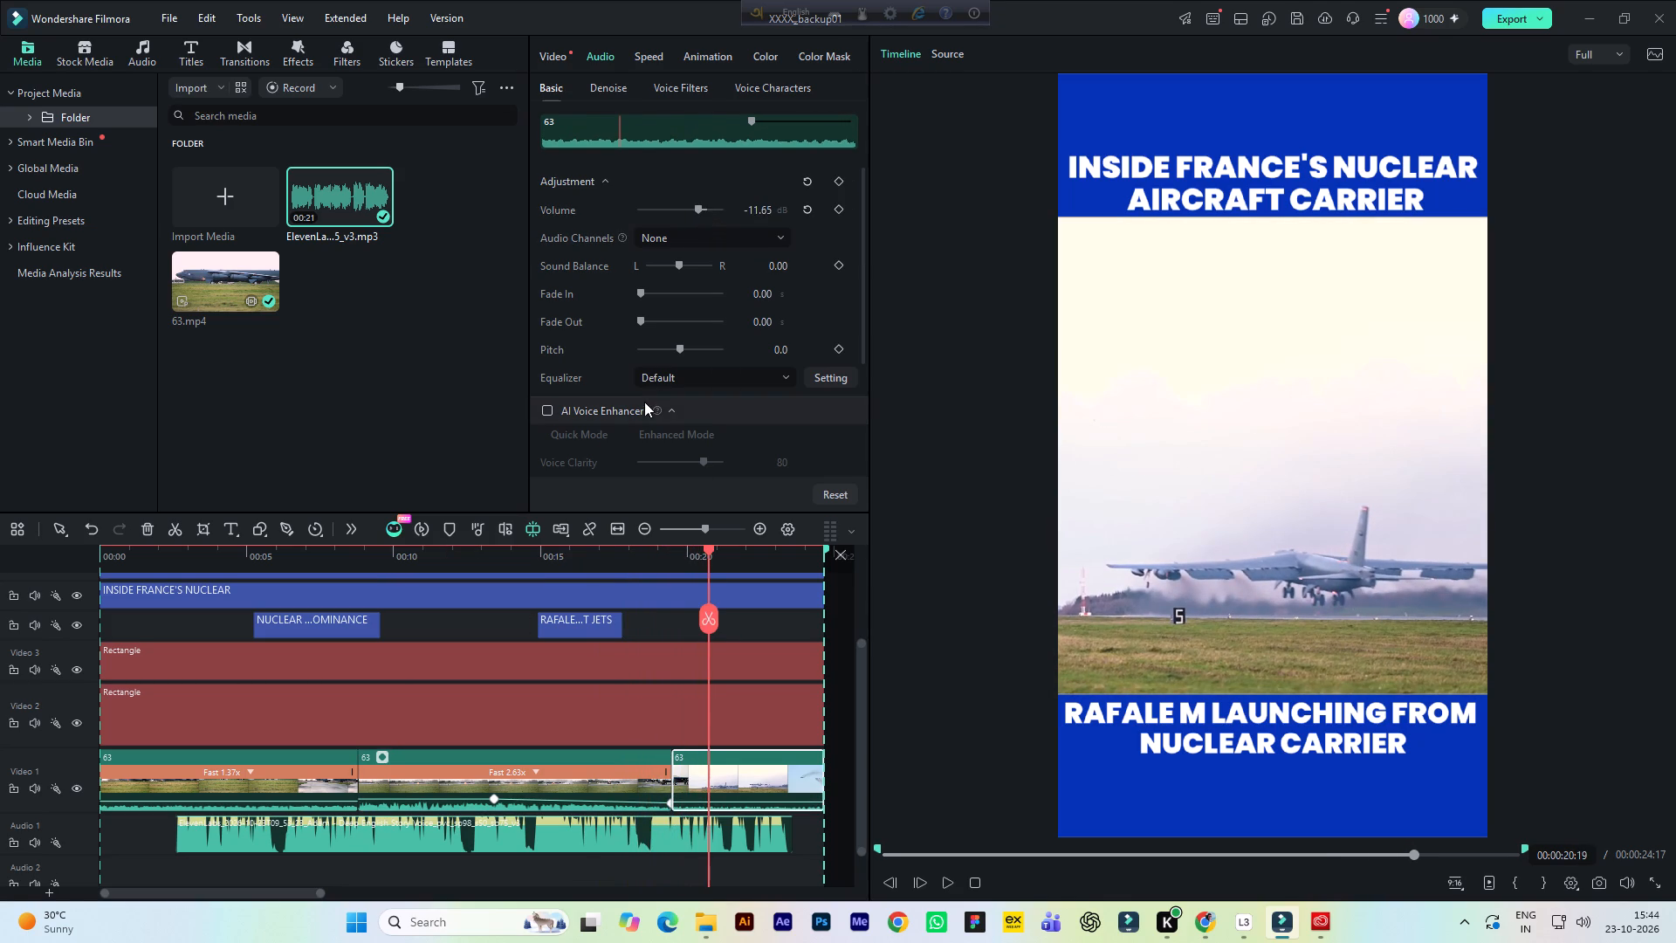
{"action": "key", "text": "ctrl+s"}
Review the playback and shift the NUCLEAR ...OMINANCE title later so it starts at 00:00:05:23.
{"action": "left_click", "coordinate": [647, 559]}
{"action": "key", "text": "space"}
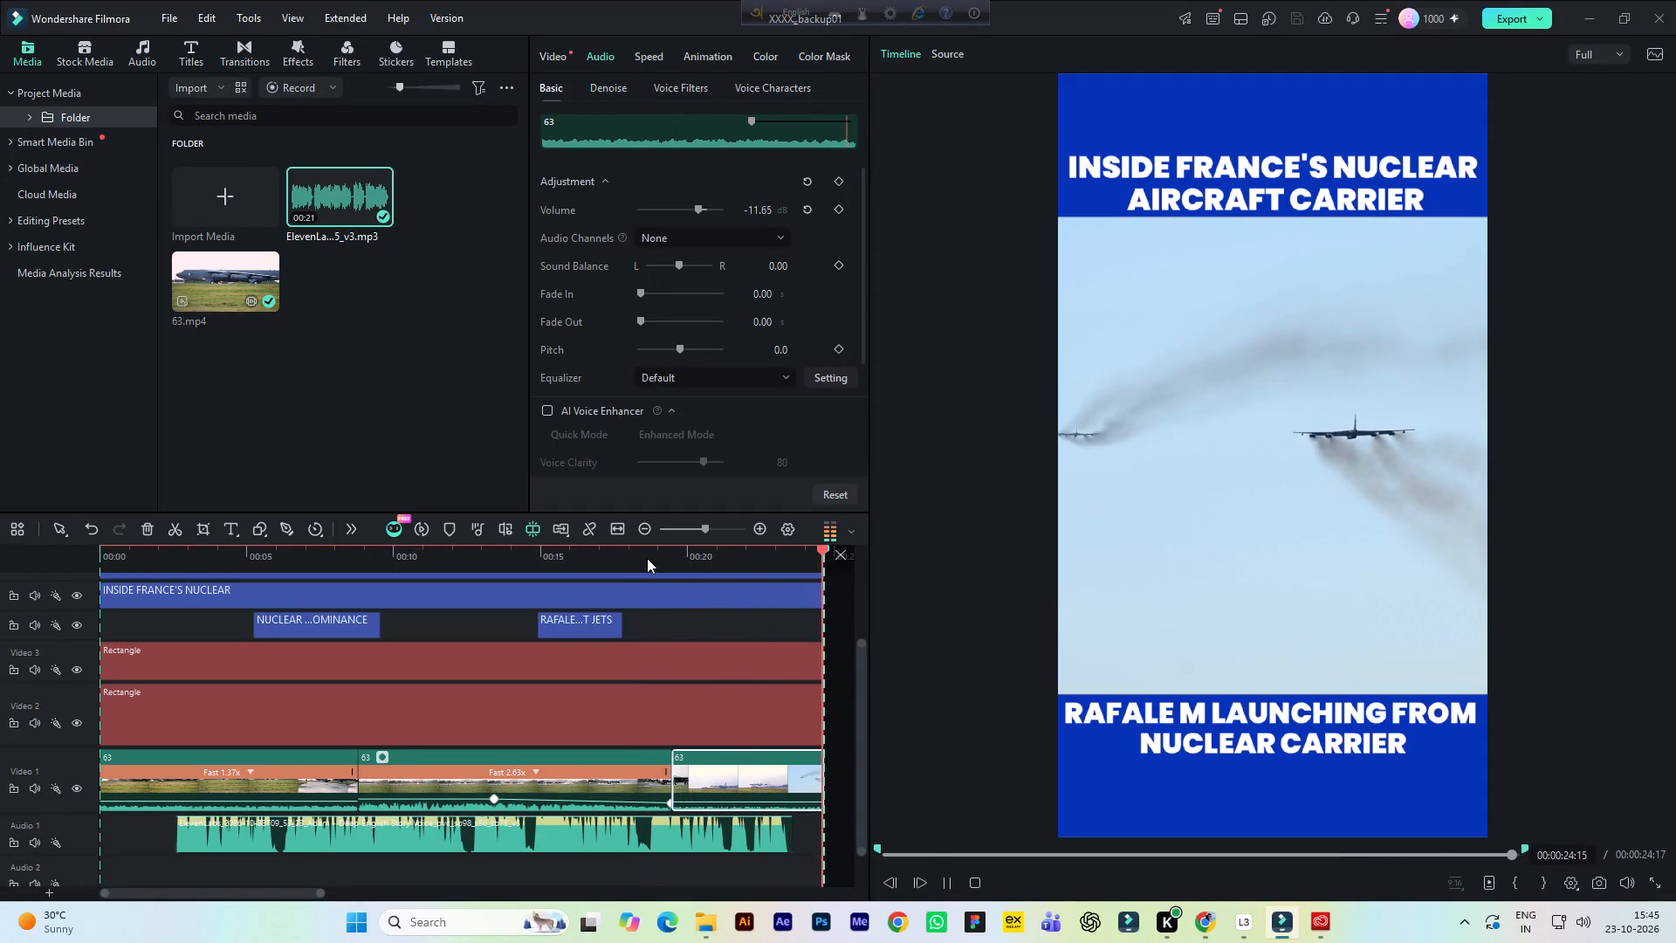
{"action": "key", "text": "space"}
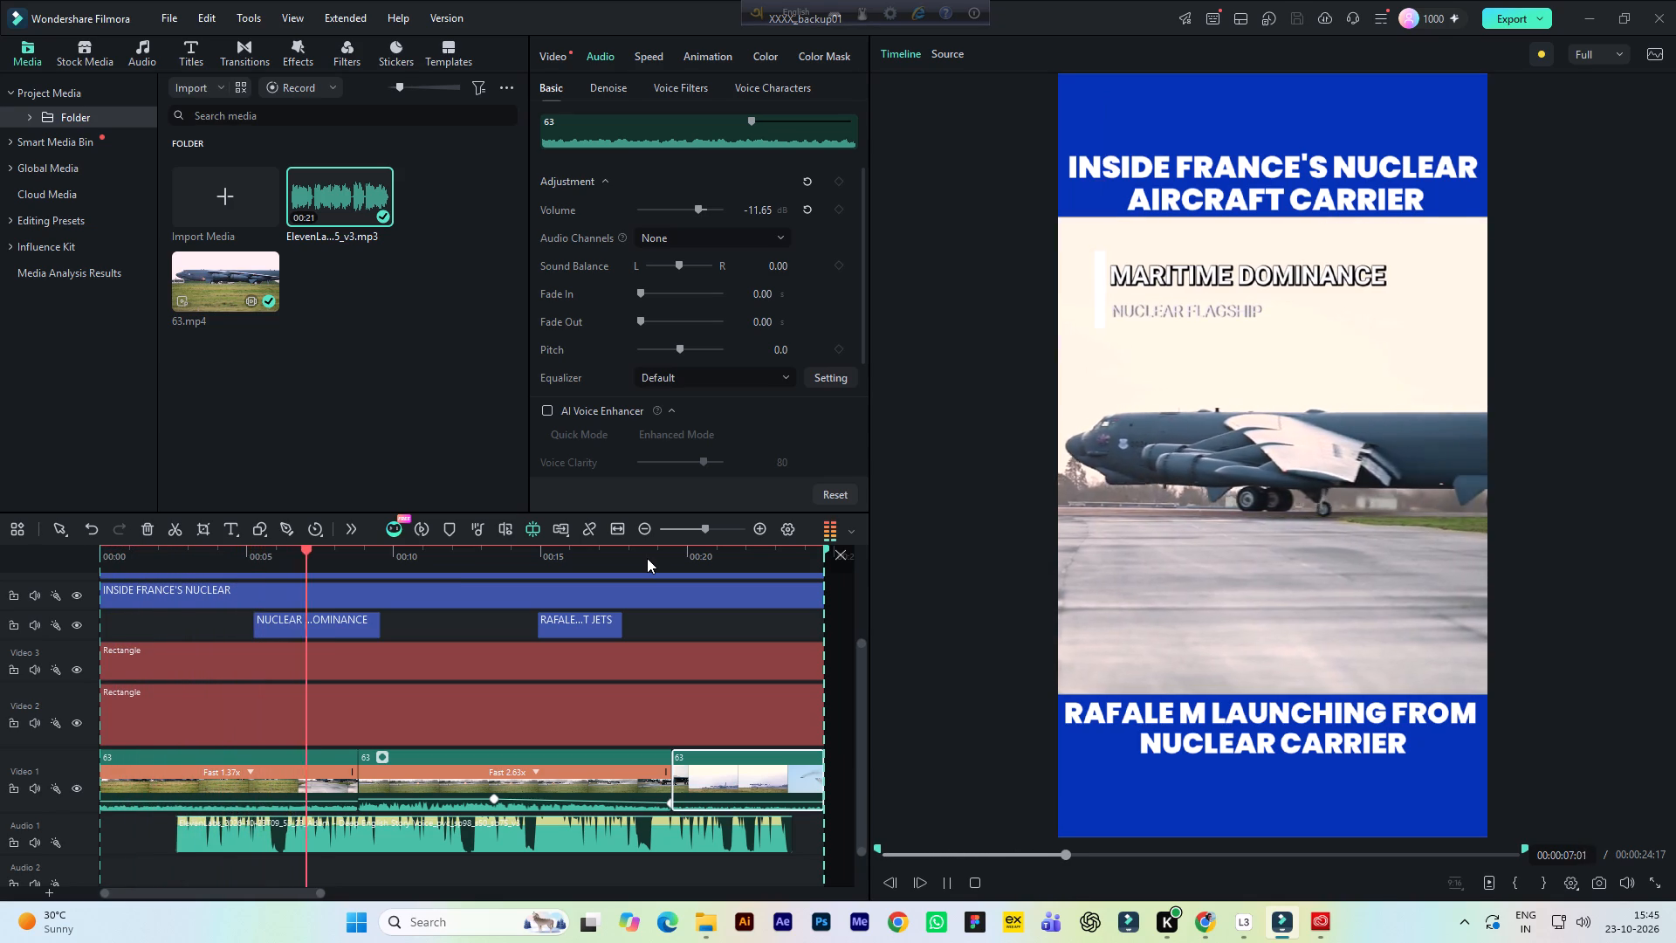
{"action": "key", "text": "space"}
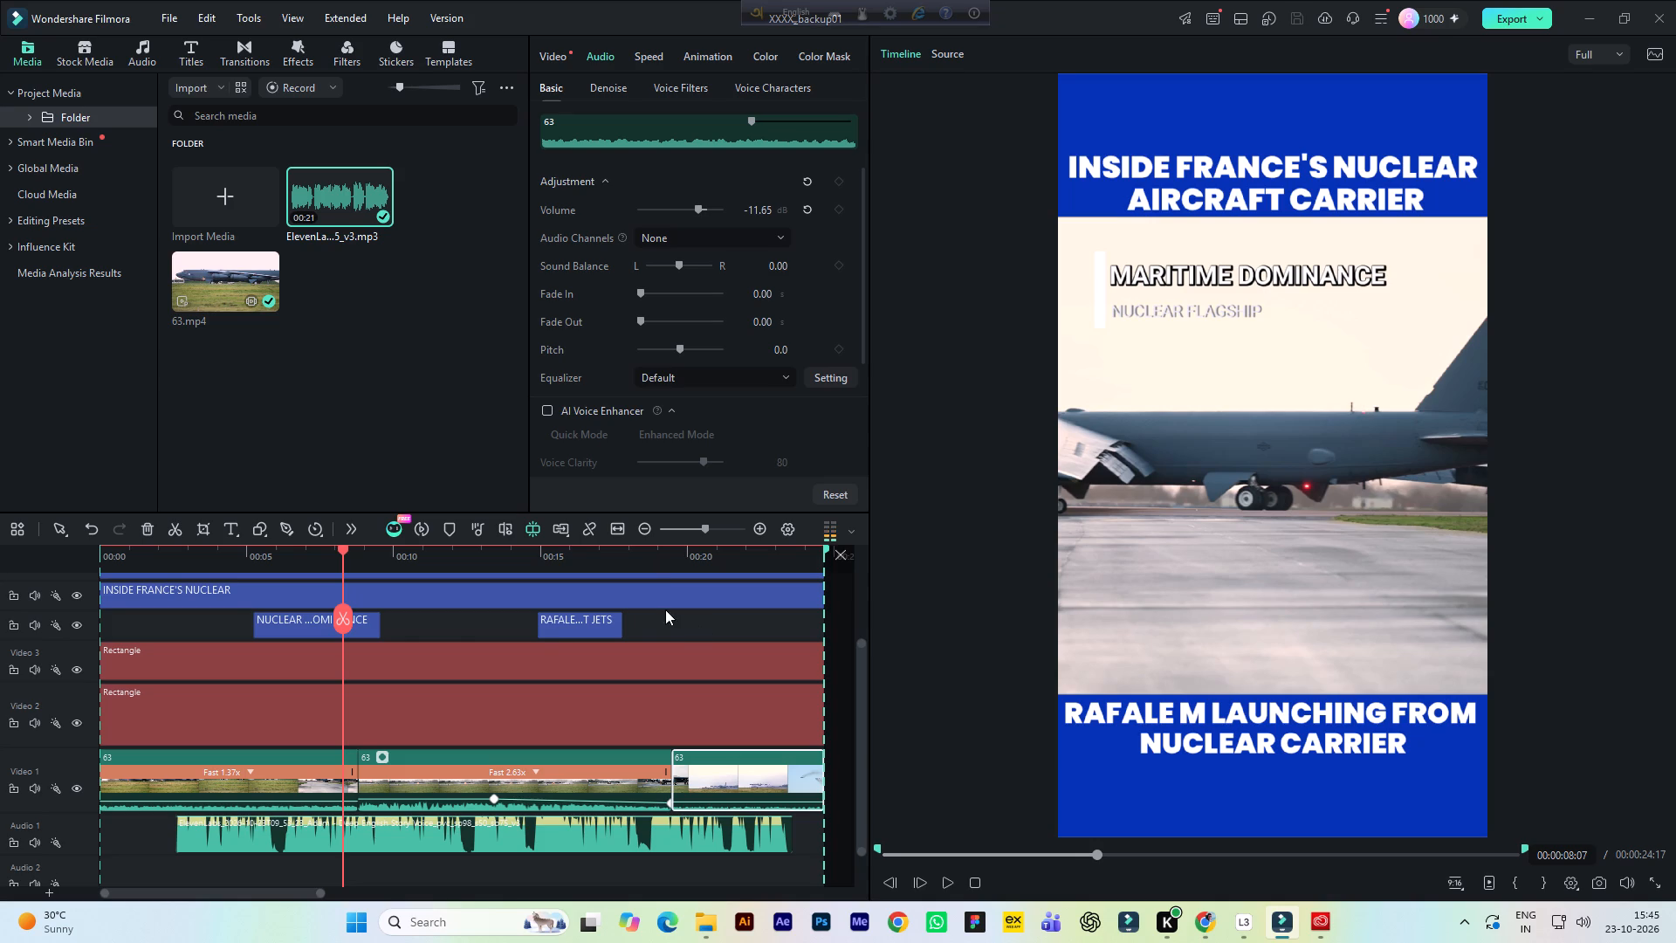
{"action": "left_click", "coordinate": [226, 567]}
{"action": "key", "text": "space"}
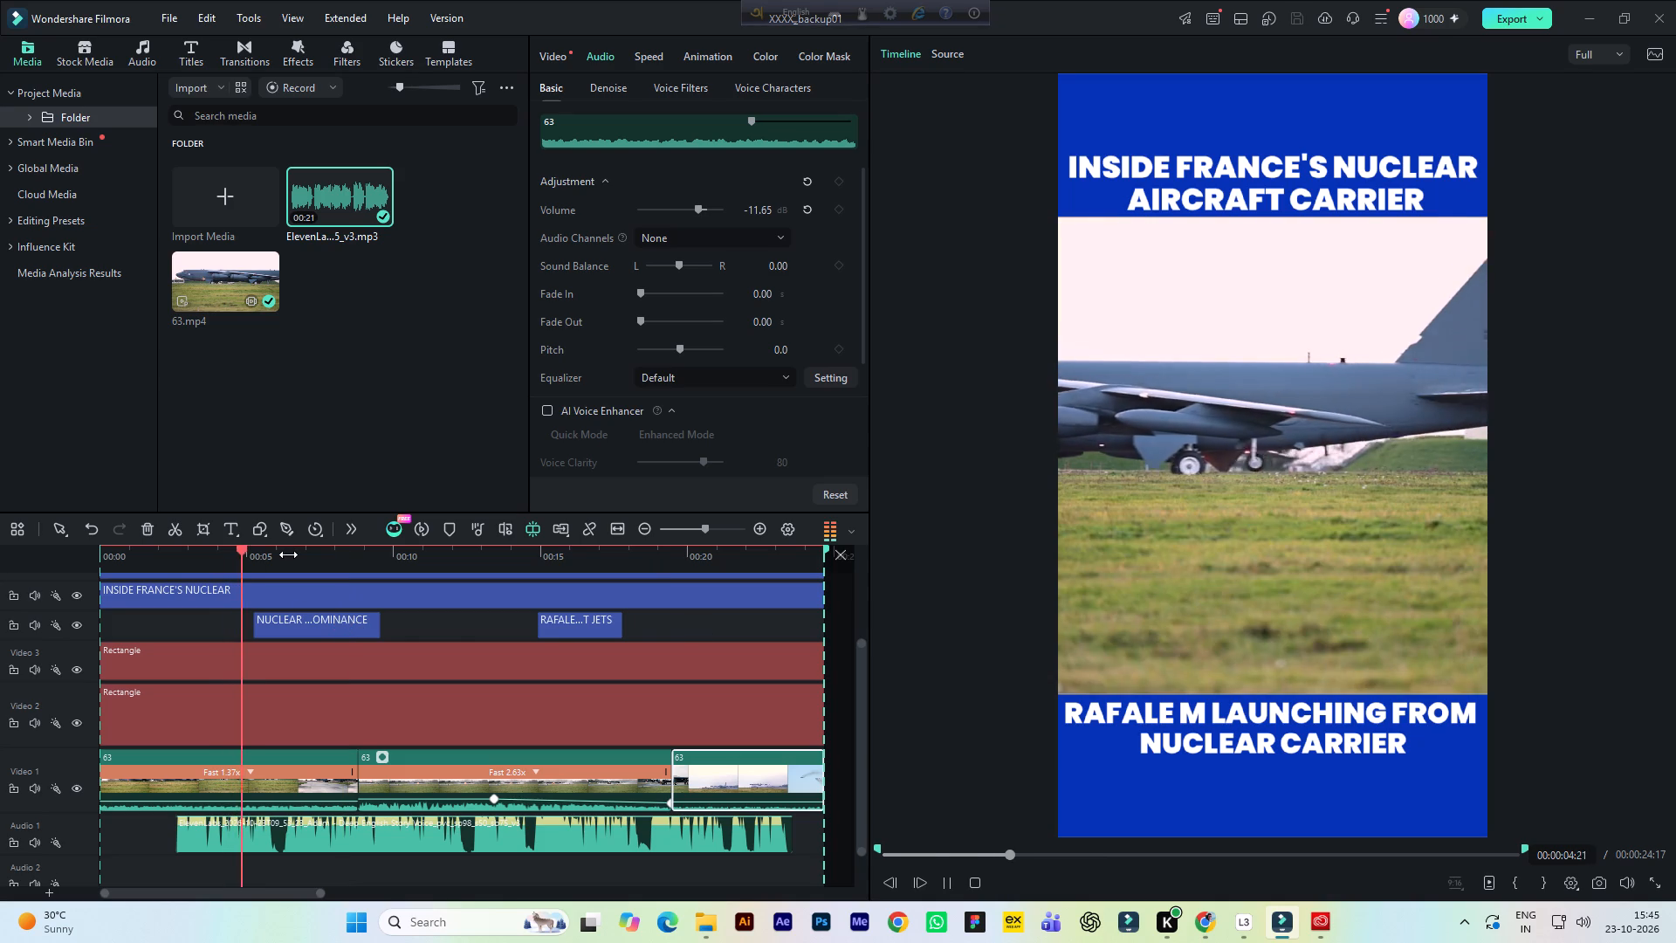
{"action": "key", "text": "space"}
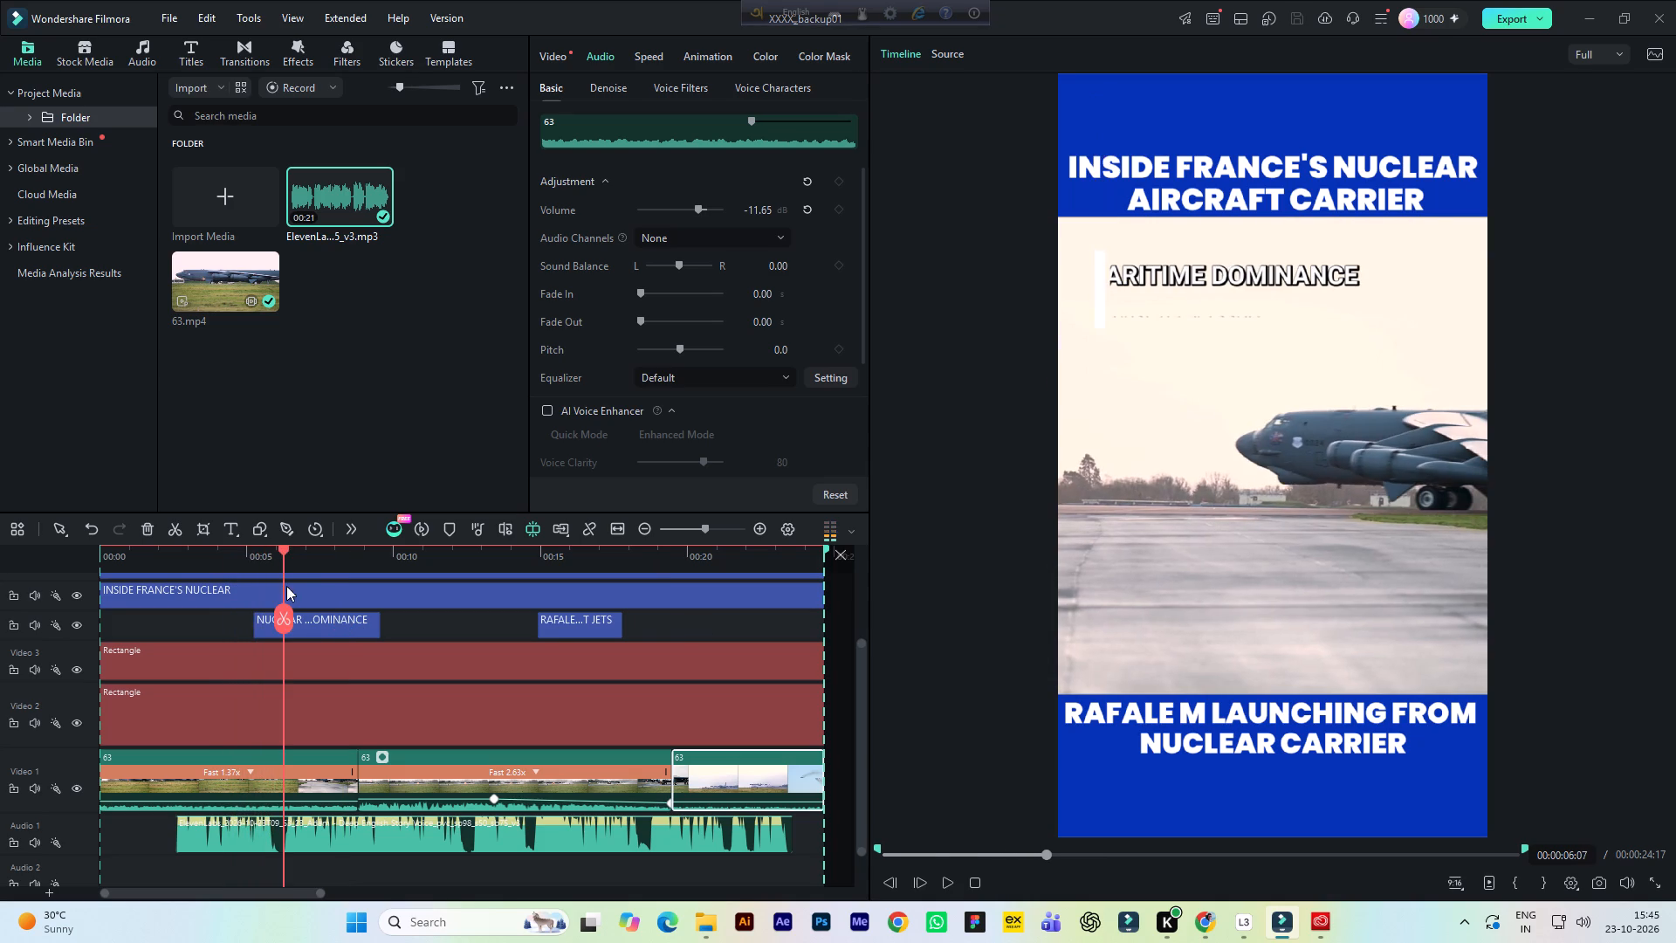
{"action": "left_click_drag", "start_coordinate": [303, 630], "coordinate": [323, 628]}
{"action": "key", "text": "space"}
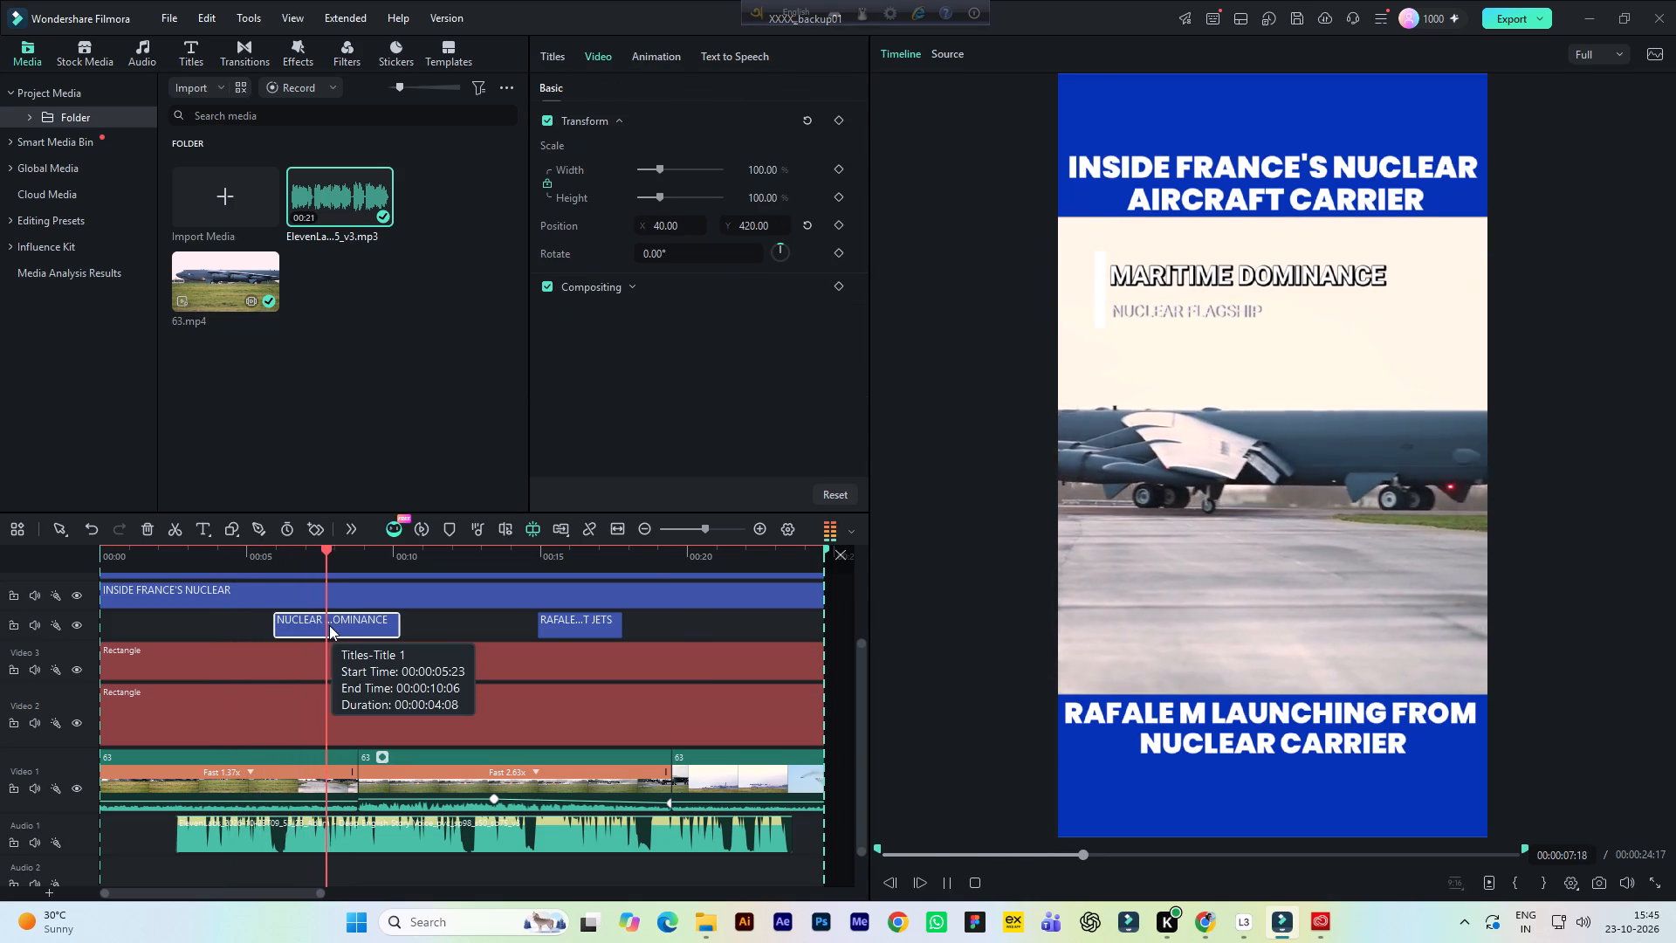
{"action": "key", "text": "space"}
{"action": "left_click", "coordinate": [244, 558]}
{"action": "key", "text": "space"}
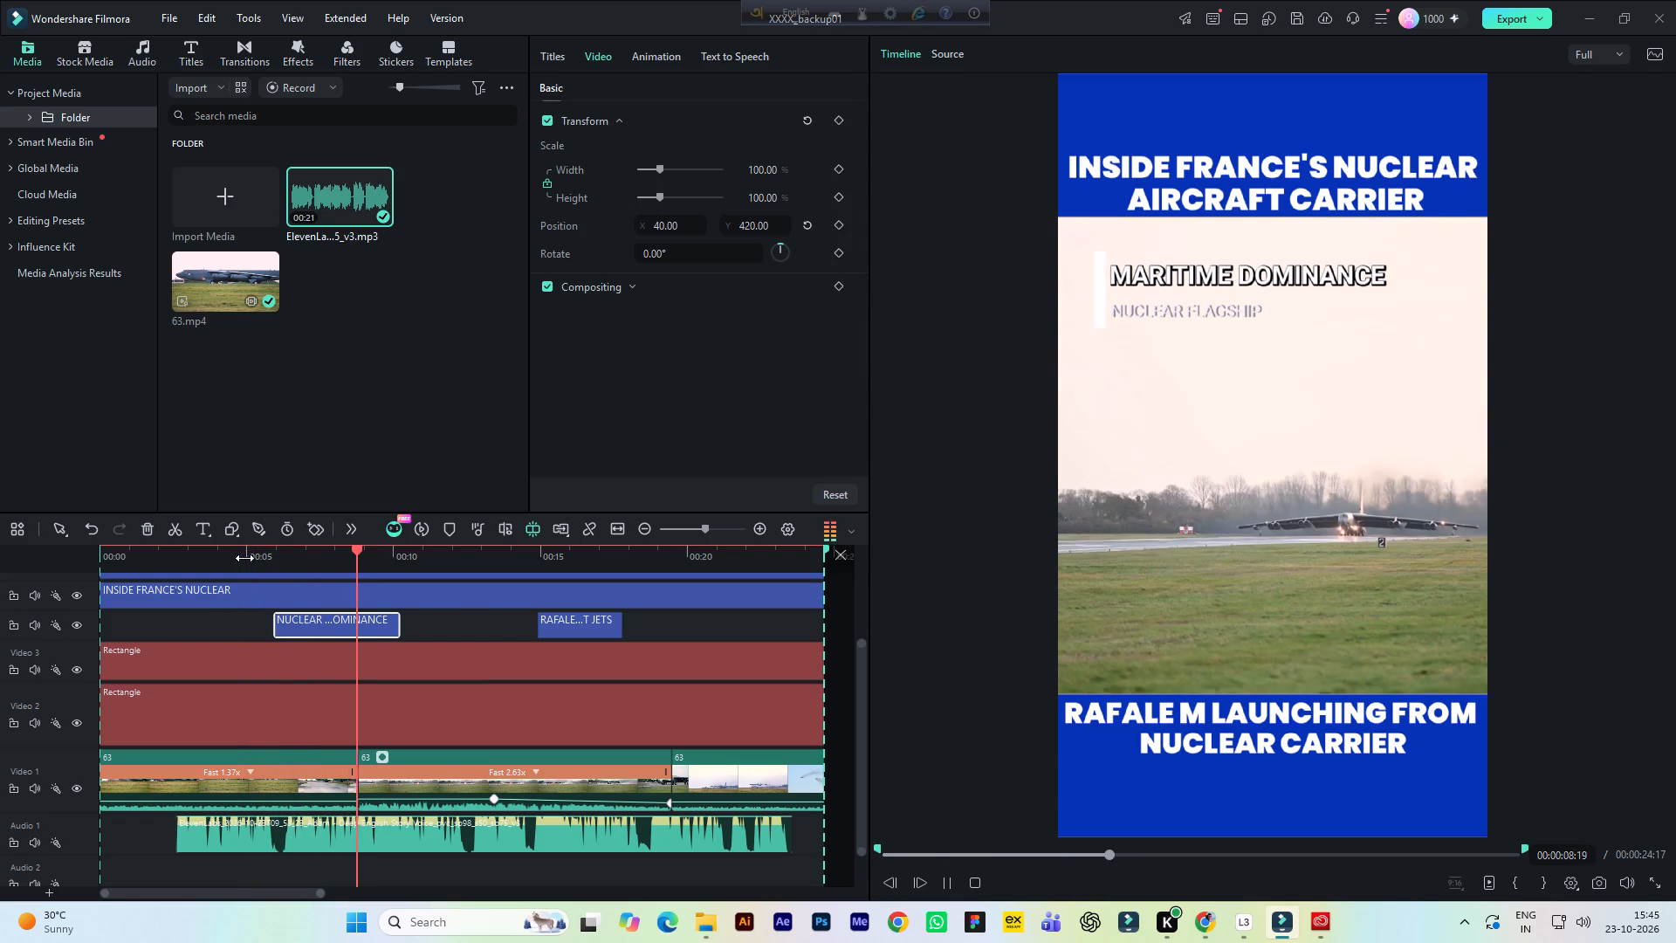
{"action": "key", "text": "space"}
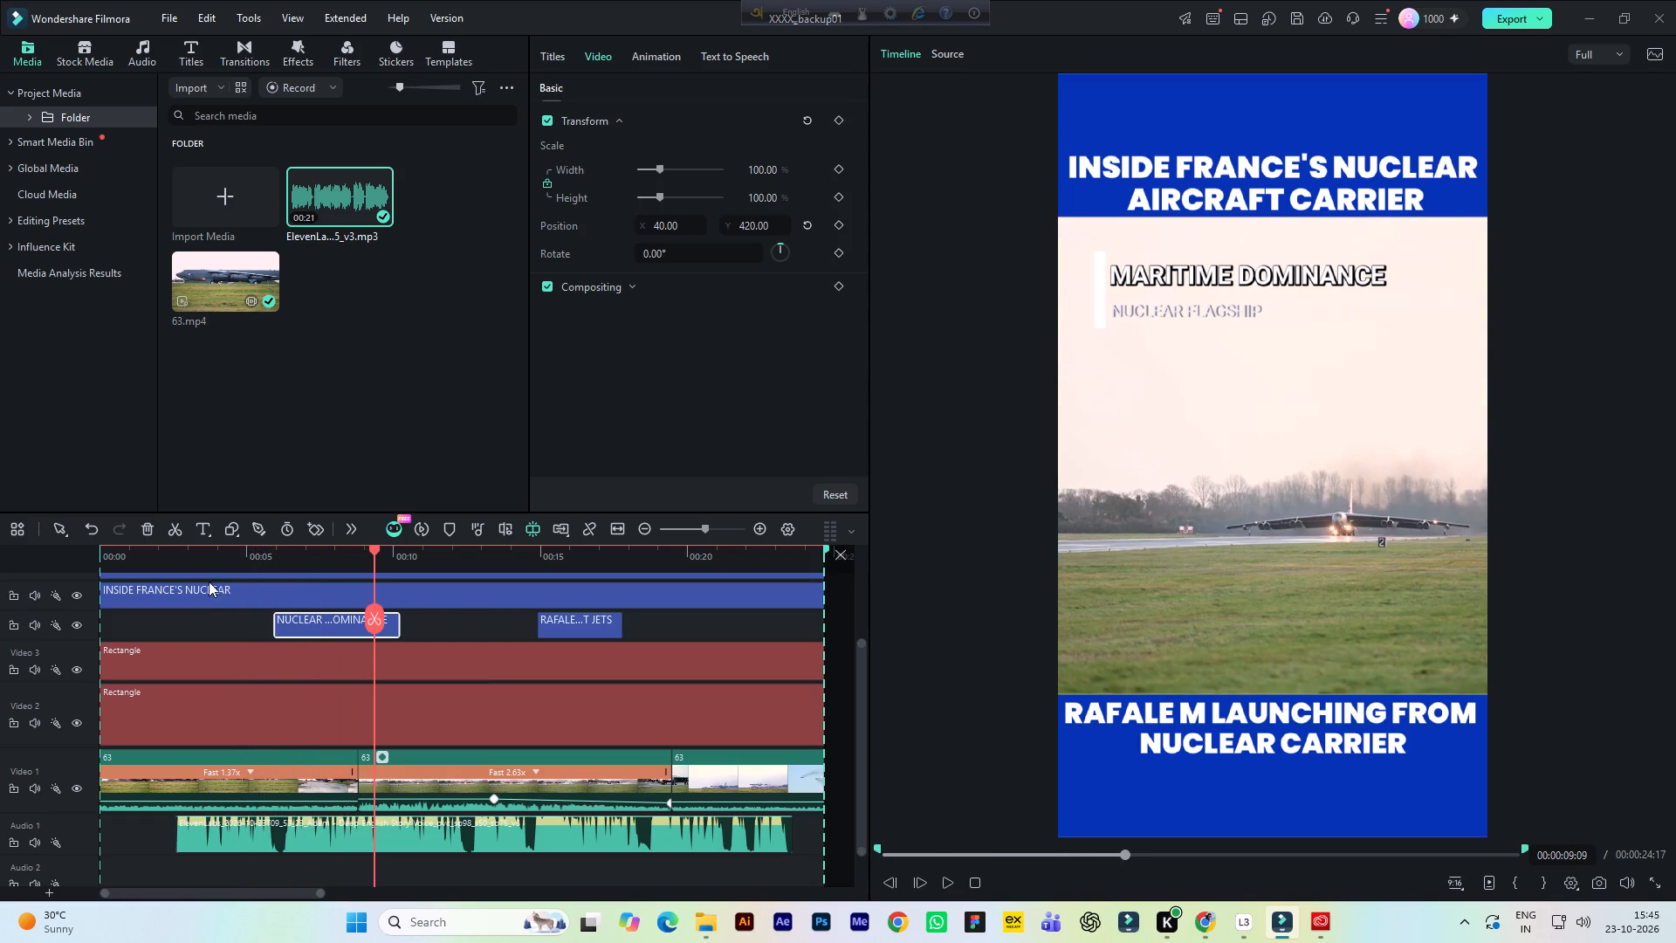
{"action": "left_click", "coordinate": [223, 560]}
{"action": "key", "text": "space"}
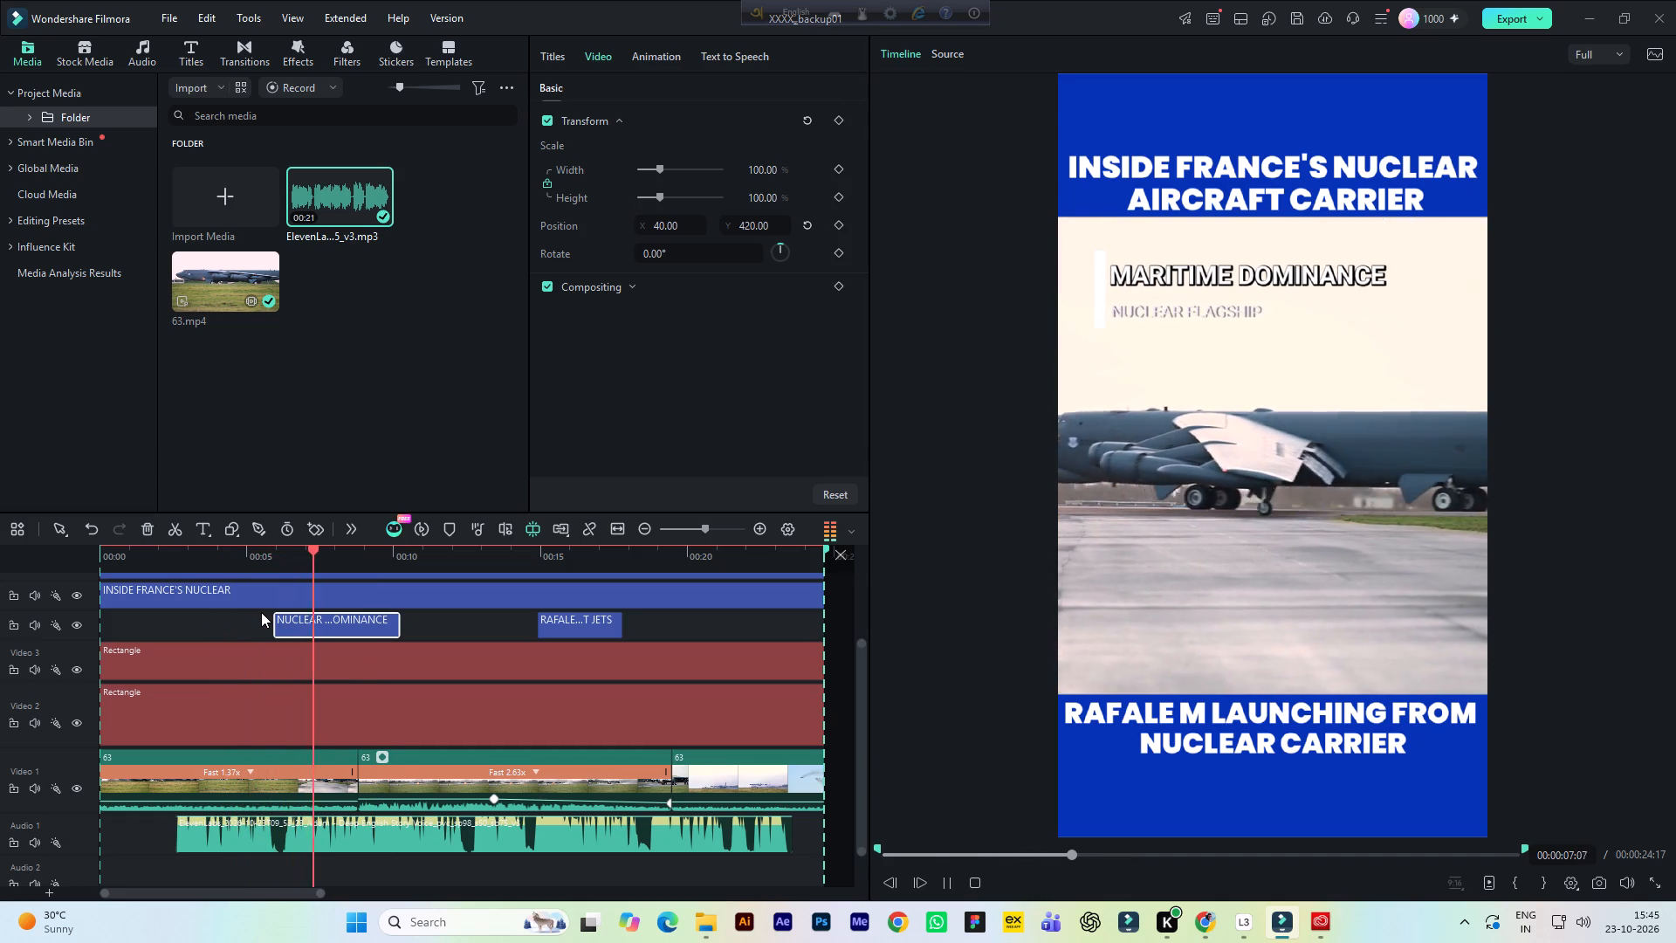
{"action": "key", "text": "space"}
{"action": "left_click", "coordinate": [298, 627]}
{"action": "left_click_drag", "start_coordinate": [292, 628], "coordinate": [287, 629]}
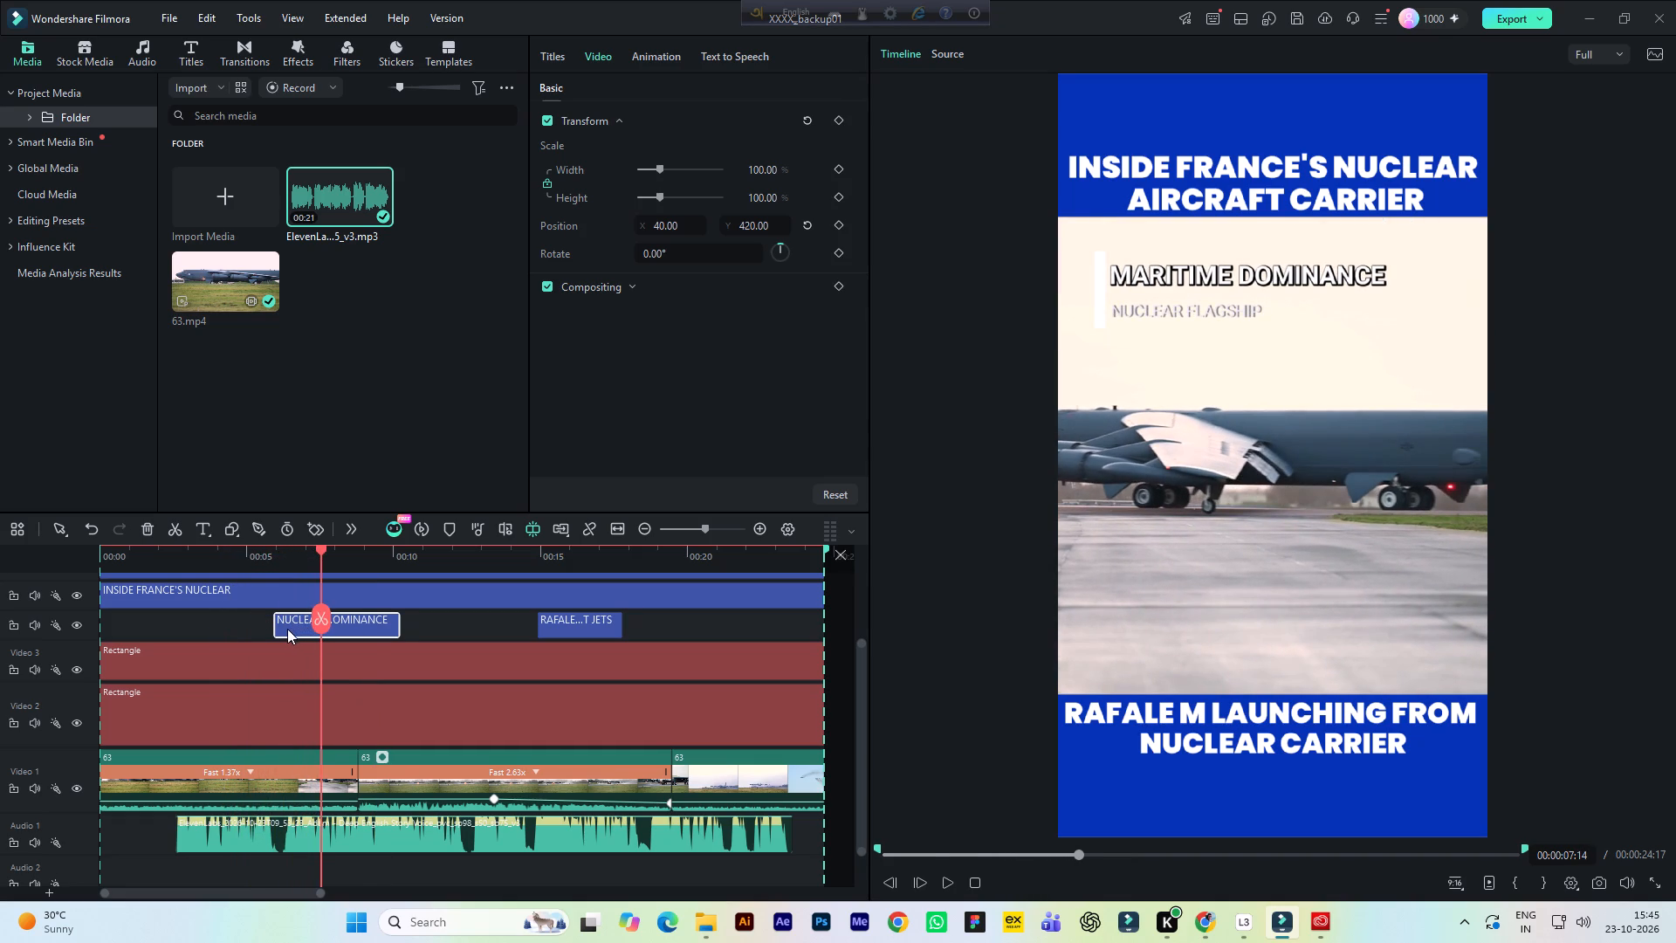
{"action": "left_click_drag", "start_coordinate": [287, 629], "coordinate": [283, 630]}
{"action": "left_click", "coordinate": [241, 551]}
{"action": "key", "text": "space"}
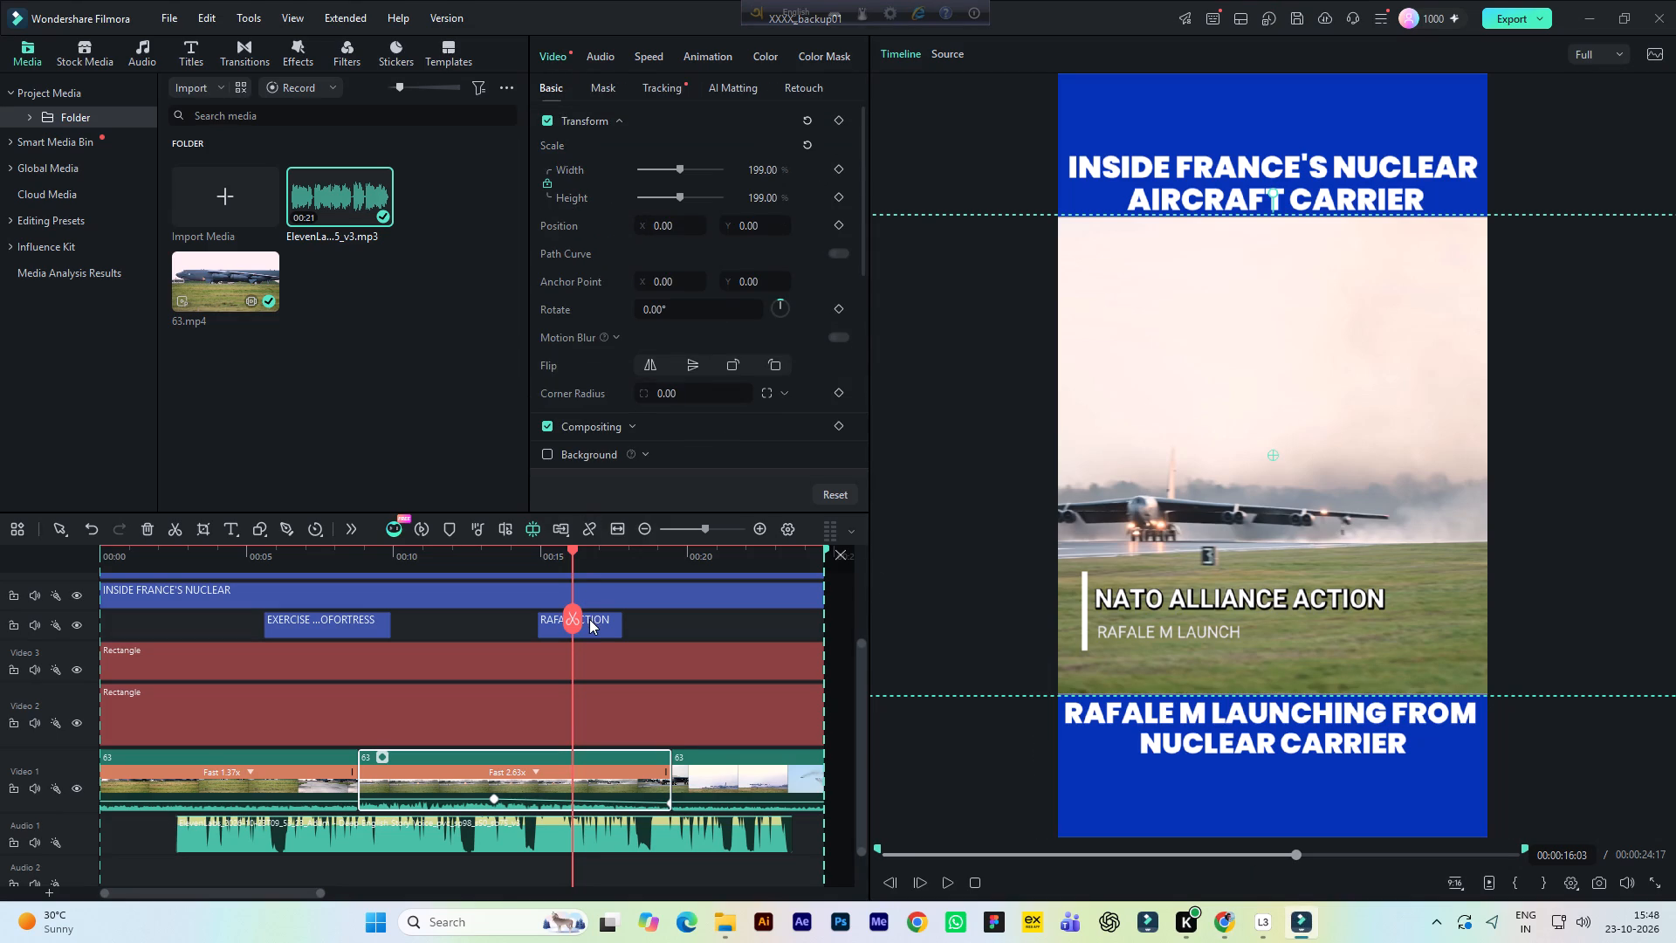
{"action": "left_click", "coordinate": [589, 619]}
{"action": "left_click_drag", "start_coordinate": [656, 236], "coordinate": [517, 231]}
{"action": "double_click", "coordinate": [517, 231]}
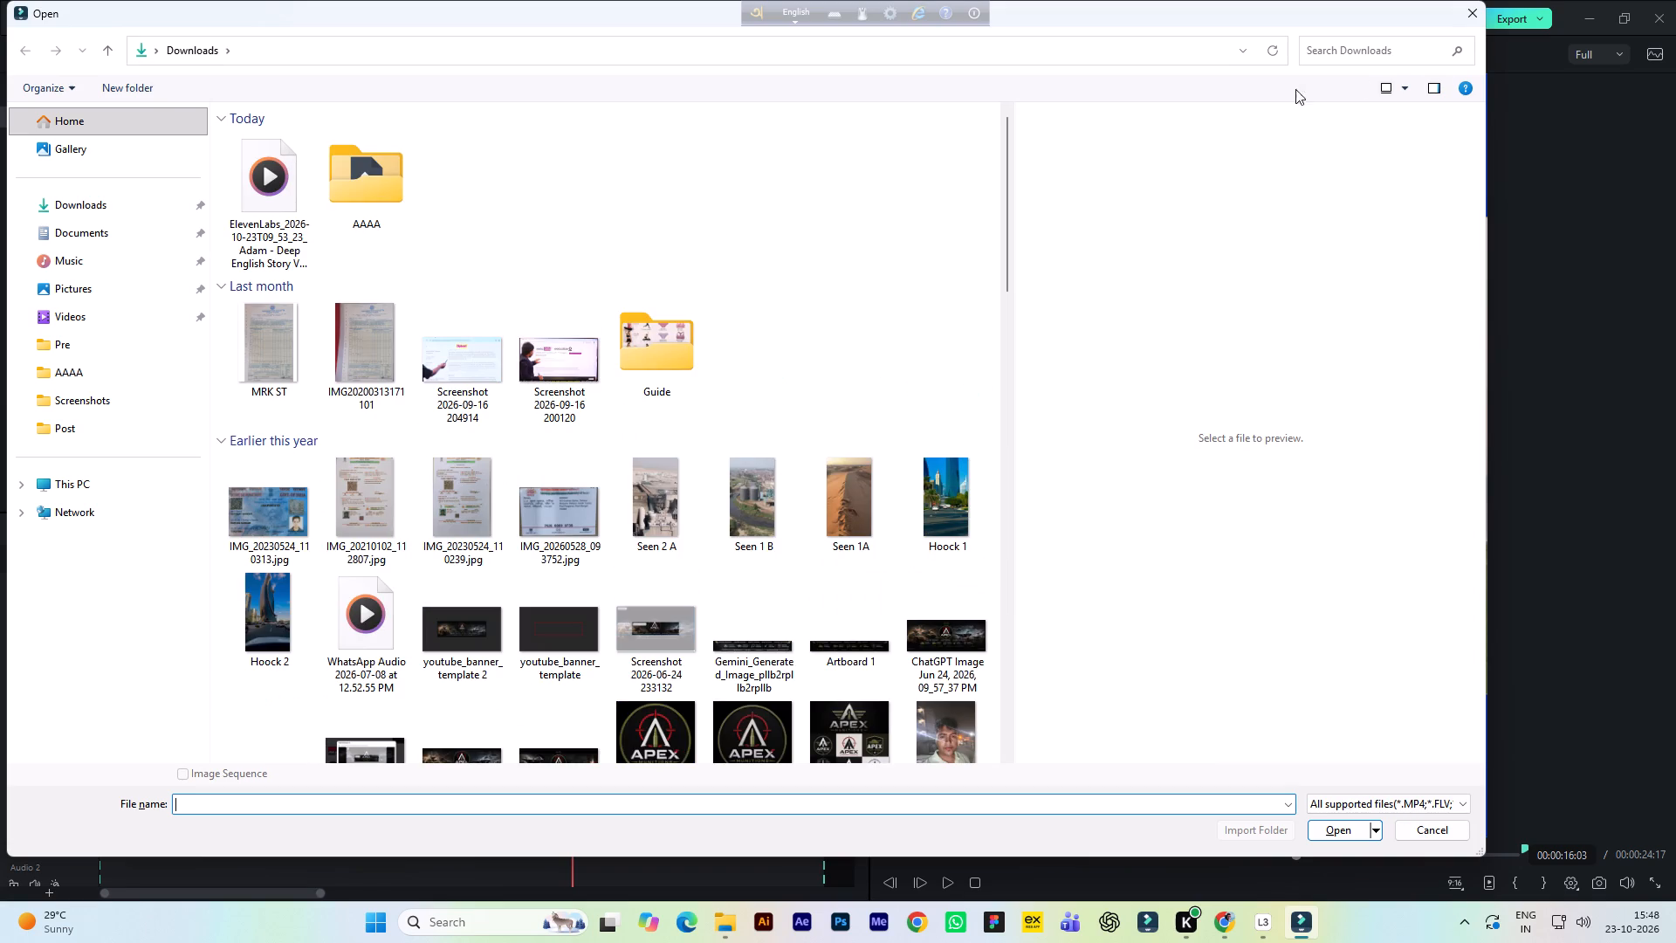
{"action": "left_click", "coordinate": [1475, 20]}
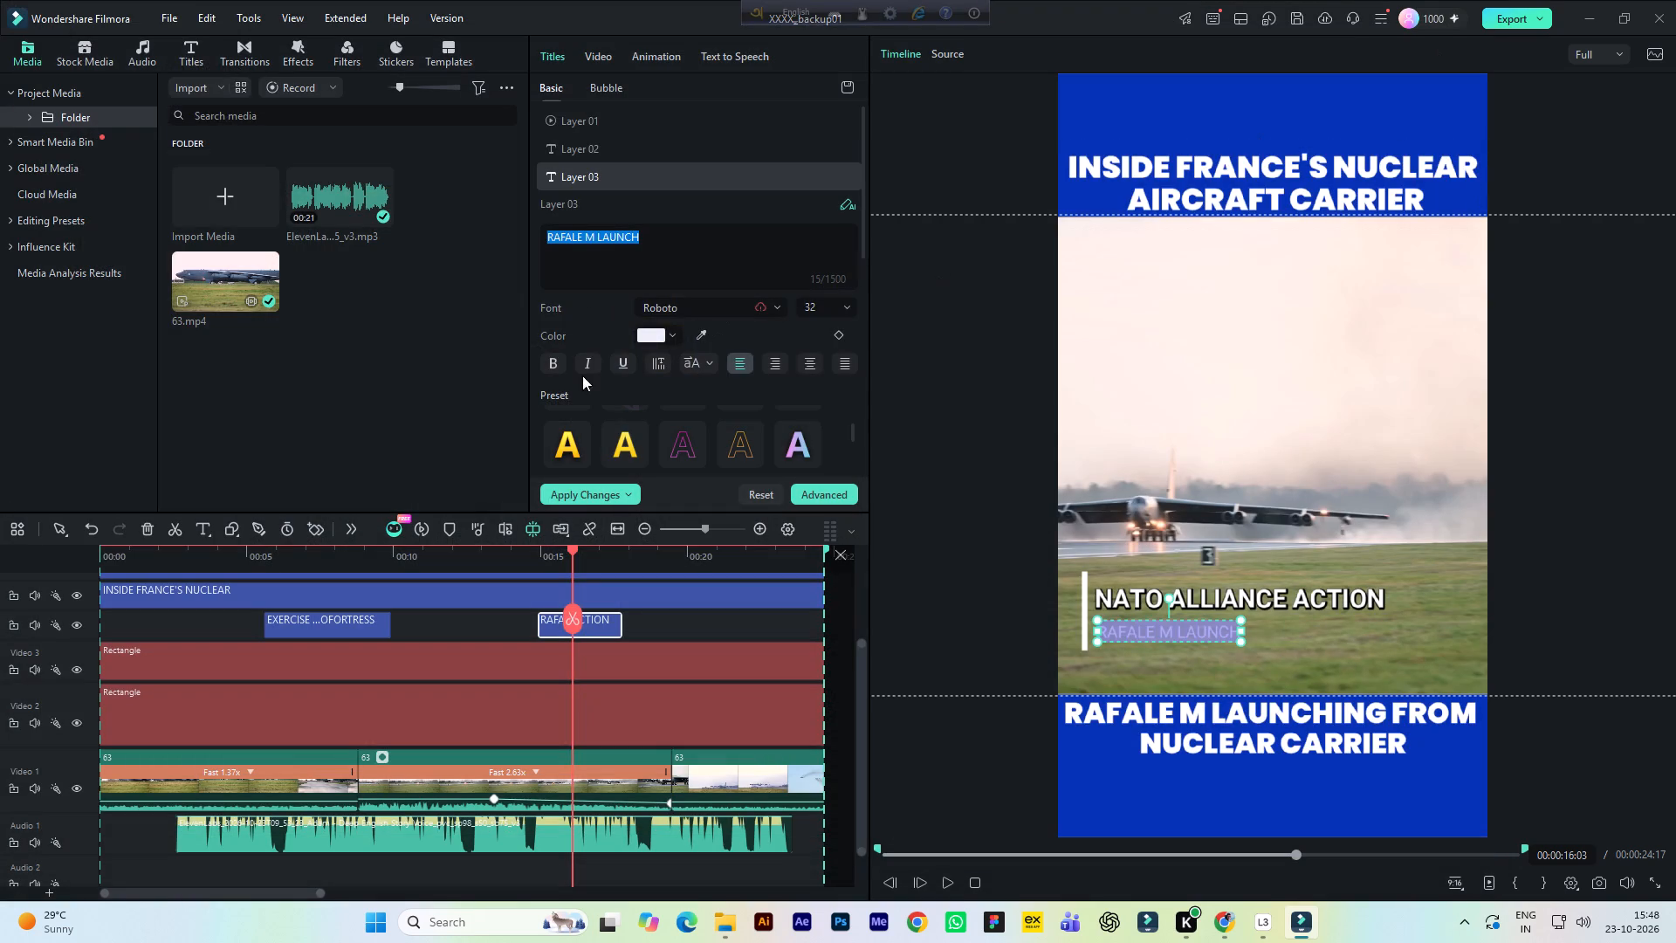
{"action": "key", "text": "ctrl+v"}
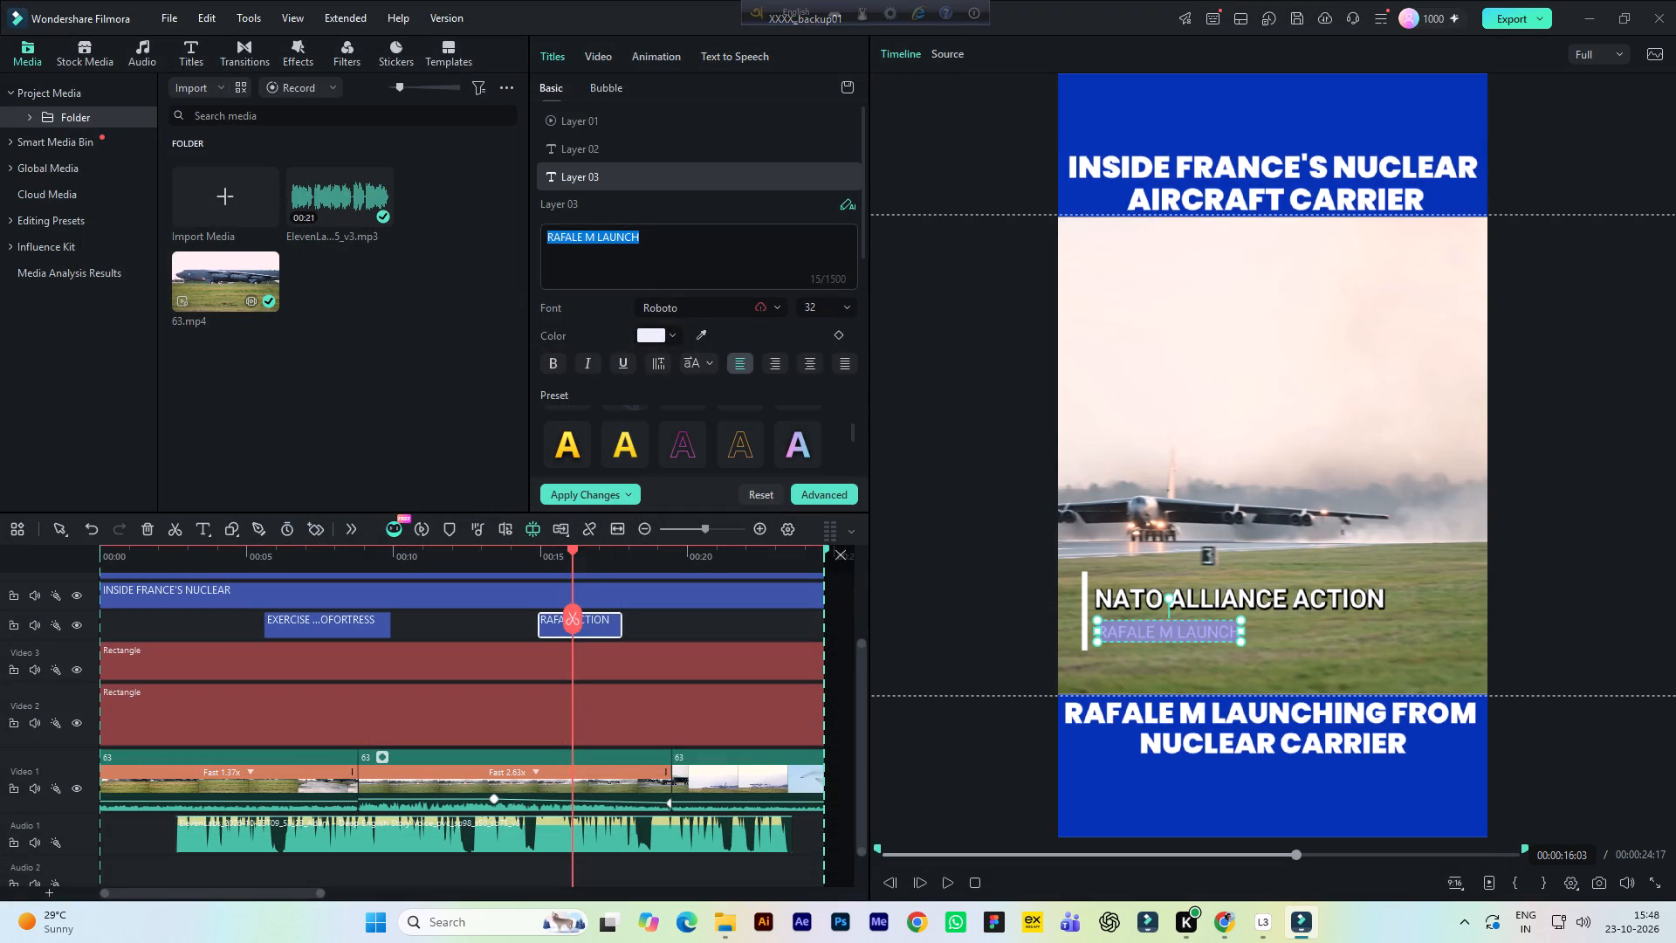
{"action": "left_click", "coordinate": [657, 241]}
{"action": "left_click_drag", "start_coordinate": [656, 237], "coordinate": [498, 241]}
{"action": "key", "text": "ctrl+v"}
Nudge the PRECISION STRIKE CAPABLE! line right until it clears the white bar and aligns beneath NATO ALLIANCE ACTION.
{"action": "left_click", "coordinate": [1205, 602]}
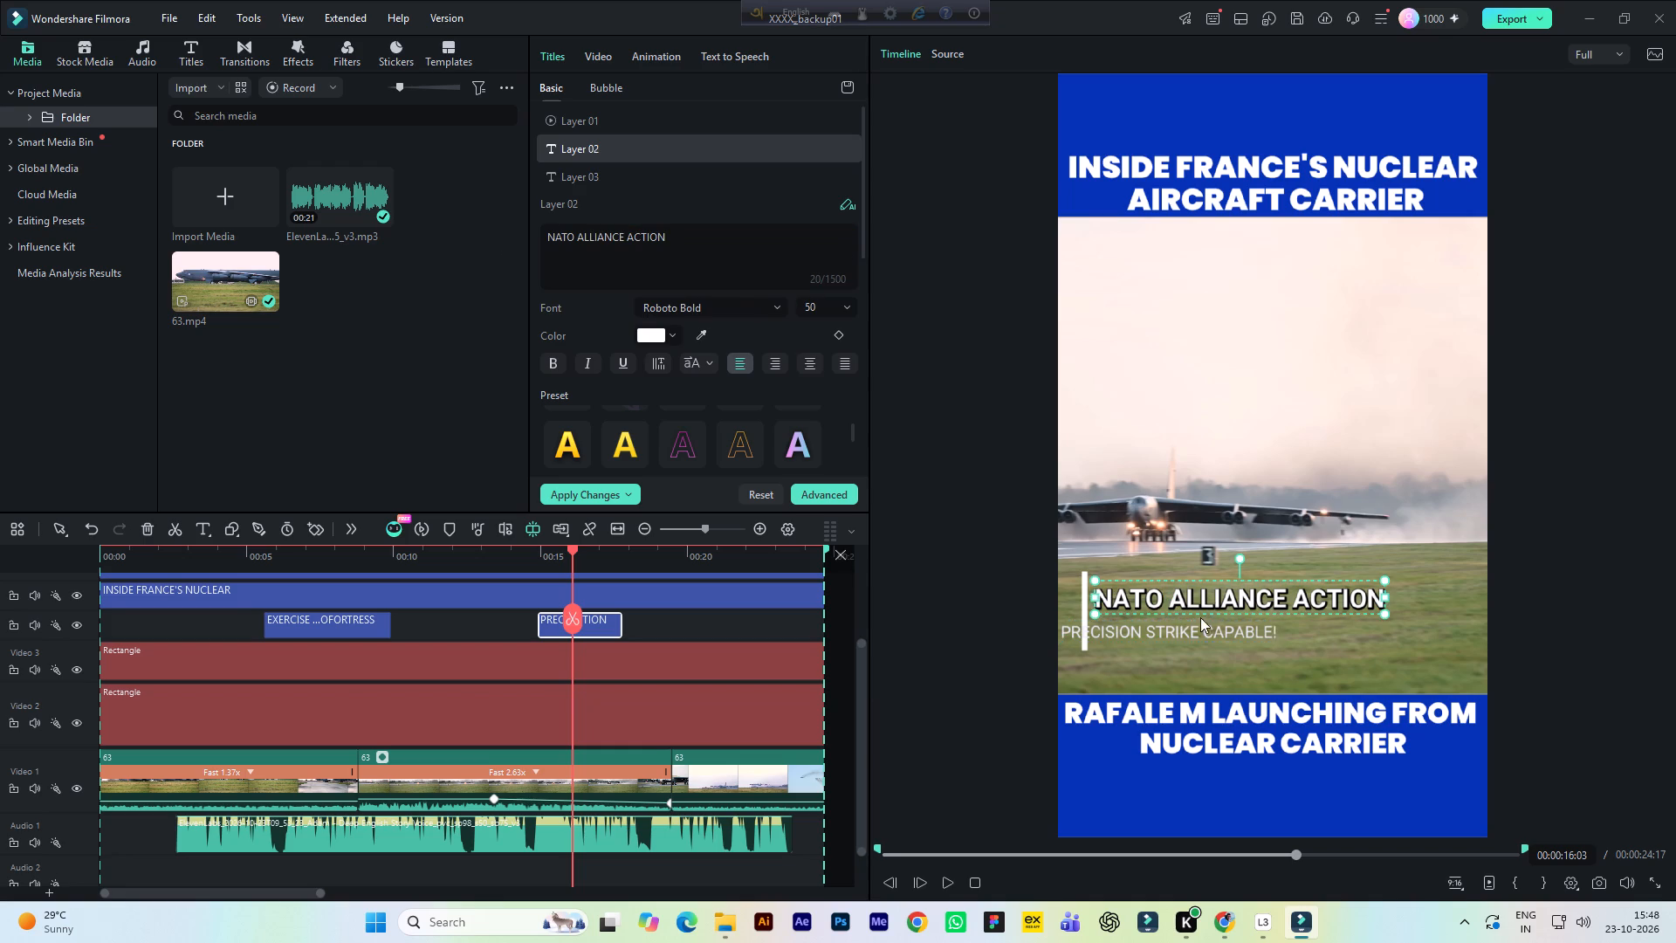
{"action": "left_click", "coordinate": [1194, 636]}
{"action": "key", "text": "Right"}
{"action": "key", "text": "Right"}
{"action": "key", "text": "Right"}
{"action": "key", "text": "Right"}
{"action": "key", "text": "Right"}
{"action": "key", "text": "Right"}
{"action": "key", "text": "Right"}
{"action": "key", "text": "Right"}
{"action": "key", "text": "Right"}
{"action": "key", "text": "Right"}
{"action": "key", "text": "Right"}
{"action": "key", "text": "Right"}
{"action": "key", "text": "Right"}
{"action": "key", "text": "Right"}
{"action": "key", "text": "Right"}
{"action": "key", "text": "Right"}
{"action": "key", "text": "Right"}
{"action": "key", "text": "Right"}
{"action": "key", "text": "Right"}
{"action": "key", "text": "Right"}
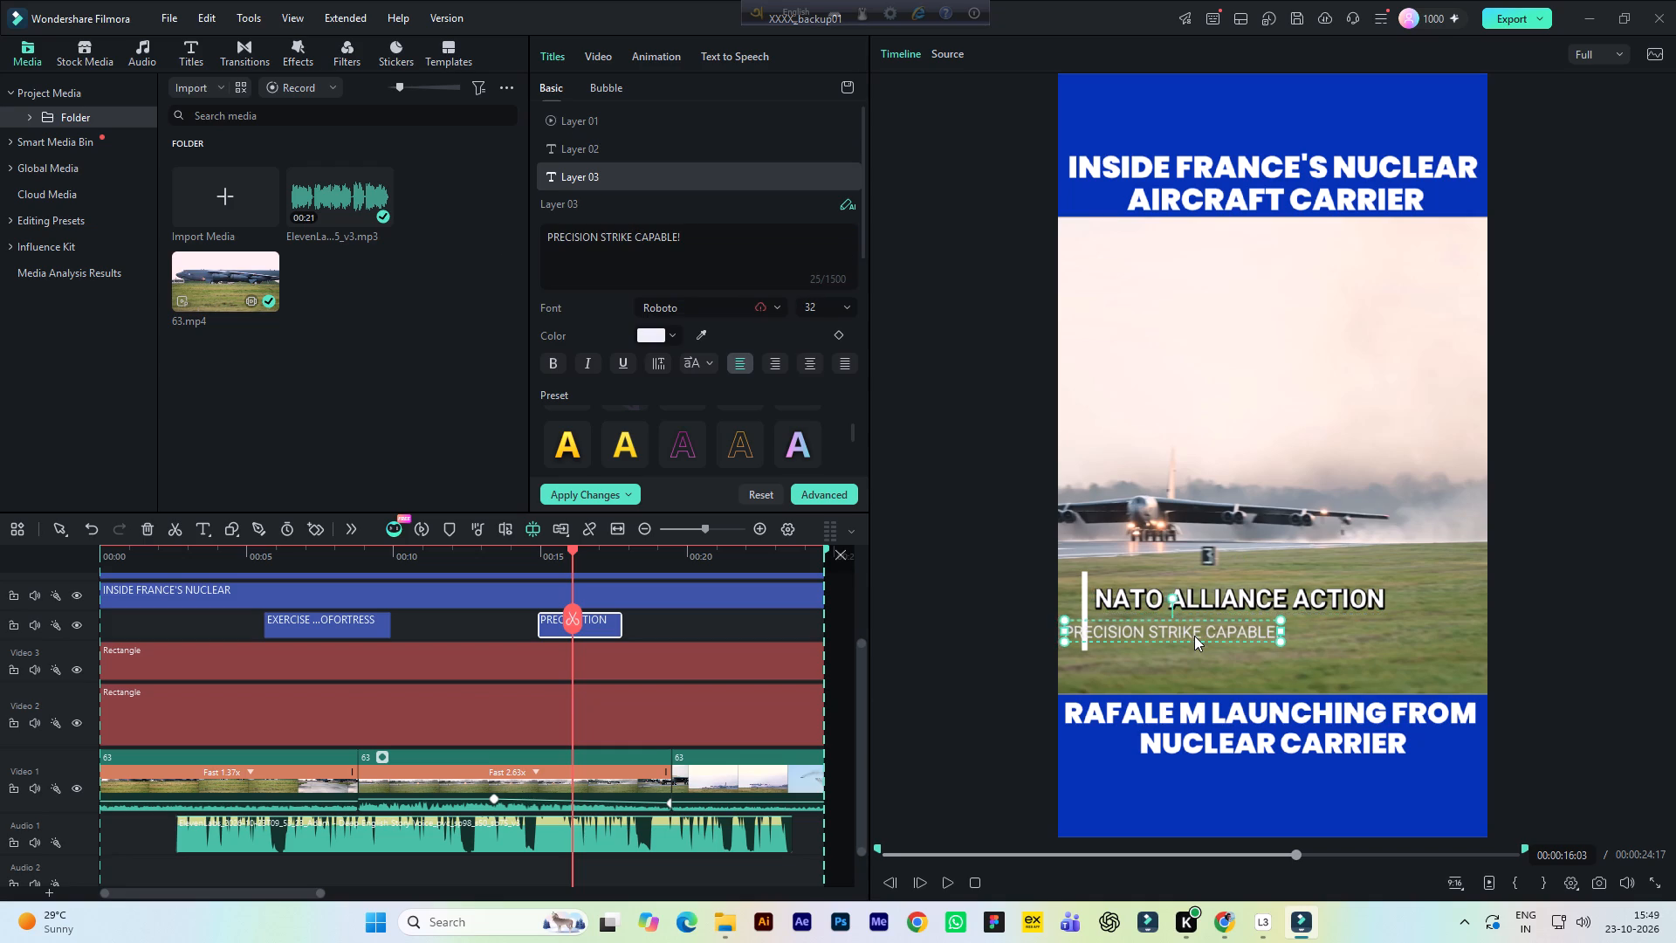
{"action": "key", "text": "Right"}
{"action": "key", "text": "Right"}
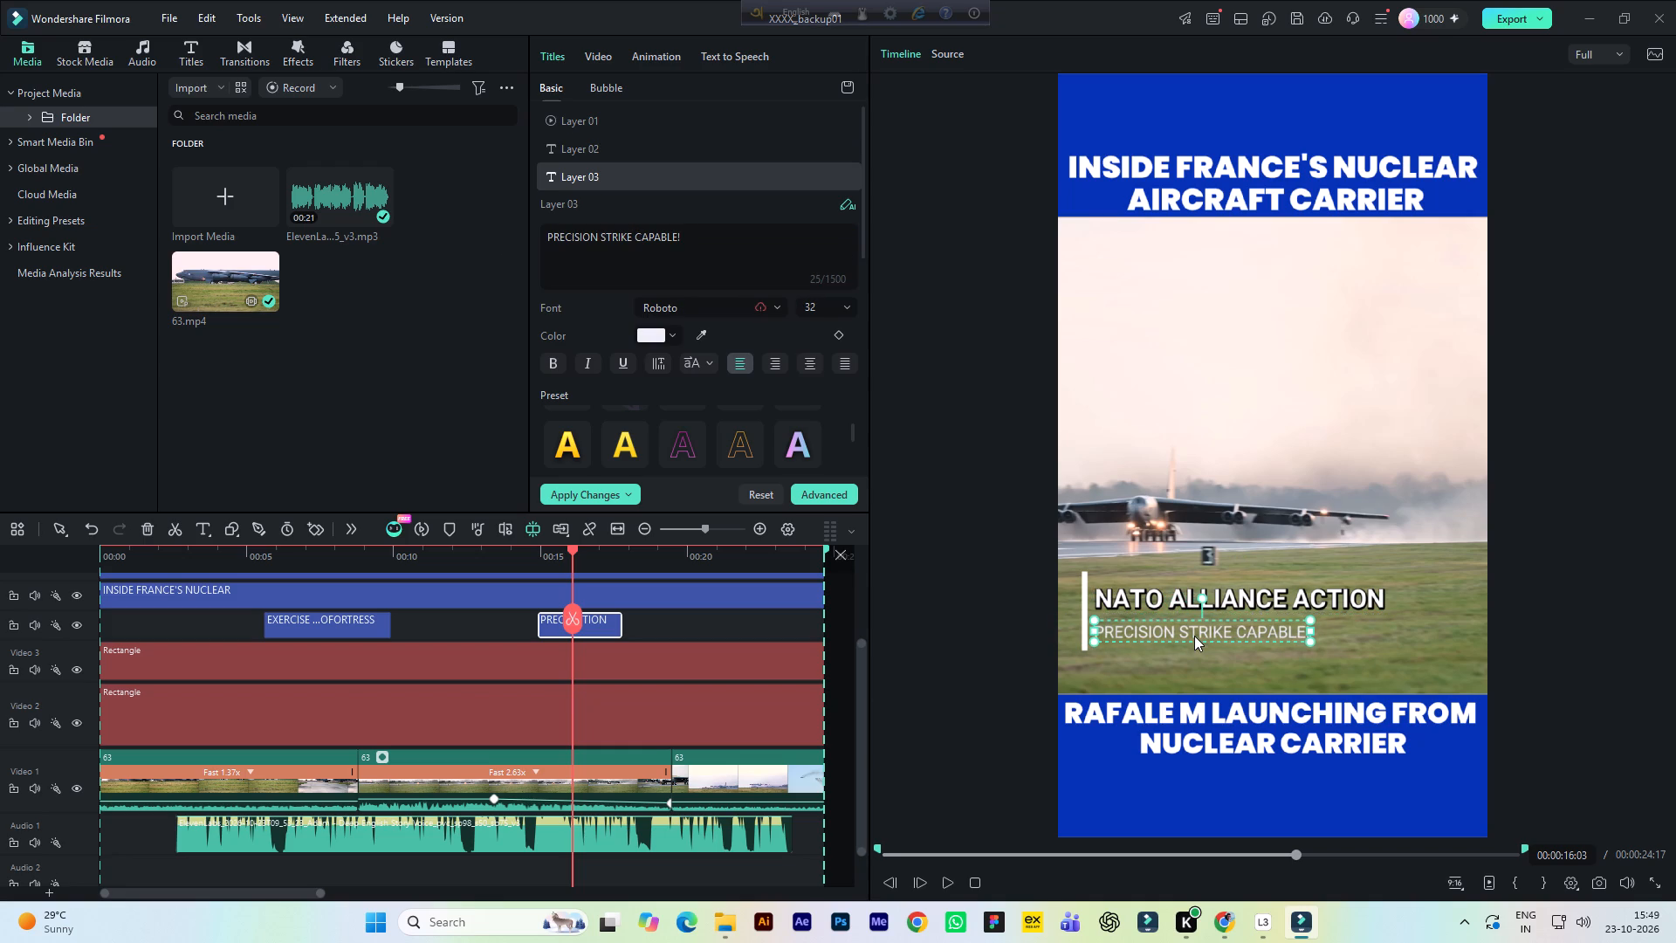
{"action": "key", "text": "Right"}
{"action": "key", "text": "Right"}
{"action": "key", "text": "Right"}
{"action": "key", "text": "Right"}
{"action": "key", "text": "Right"}
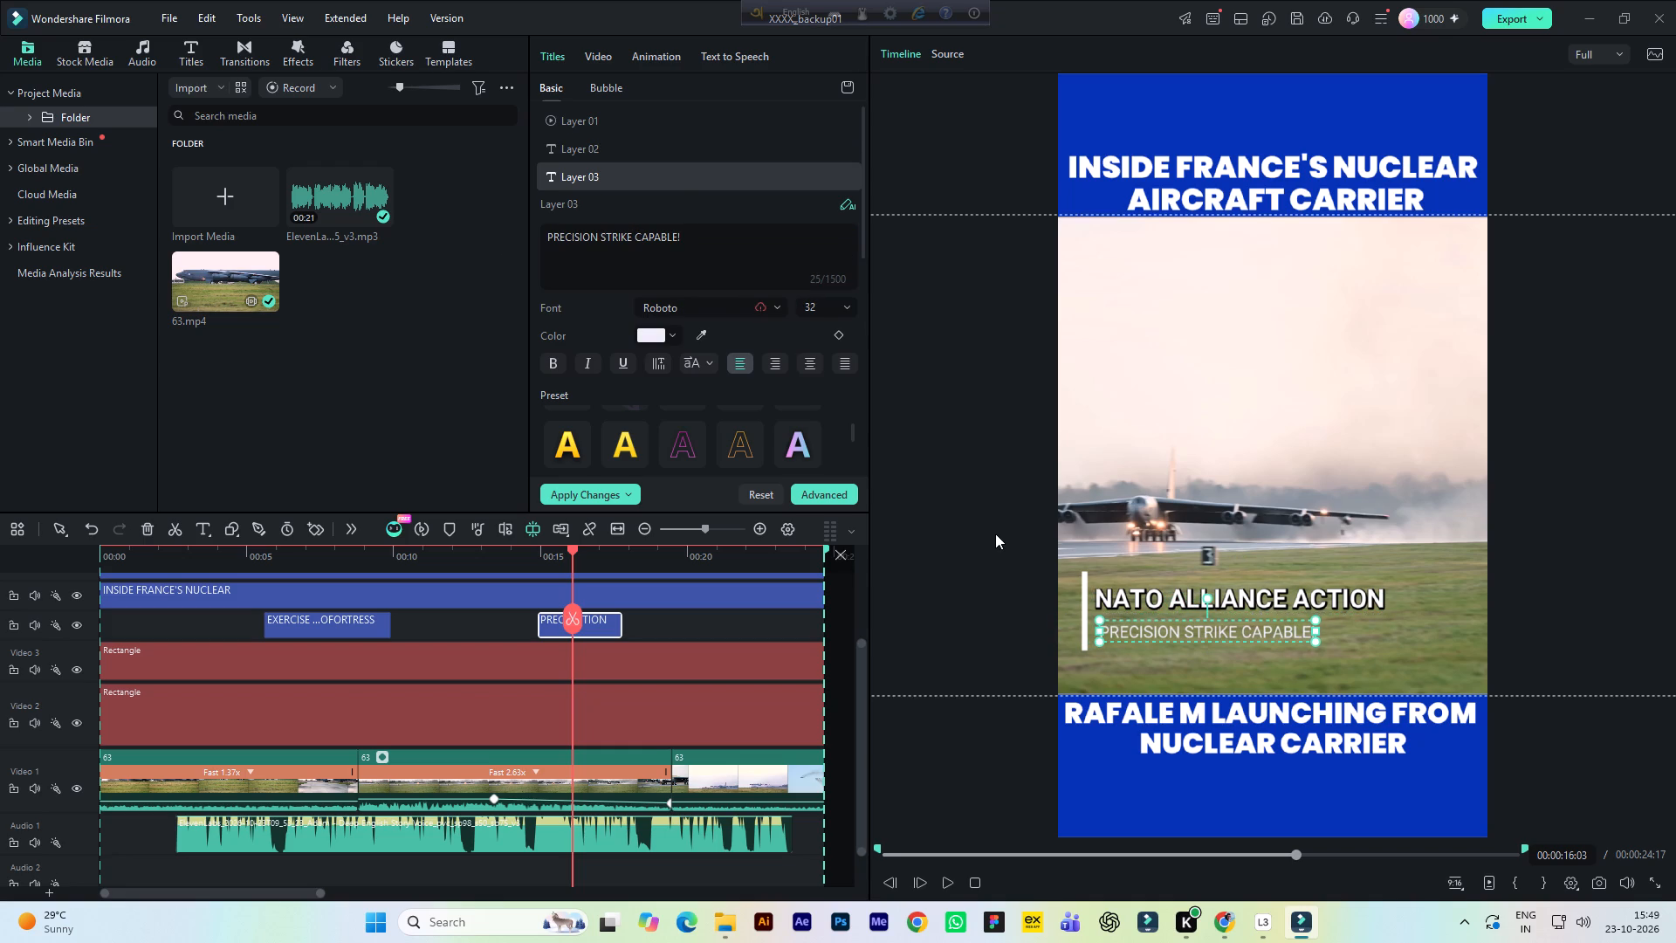
{"action": "left_click", "coordinate": [995, 533]}
{"action": "left_click", "coordinate": [1123, 630]}
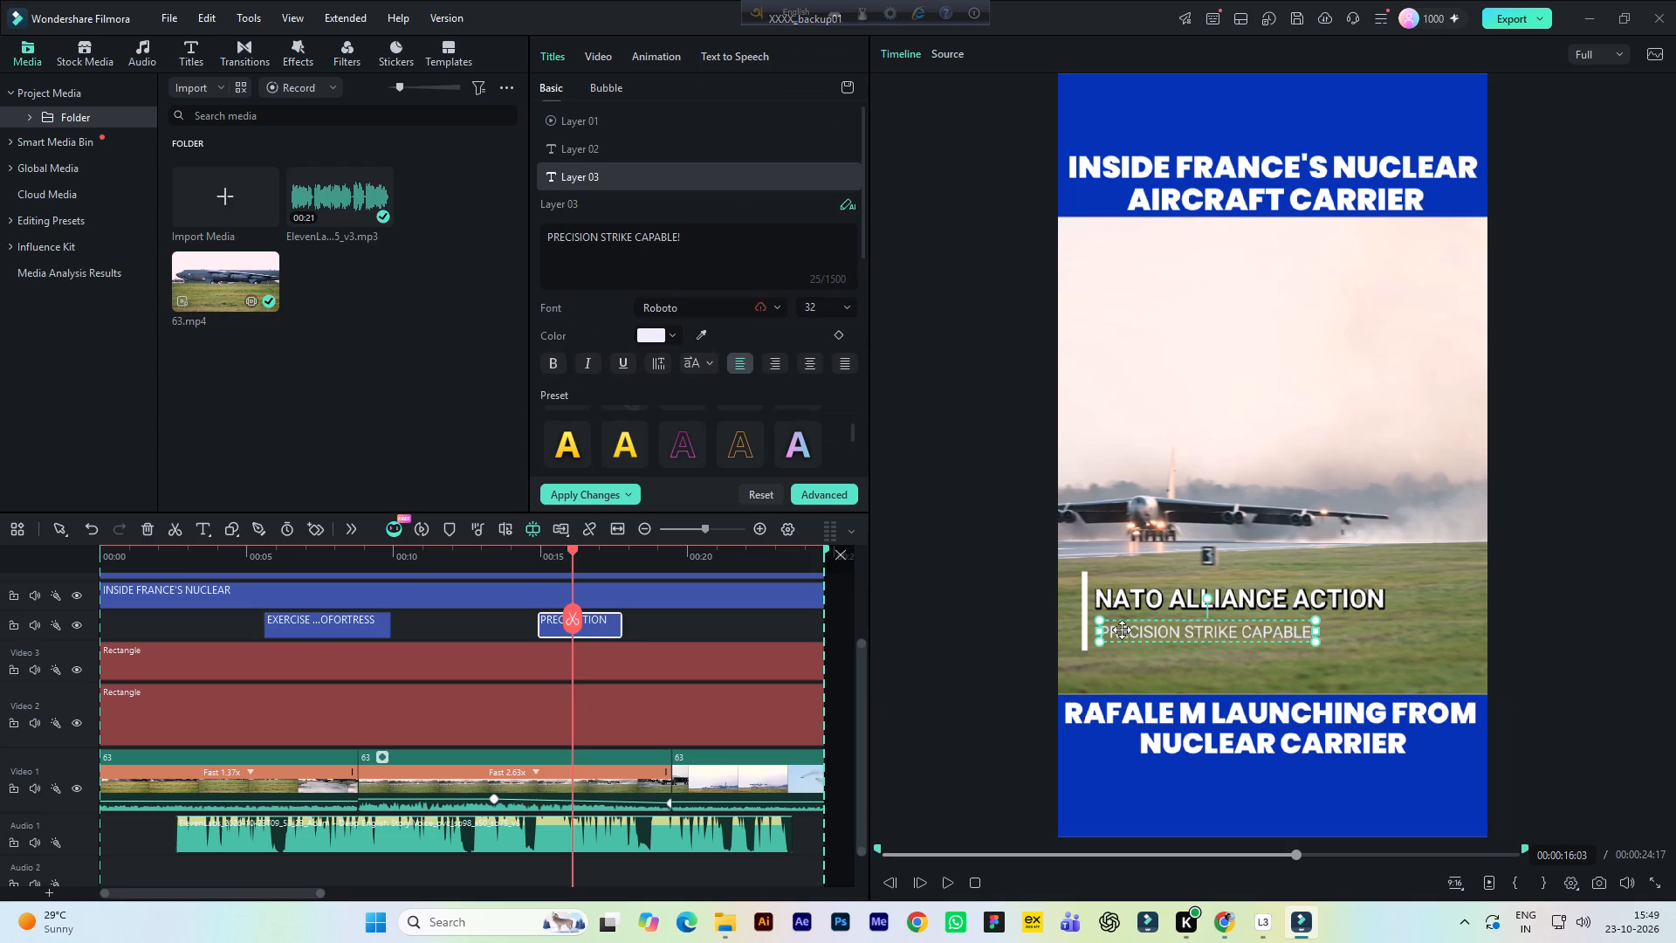
{"action": "key", "text": "Left"}
{"action": "left_click", "coordinate": [1138, 595]}
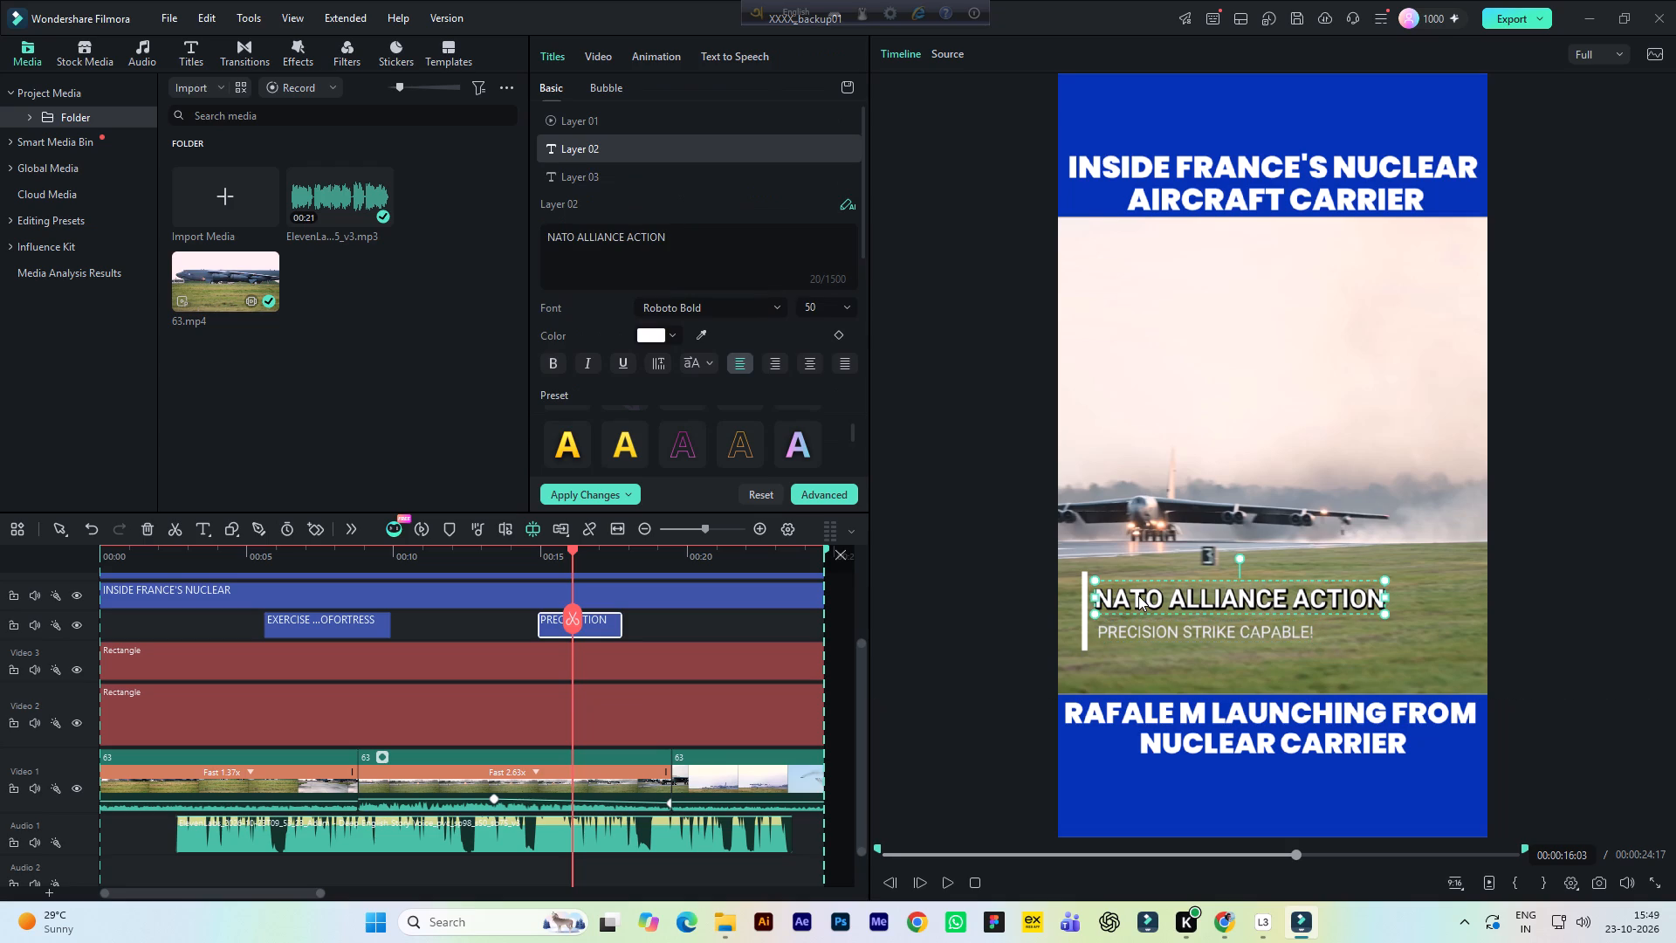
{"action": "left_click", "coordinate": [1011, 562]}
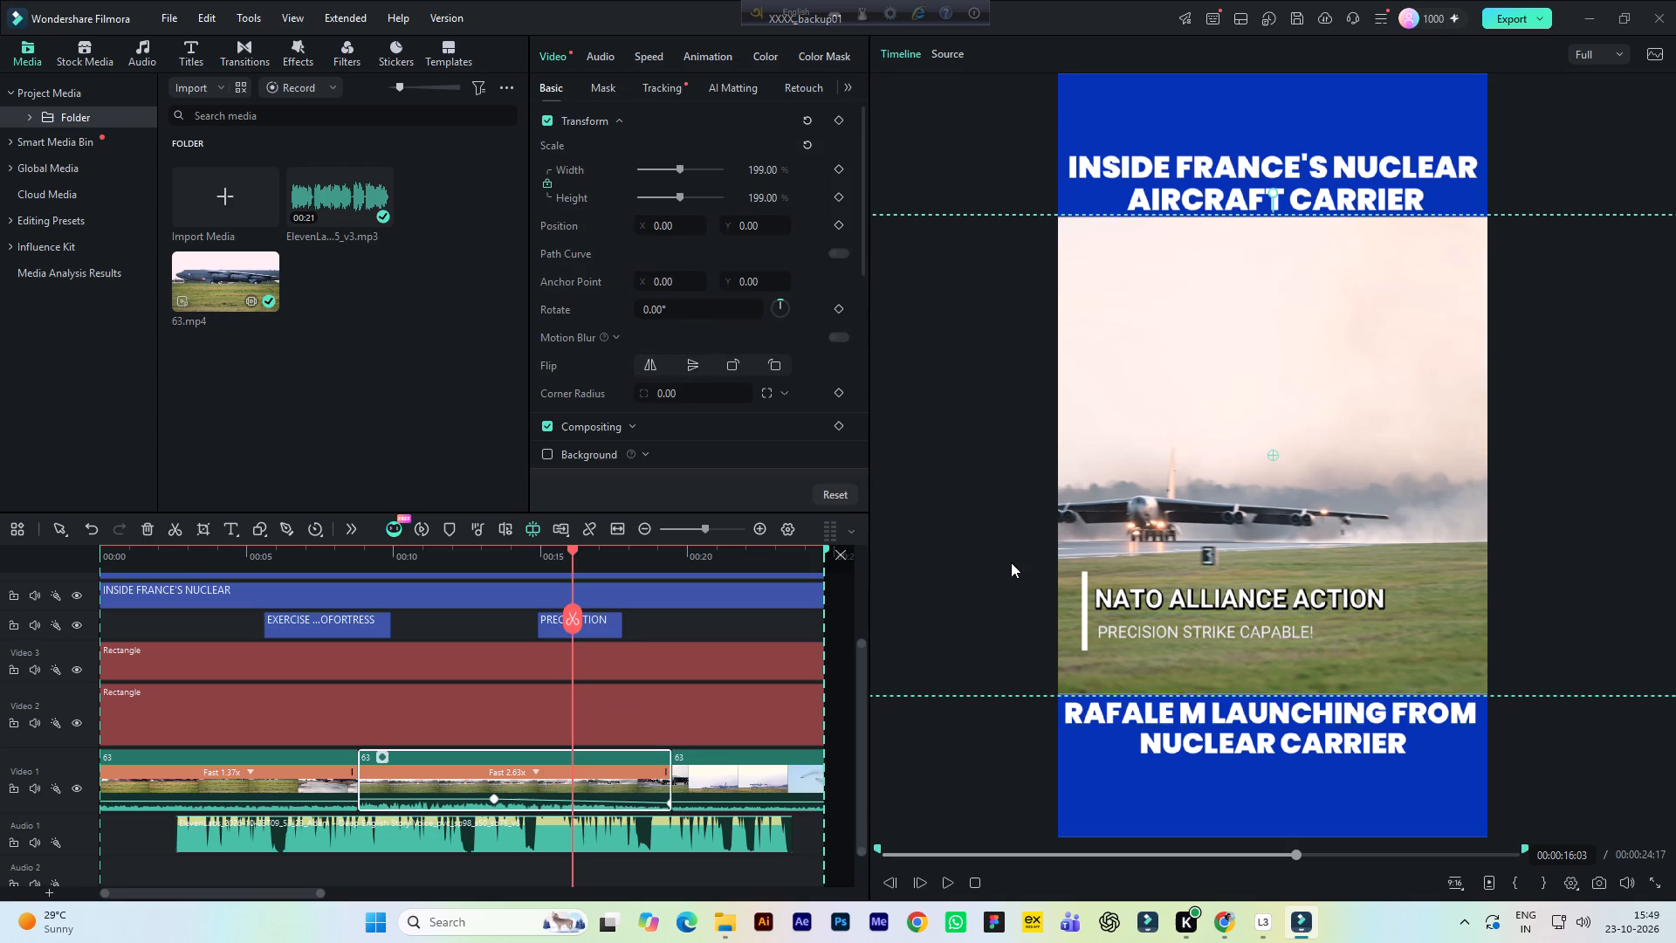
Shorten the title's white vertical bar and nudge it down so it spans just the two text lines.
{"action": "left_click", "coordinate": [1084, 615]}
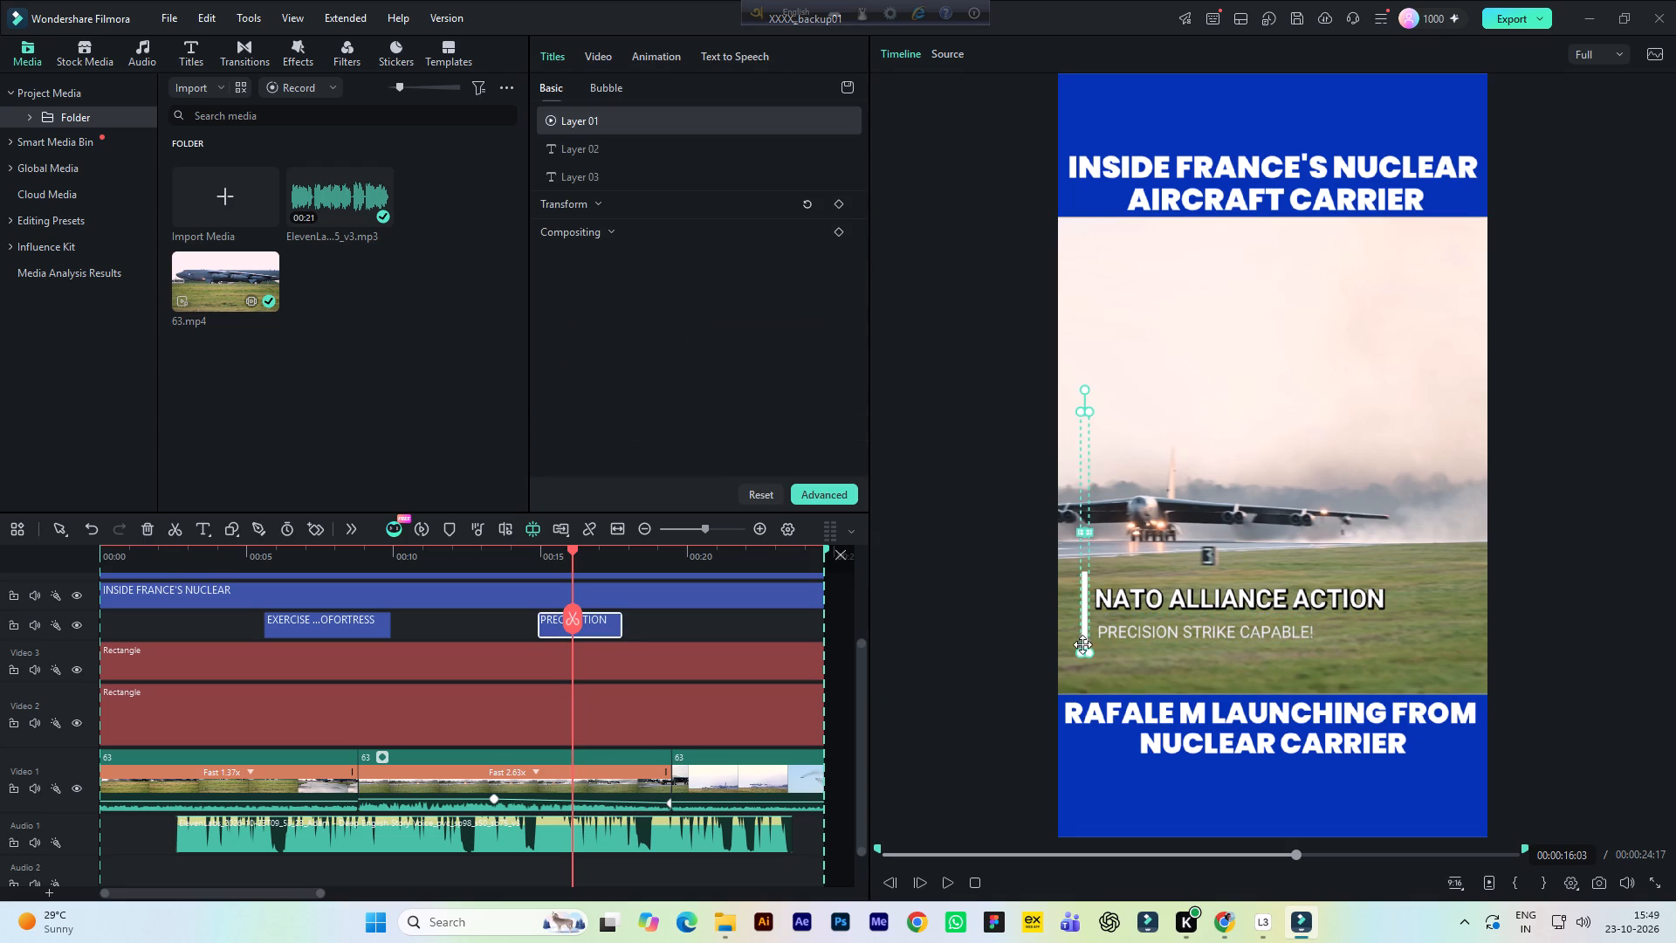
{"action": "left_click_drag", "start_coordinate": [1086, 654], "coordinate": [1089, 639]}
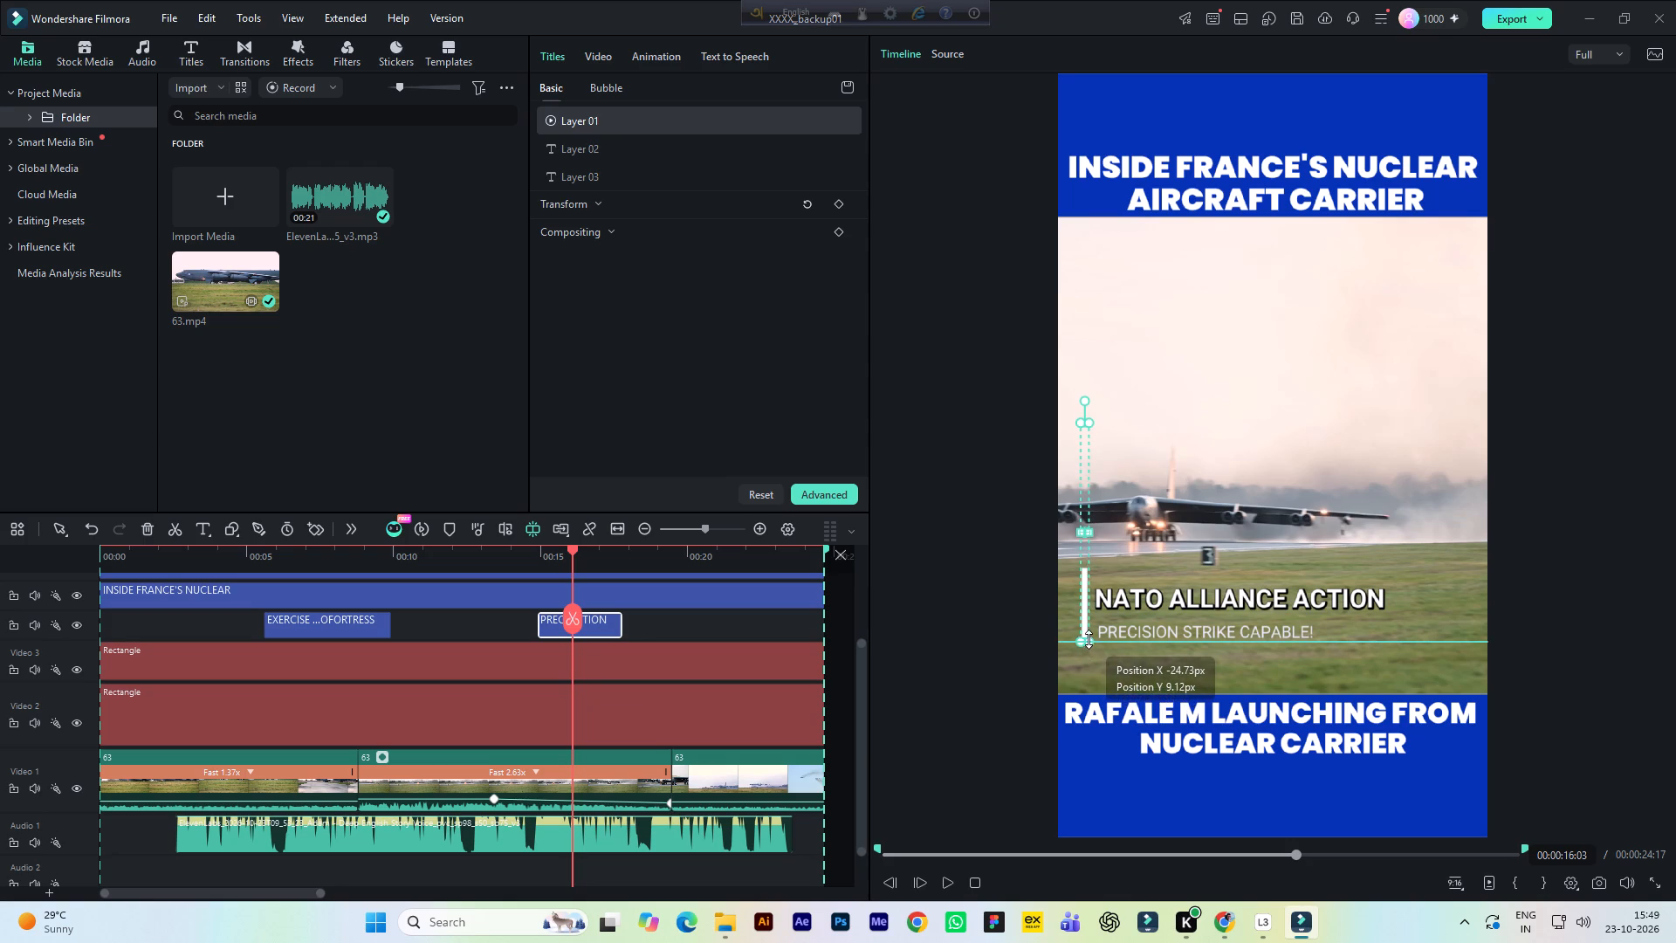
{"action": "left_click_drag", "start_coordinate": [1089, 639], "coordinate": [1089, 636]}
{"action": "key", "text": "Down"}
{"action": "key", "text": "Down"}
{"action": "key", "text": "Down"}
{"action": "key", "text": "Down"}
{"action": "key", "text": "Down"}
{"action": "key", "text": "Down"}
{"action": "key", "text": "Down"}
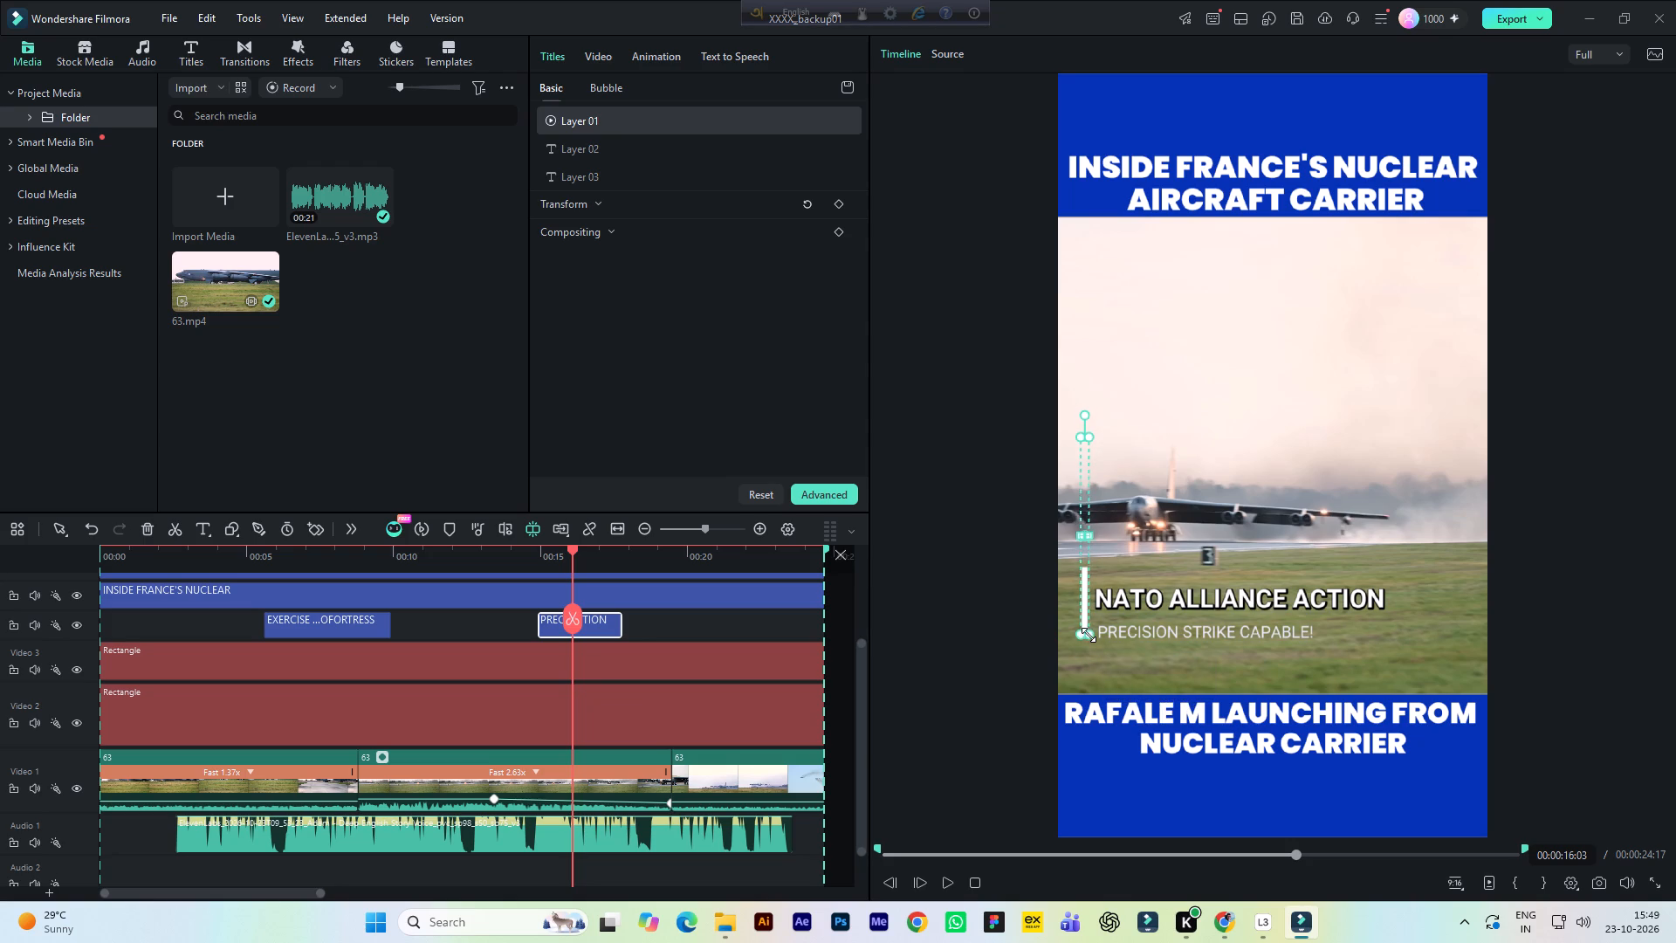
{"action": "key", "text": "Down"}
{"action": "key", "text": "Down"}
{"action": "key", "text": "Down"}
{"action": "key", "text": "Down"}
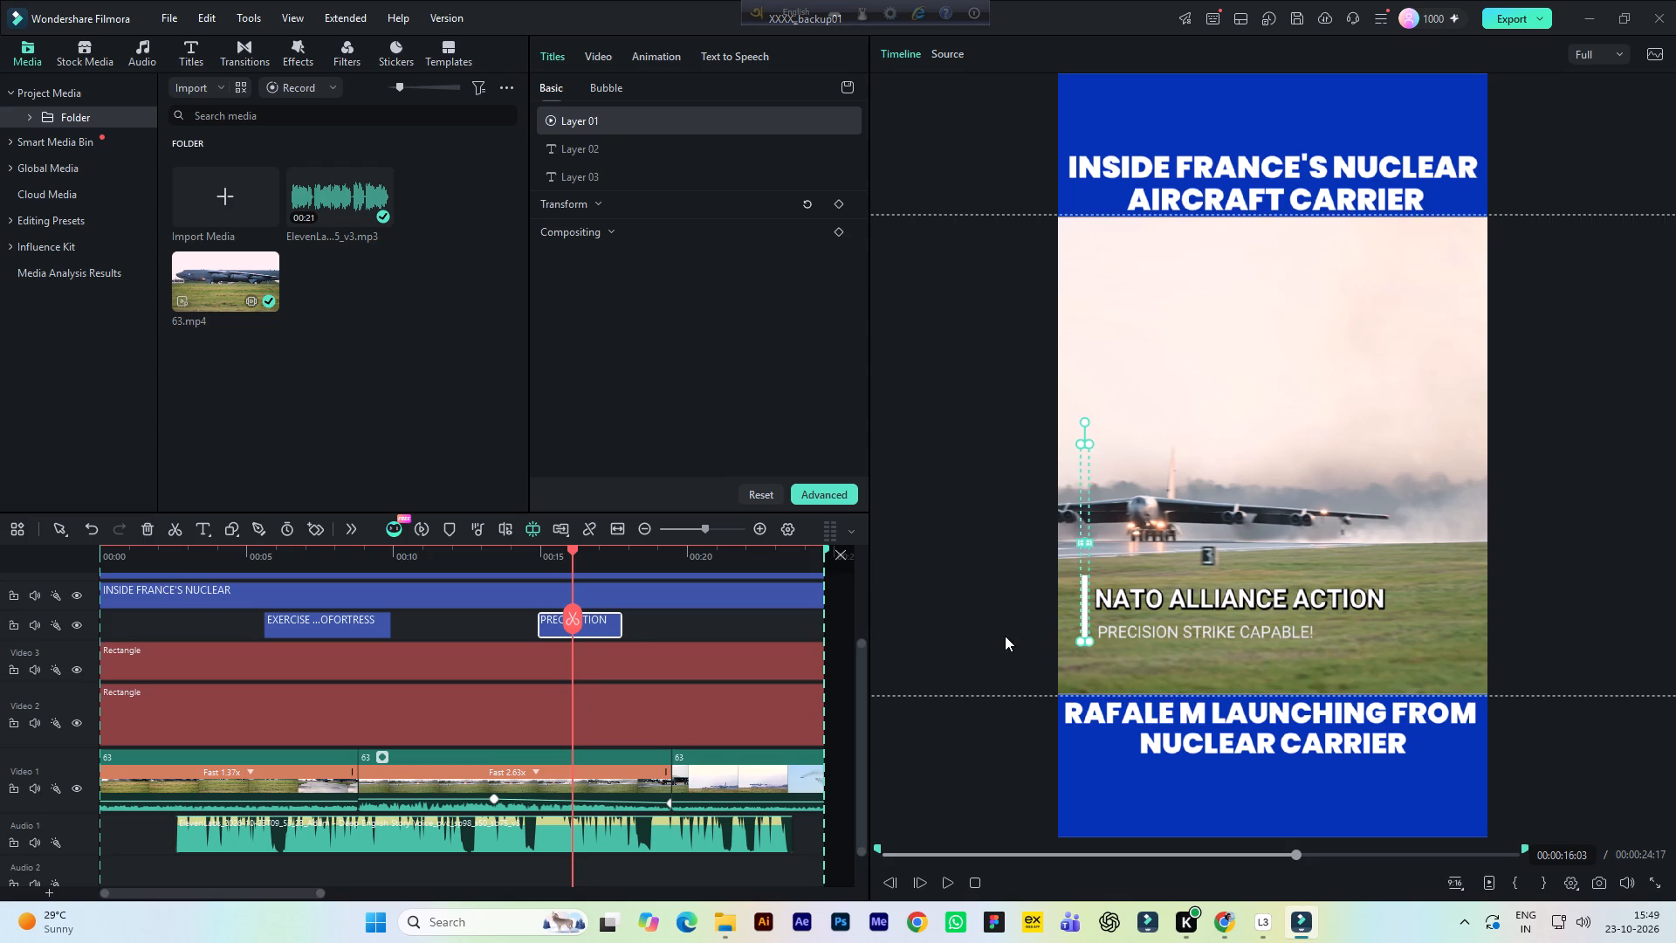
{"action": "left_click", "coordinate": [999, 624]}
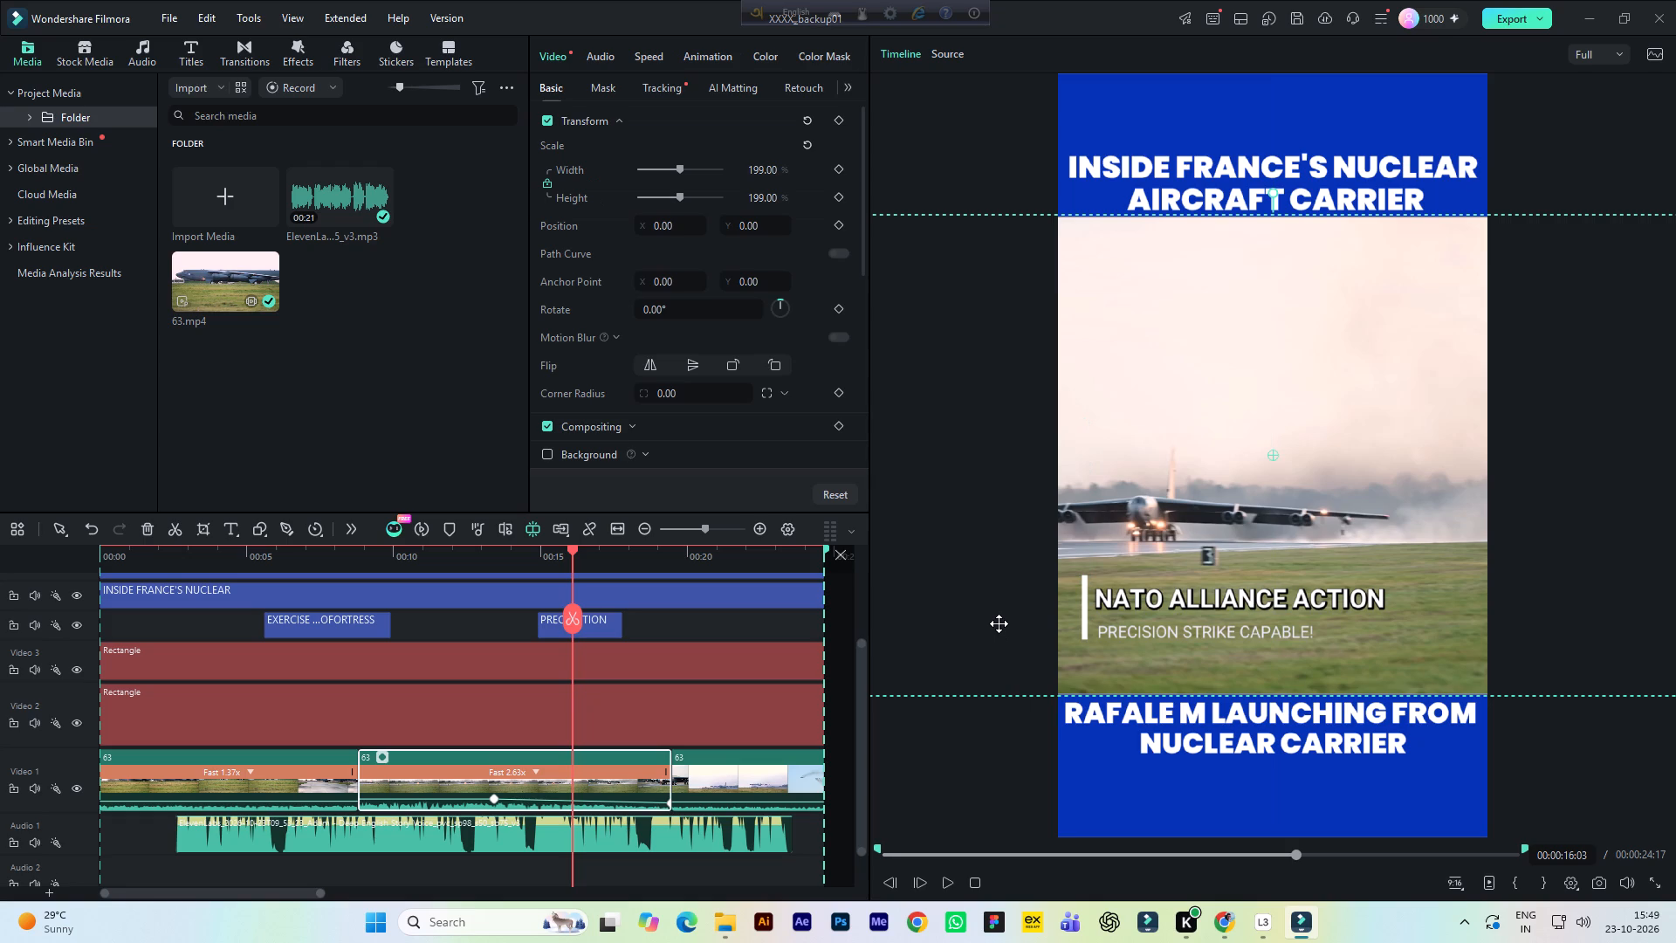
Save the project.
{"action": "key", "text": "ctrl+s"}
{"action": "key", "text": "ctrl+s"}
Play the video from about 12 s to 19 s to review the NATO ALLIANCE ACTION title.
{"action": "left_click", "coordinate": [477, 558]}
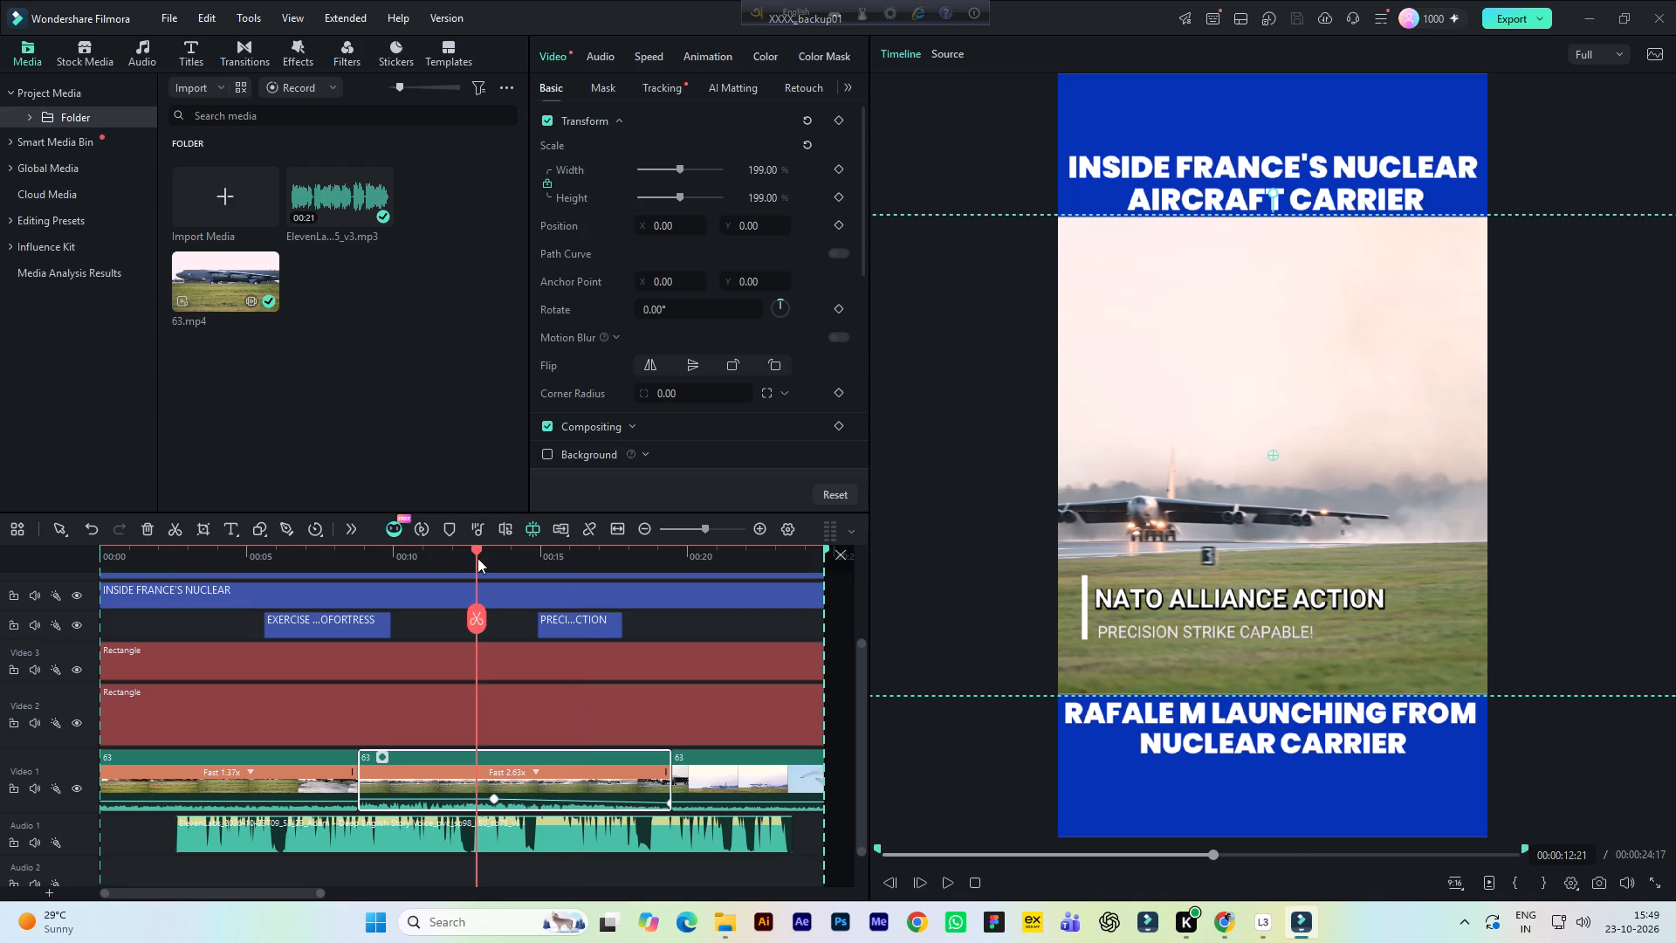
{"action": "key", "text": "space"}
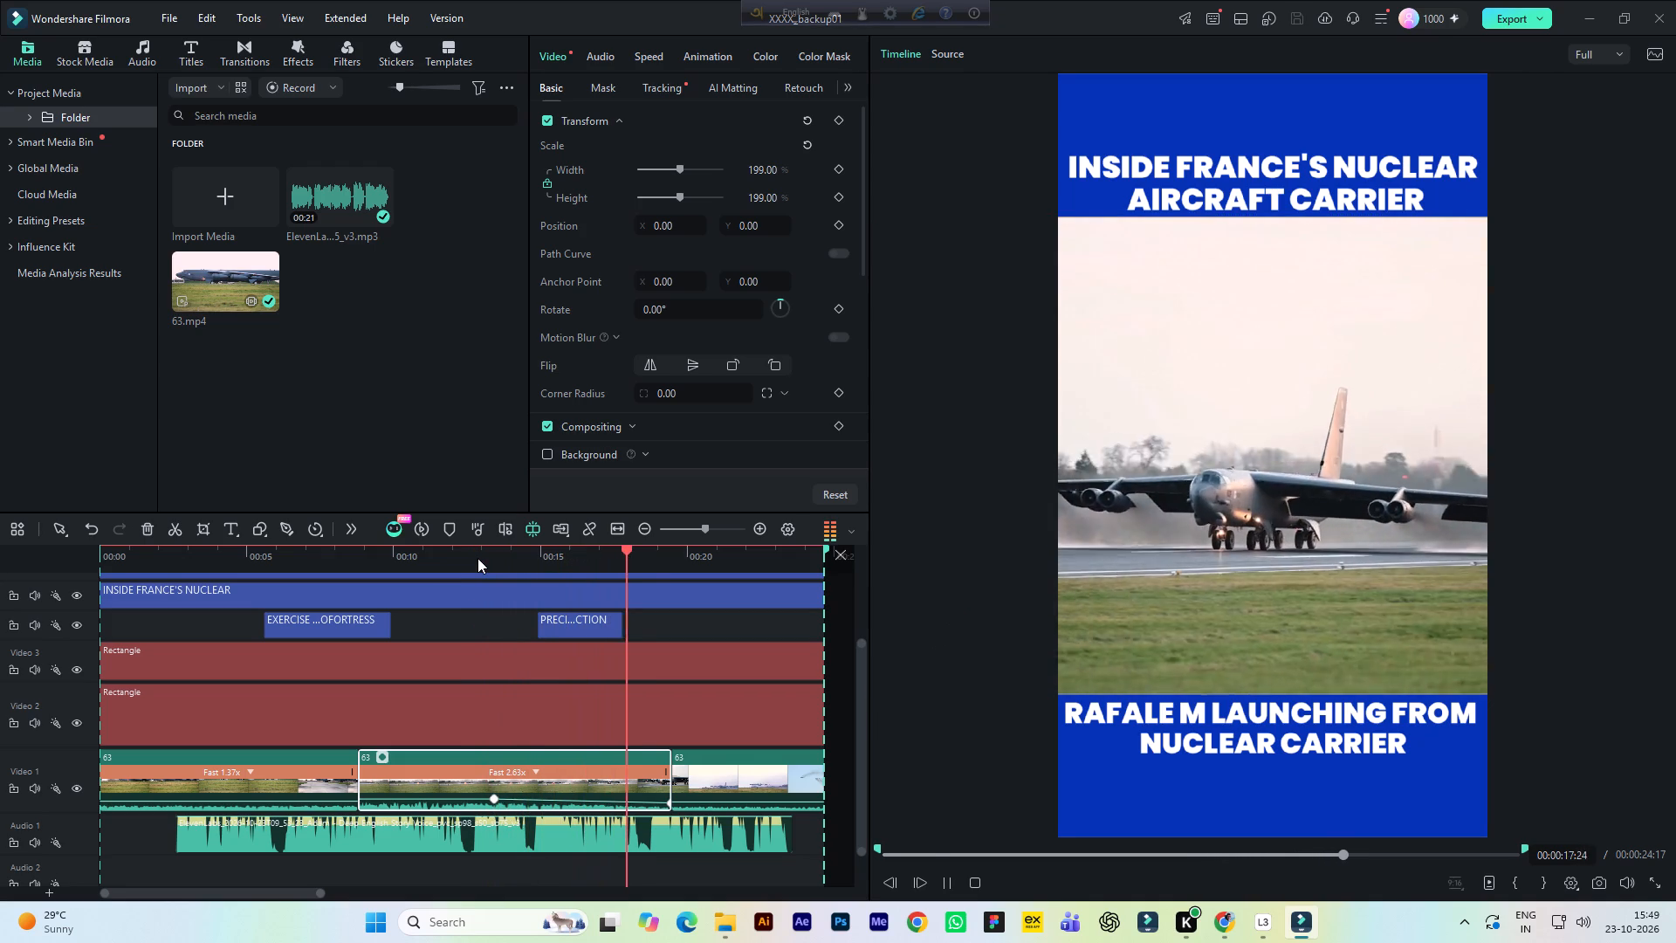
{"action": "key", "text": "space"}
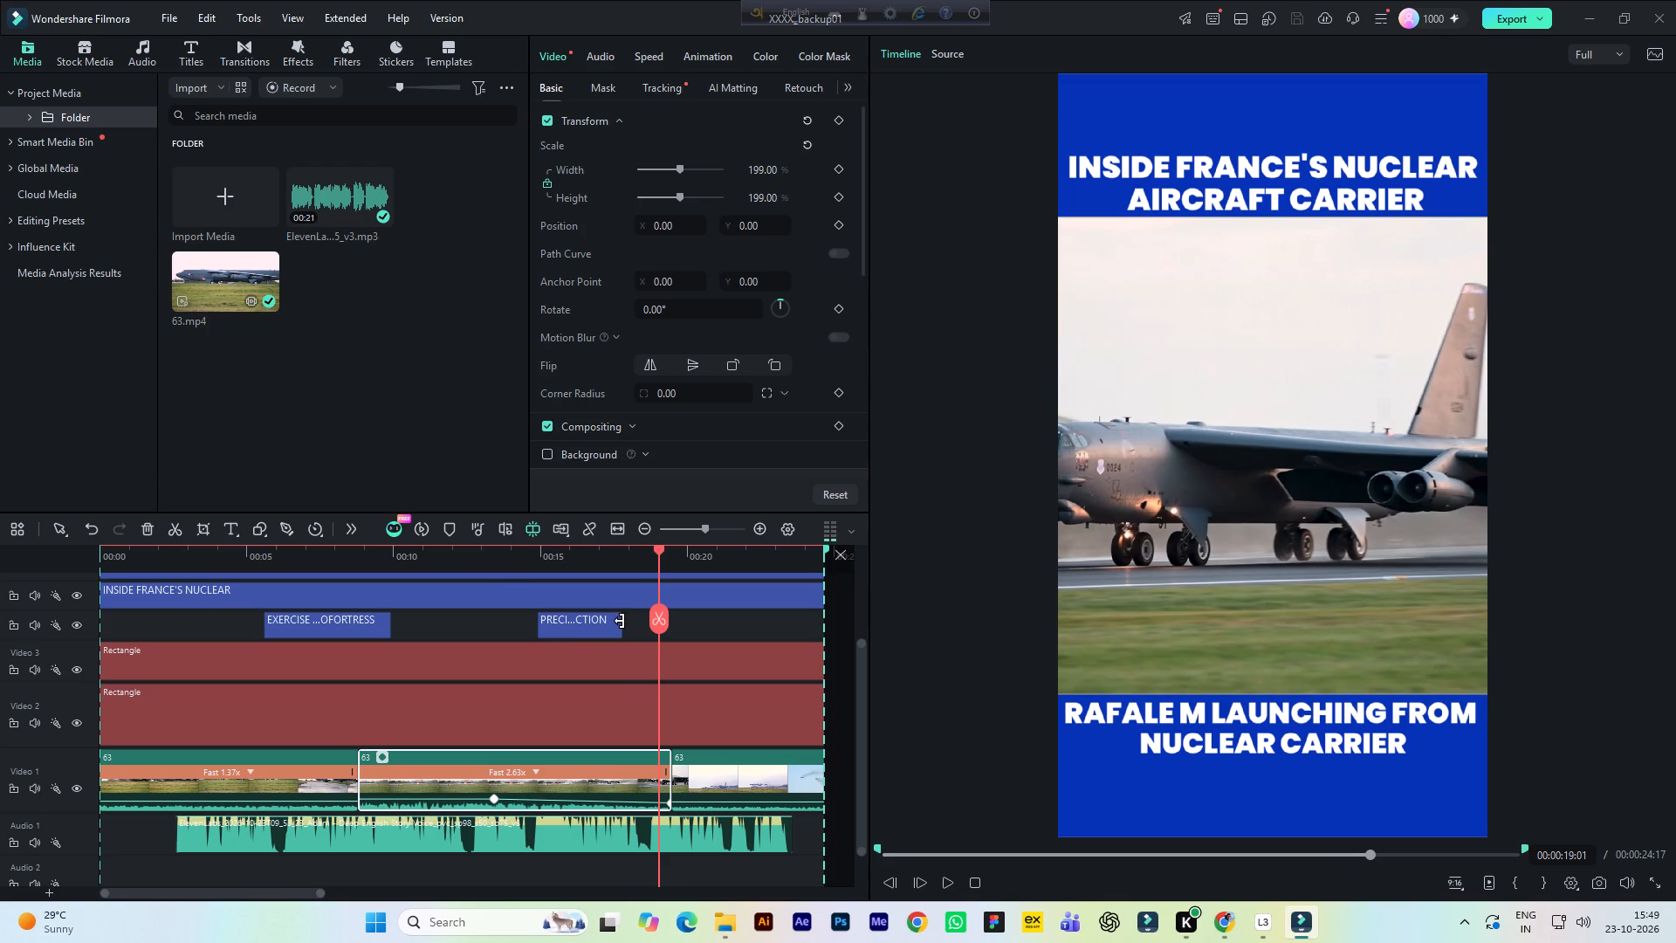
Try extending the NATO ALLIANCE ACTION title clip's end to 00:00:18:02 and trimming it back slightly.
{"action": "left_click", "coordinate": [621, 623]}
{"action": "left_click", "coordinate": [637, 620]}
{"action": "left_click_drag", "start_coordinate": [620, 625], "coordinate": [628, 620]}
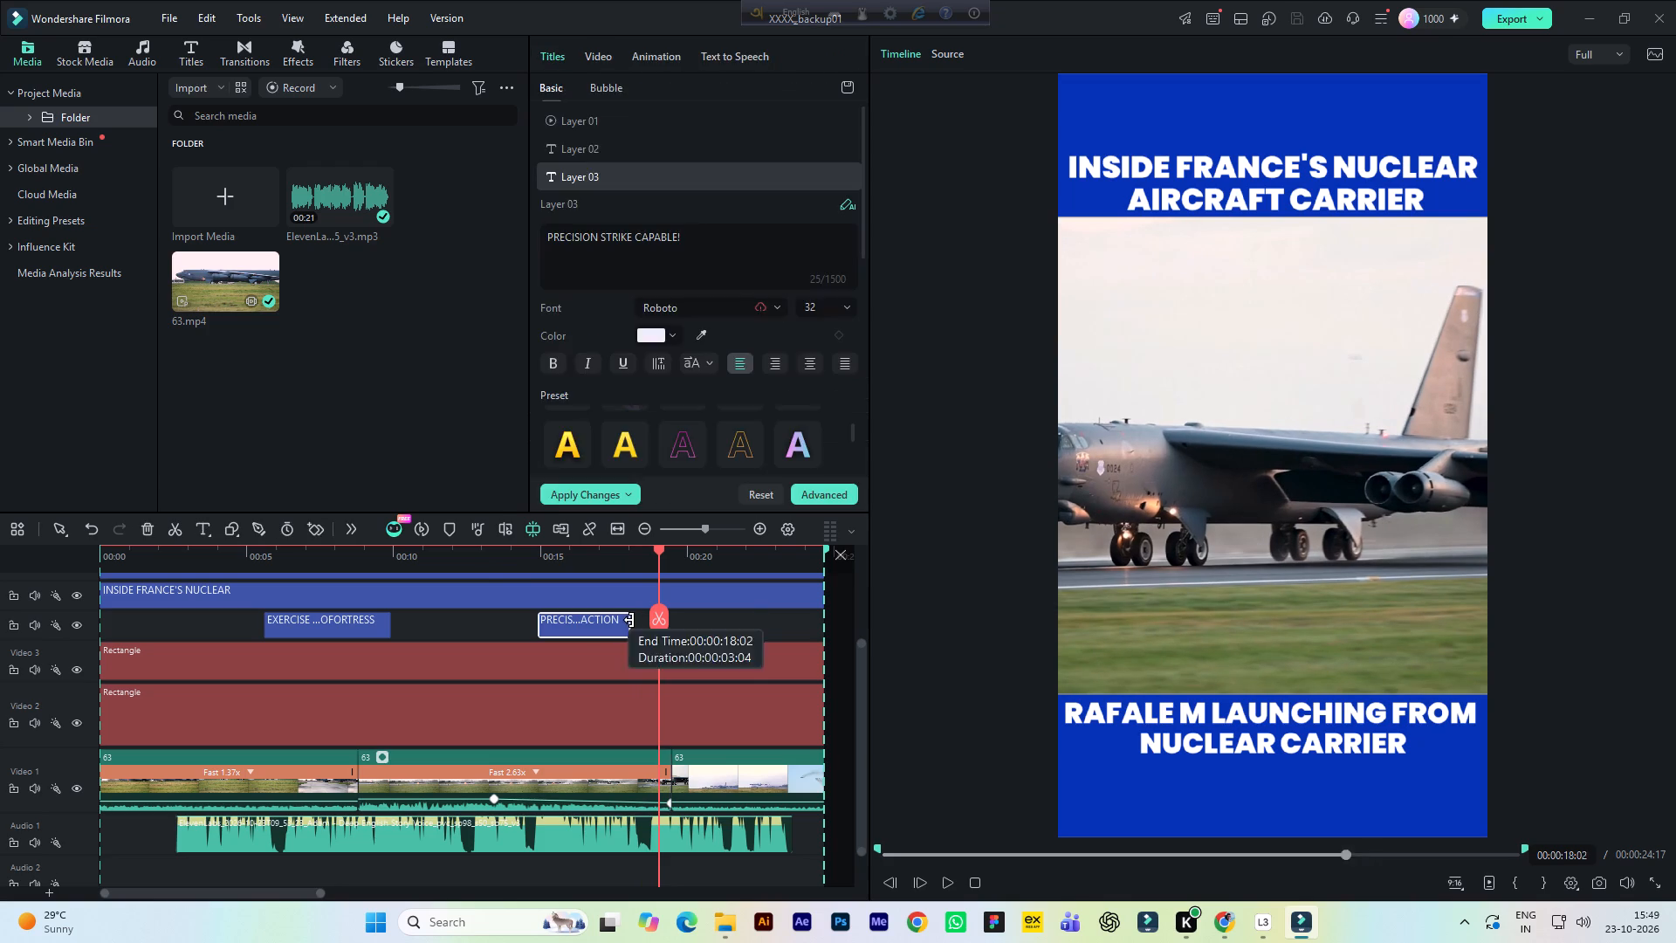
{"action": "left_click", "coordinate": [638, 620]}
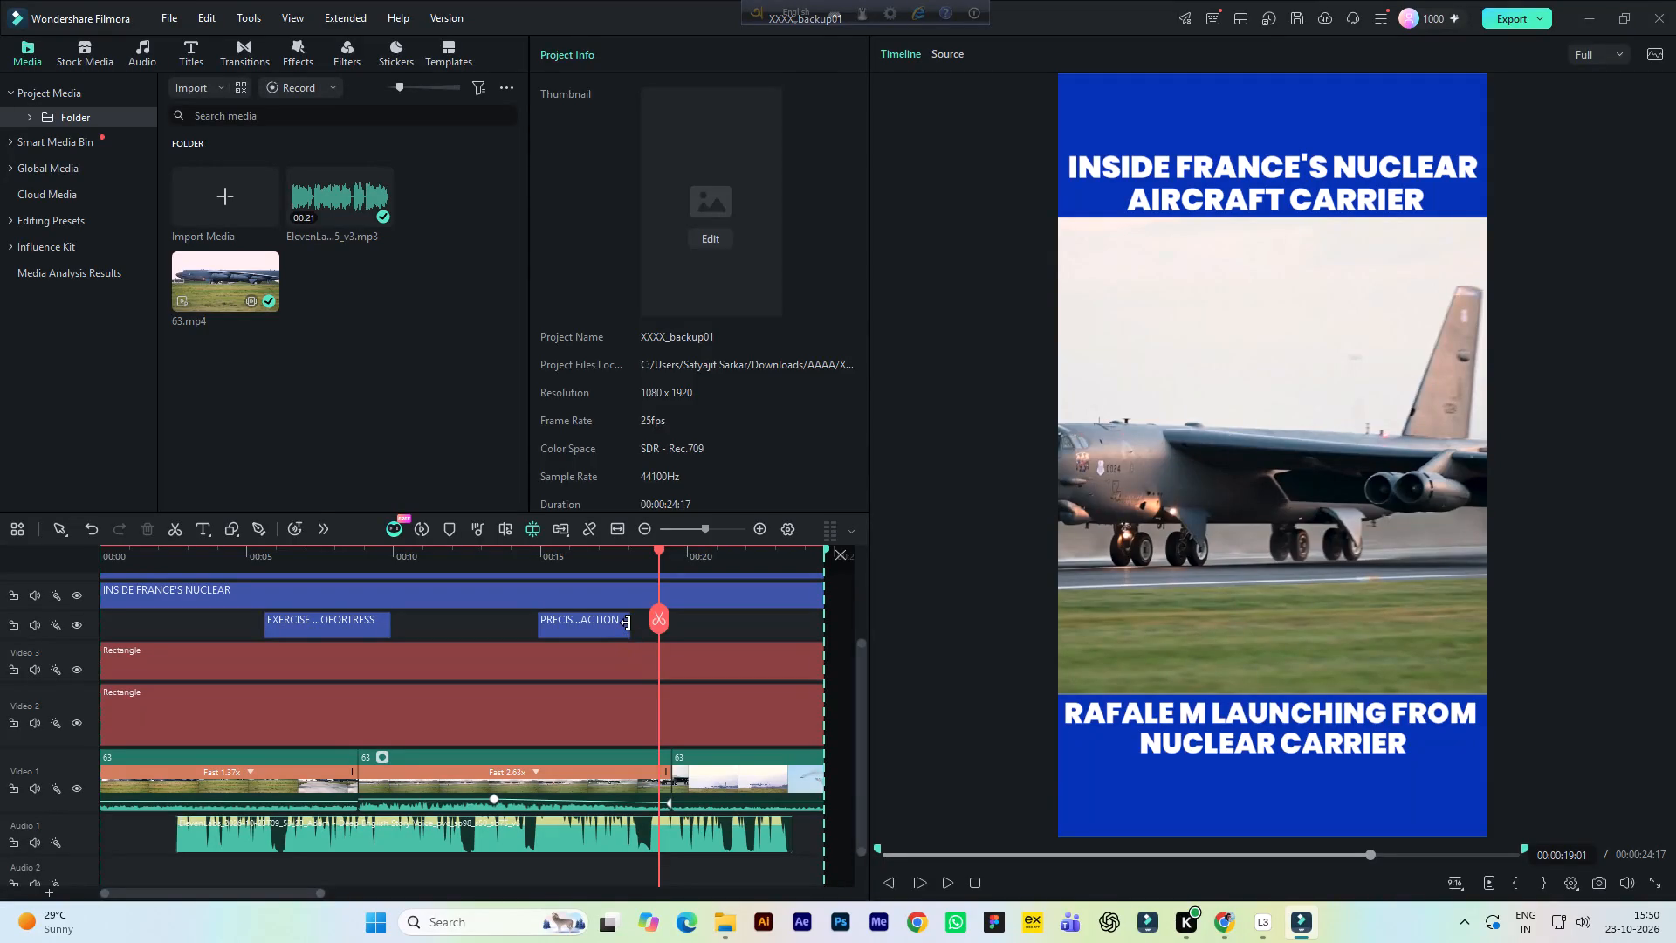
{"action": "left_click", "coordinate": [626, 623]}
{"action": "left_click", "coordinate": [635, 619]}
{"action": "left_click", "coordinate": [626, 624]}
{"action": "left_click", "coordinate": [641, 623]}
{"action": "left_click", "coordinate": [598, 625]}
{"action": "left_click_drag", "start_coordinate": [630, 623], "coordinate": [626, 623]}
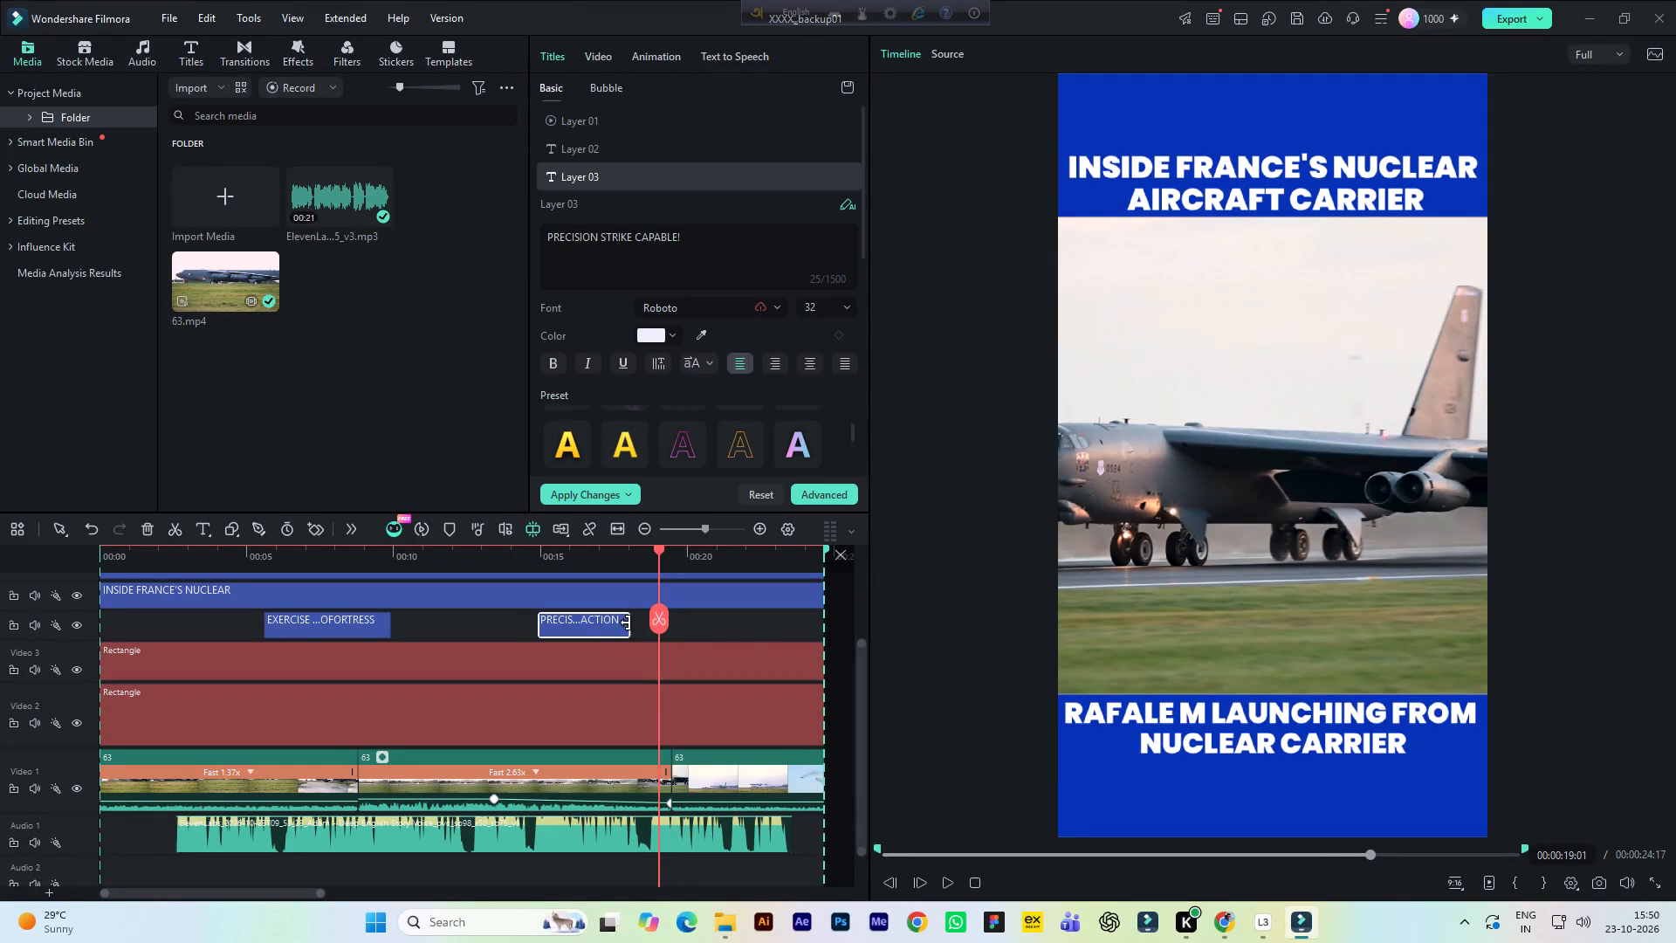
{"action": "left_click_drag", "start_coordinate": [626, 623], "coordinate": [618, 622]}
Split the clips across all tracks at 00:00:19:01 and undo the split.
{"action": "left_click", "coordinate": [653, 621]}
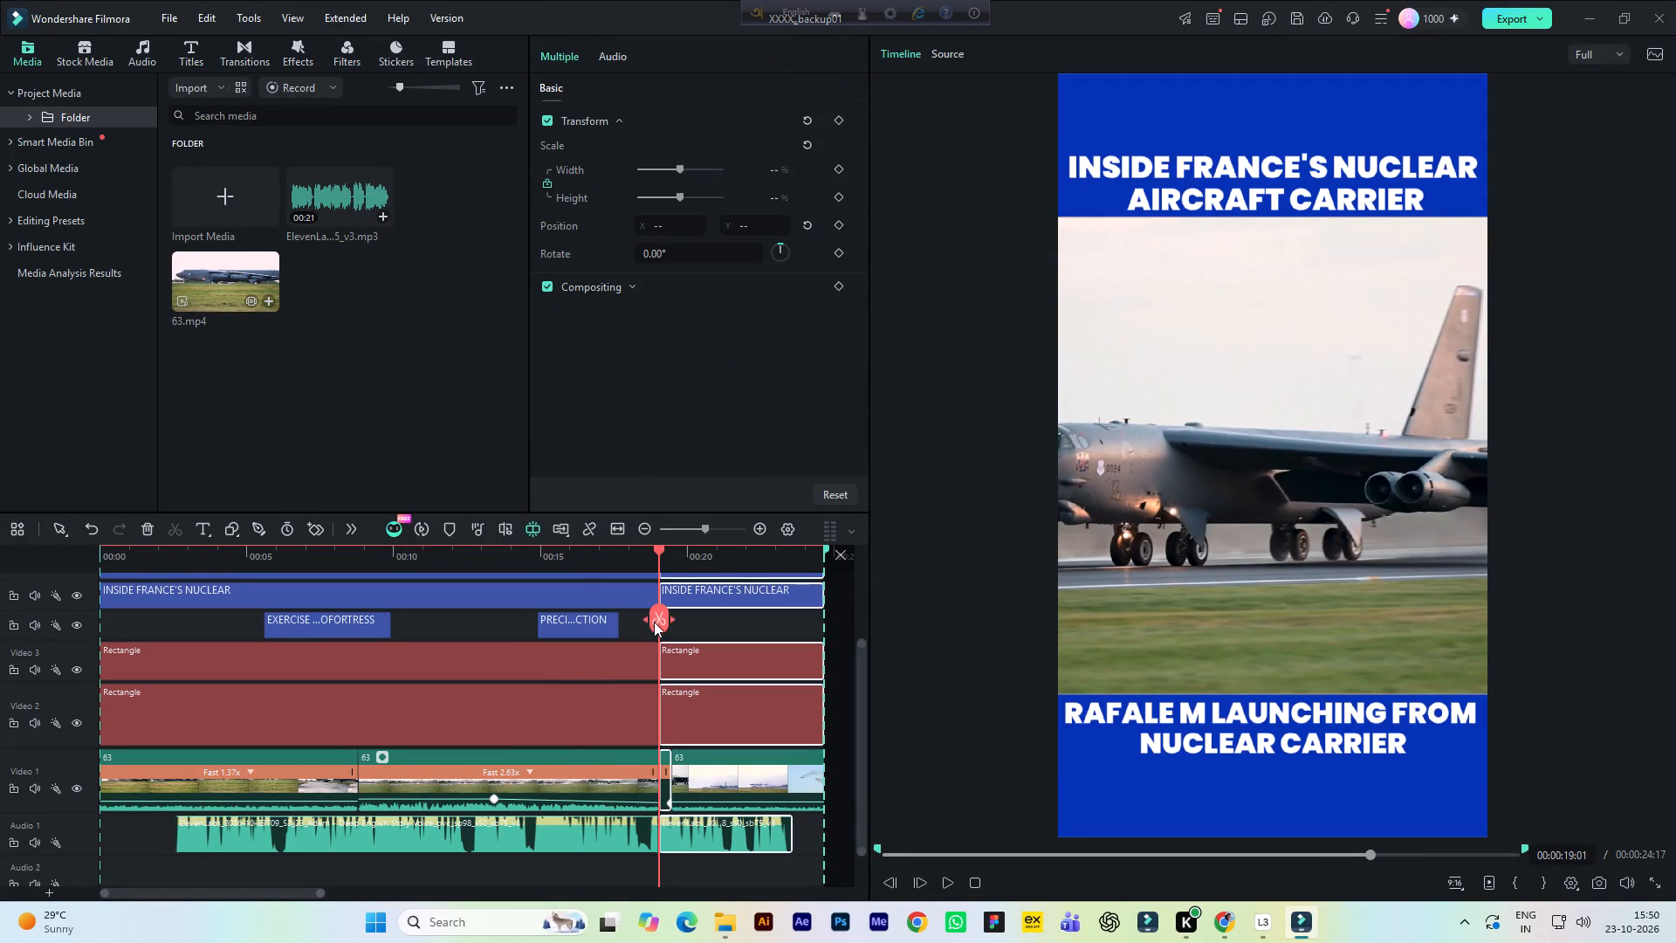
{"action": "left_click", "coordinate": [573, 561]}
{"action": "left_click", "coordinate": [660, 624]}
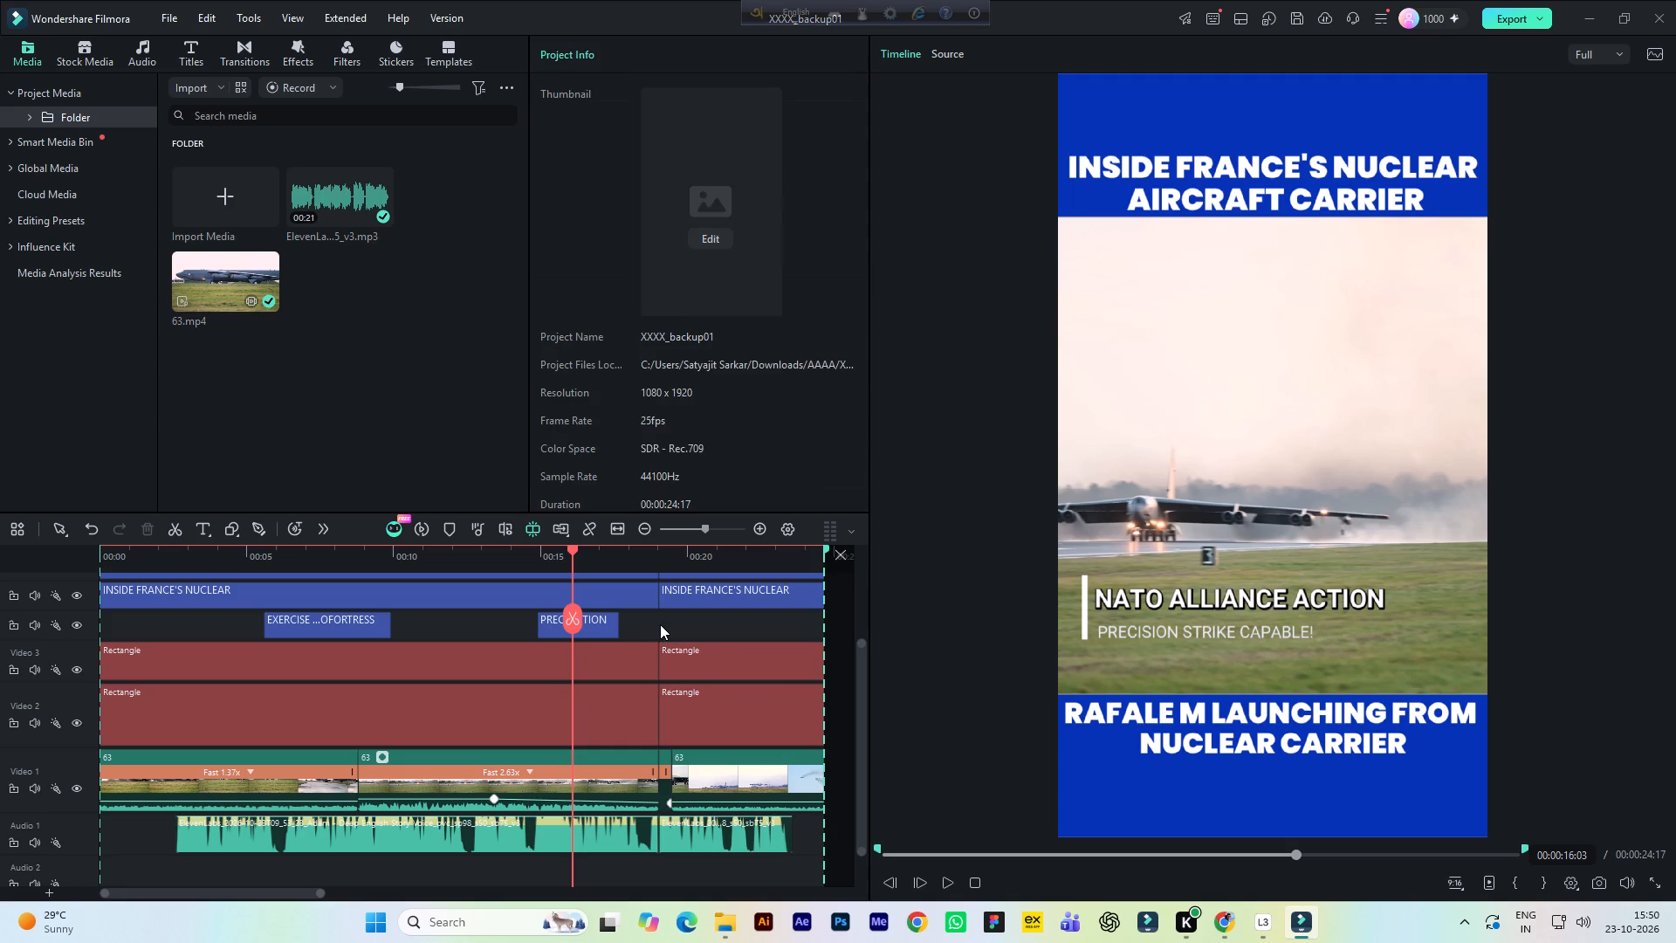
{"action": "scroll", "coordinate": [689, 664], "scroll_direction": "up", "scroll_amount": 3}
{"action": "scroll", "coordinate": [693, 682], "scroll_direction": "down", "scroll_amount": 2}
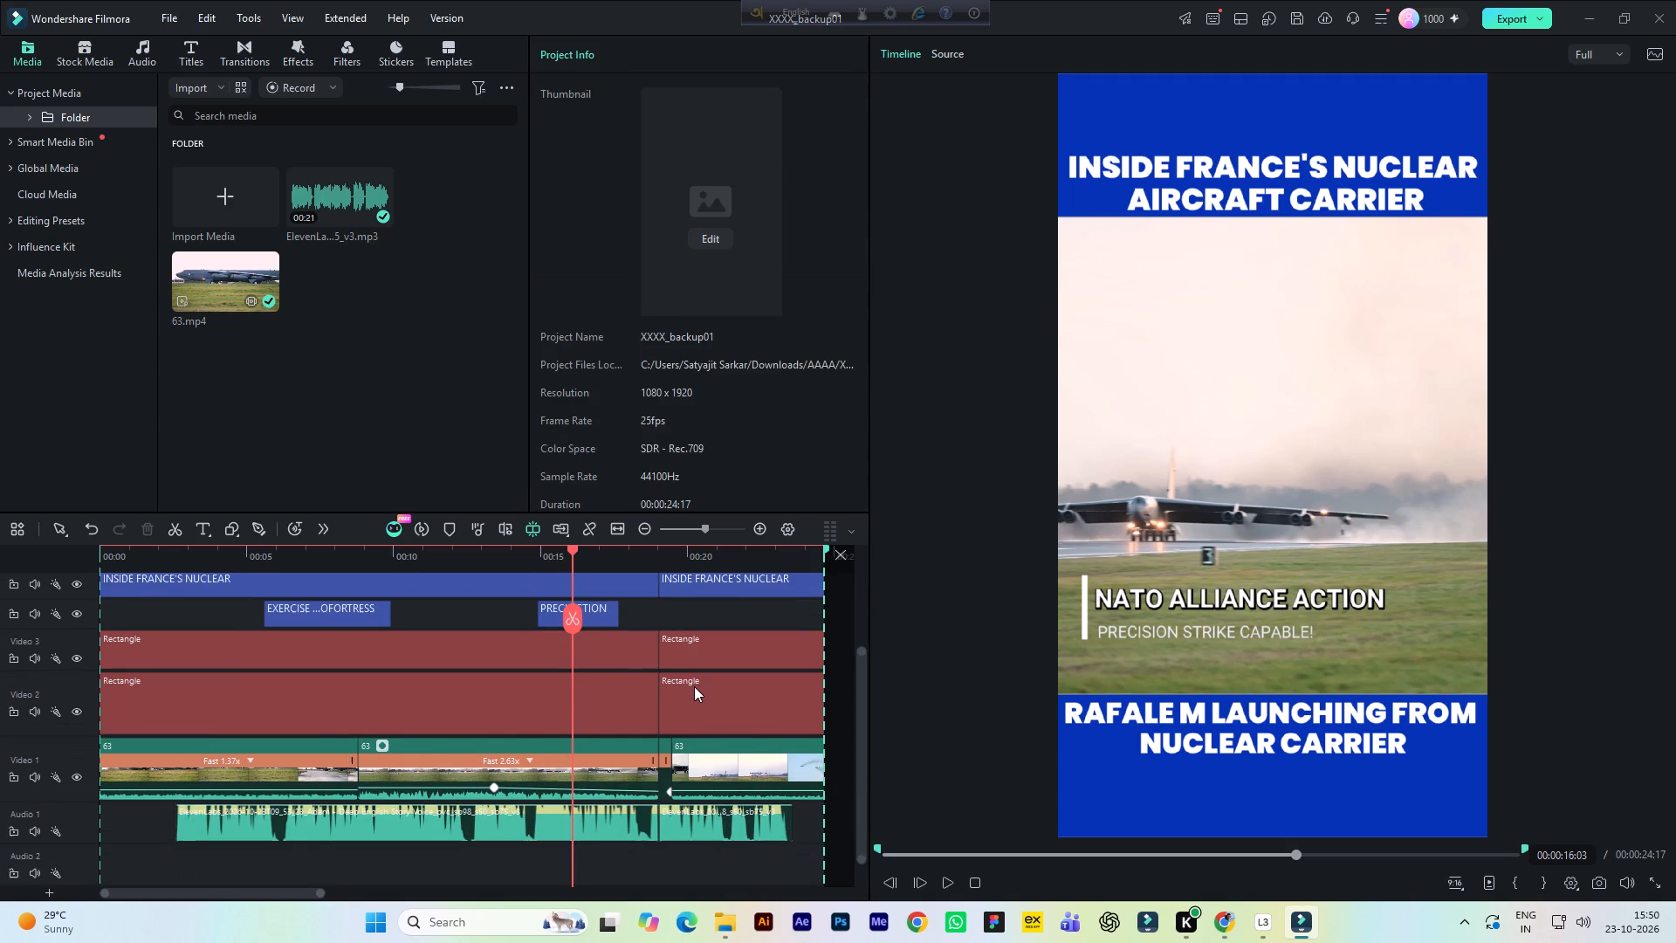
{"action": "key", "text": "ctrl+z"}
Extend the end of the NATO ALLIANCE ACTION title clip slightly, to about 18 s.
{"action": "left_click_drag", "start_coordinate": [615, 614], "coordinate": [625, 611]}
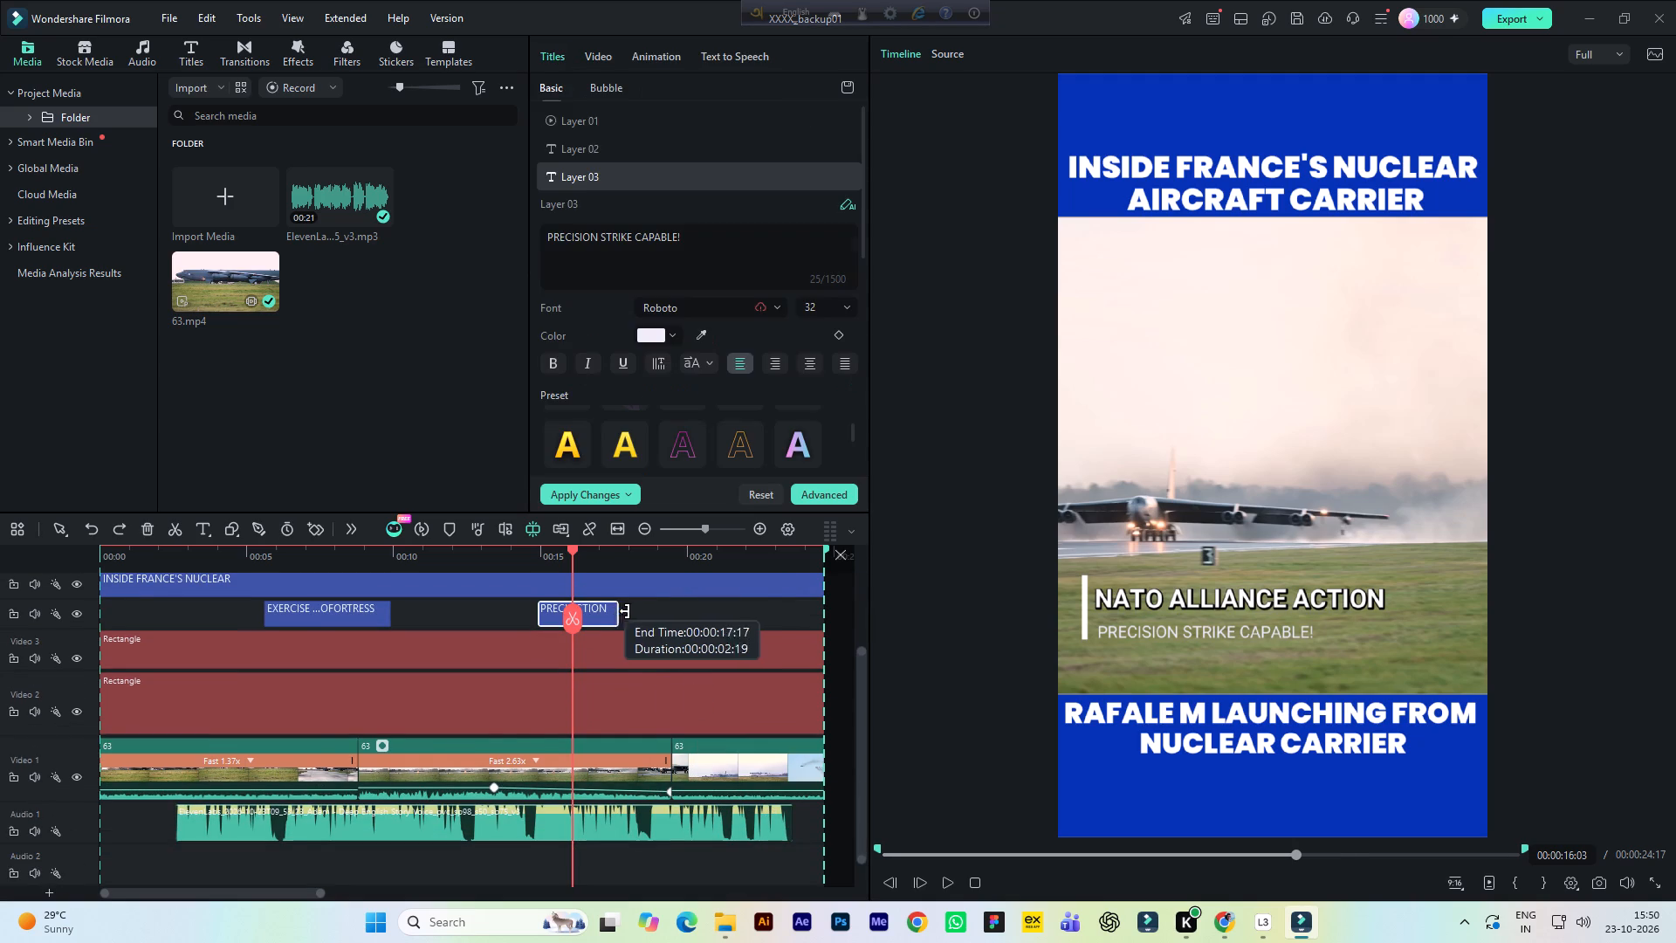
{"action": "left_click_drag", "start_coordinate": [625, 611], "coordinate": [622, 615]}
Play the video from about 14 s to 16 s to check the title's entrance.
{"action": "left_click", "coordinate": [521, 553]}
{"action": "key", "text": "space"}
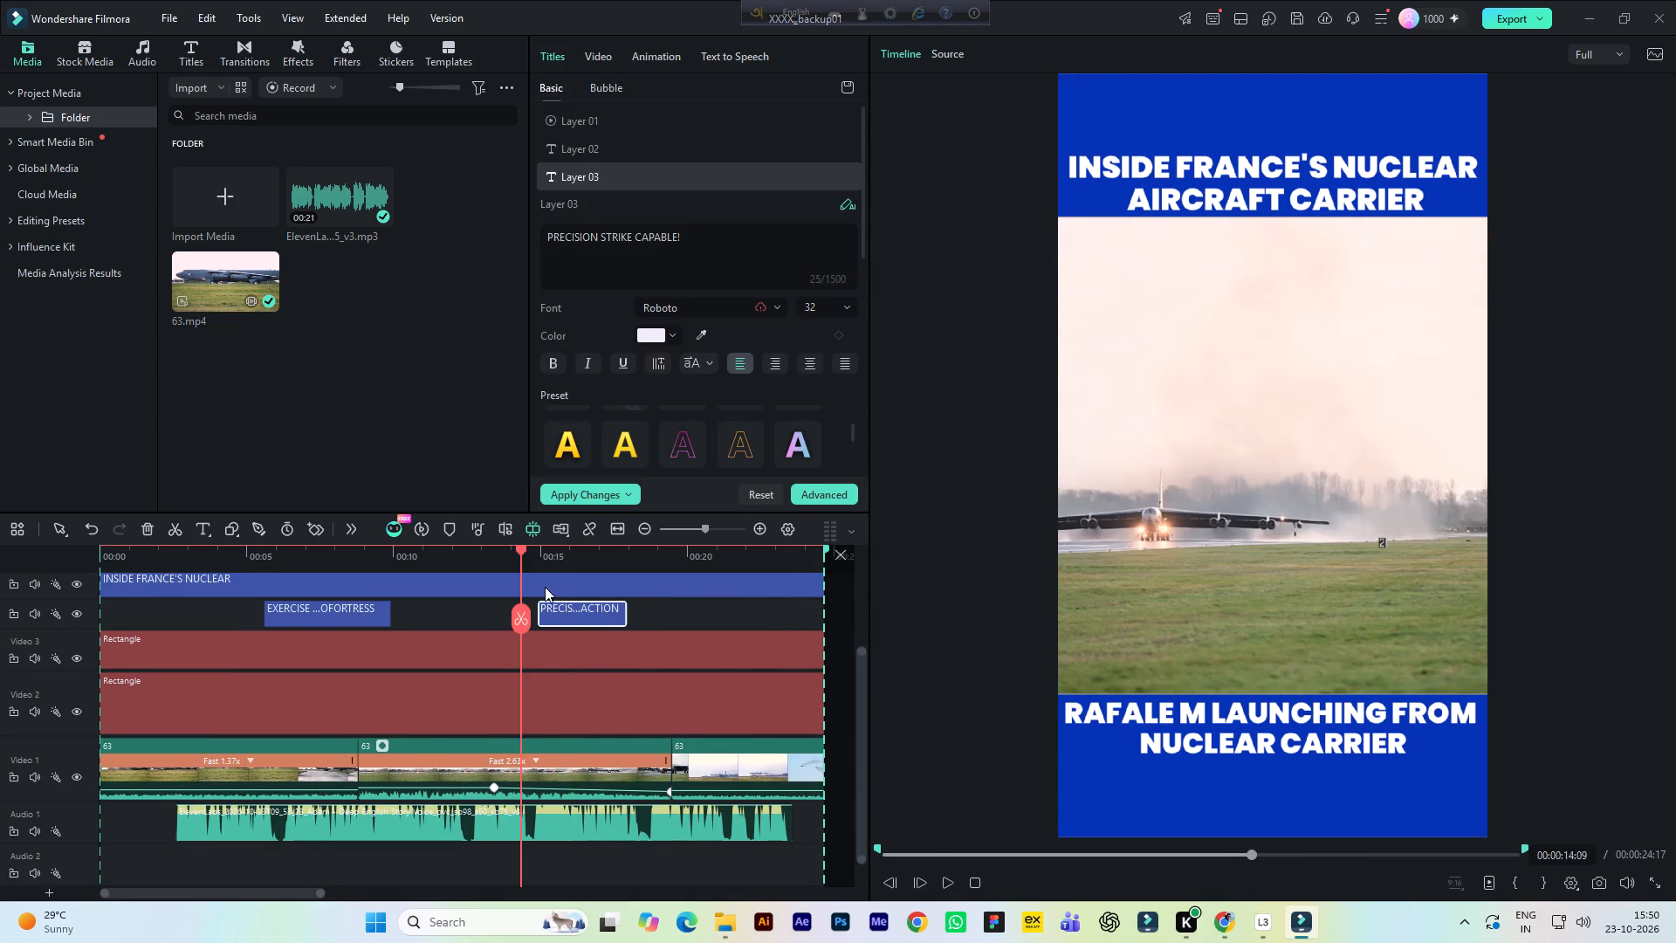
{"action": "key", "text": "space"}
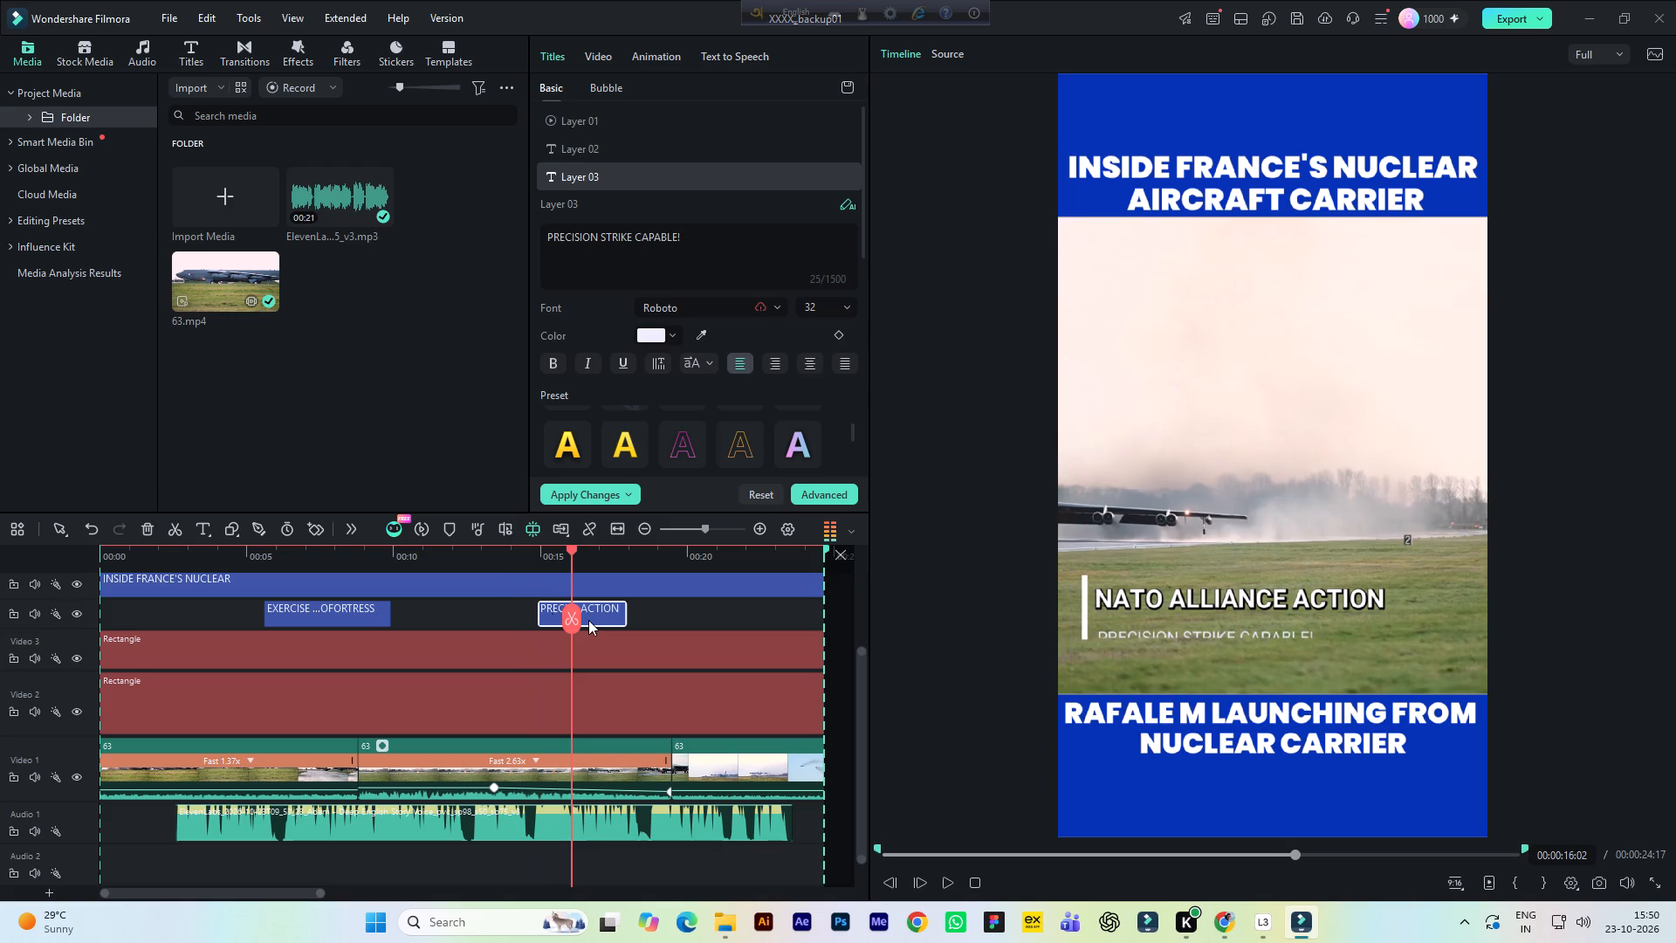
Play the video from about 13 s twice to check the timing of the NATO ALLIANCE ACTION title.
{"action": "left_click", "coordinate": [486, 557]}
{"action": "key", "text": "space"}
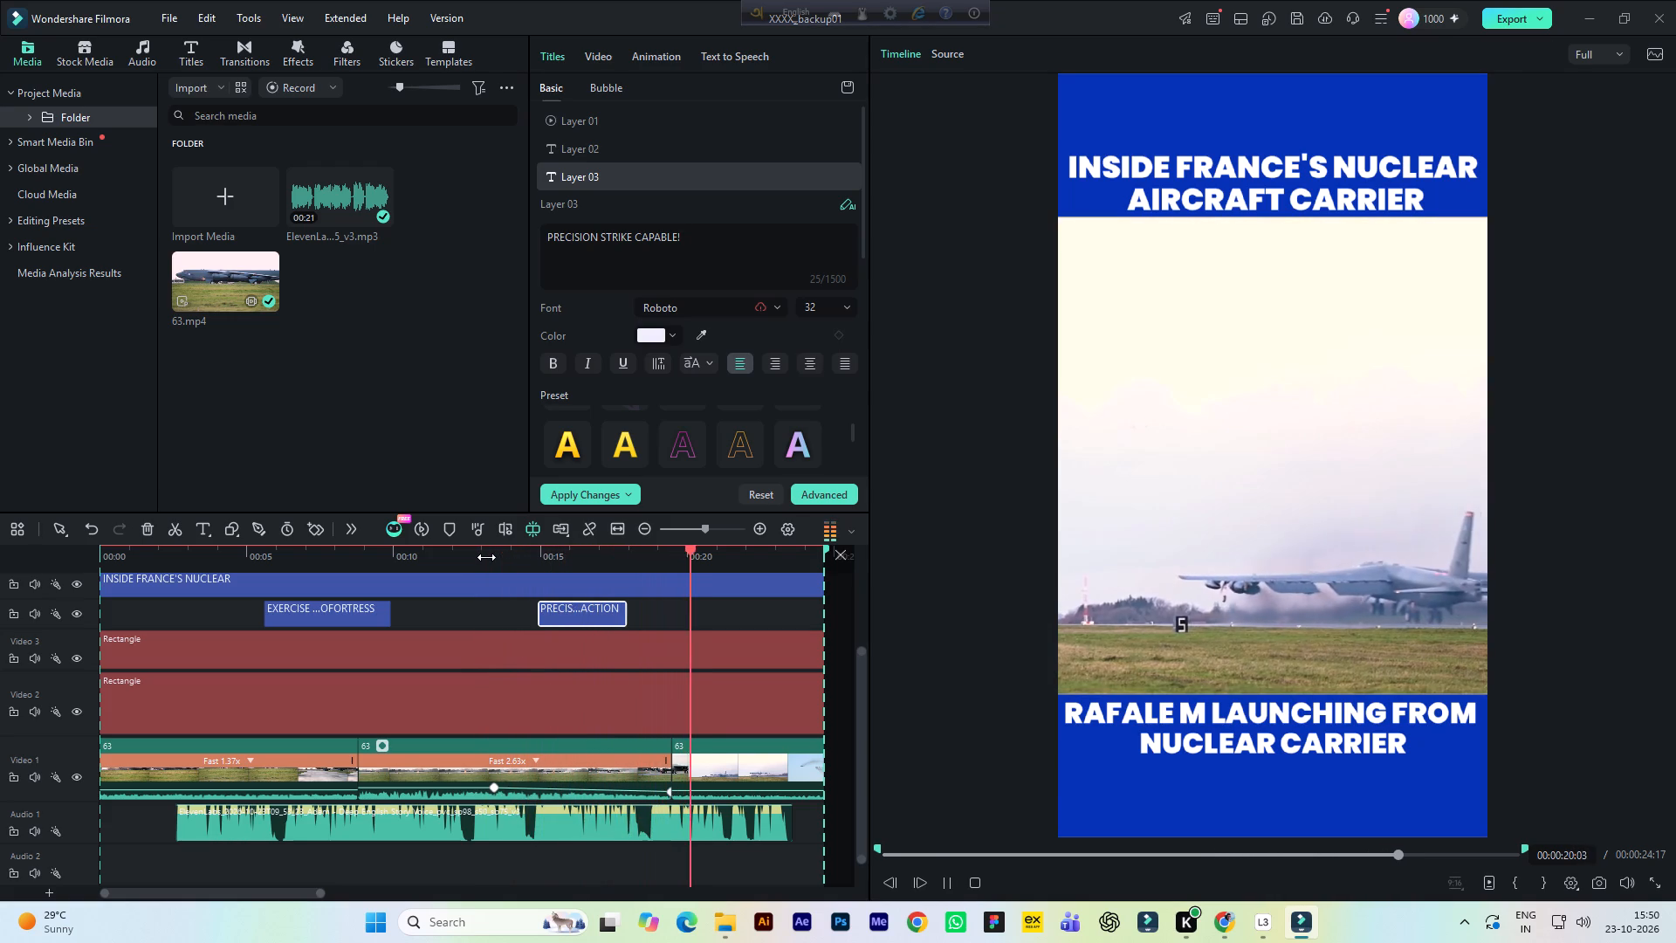
{"action": "key", "text": "space"}
{"action": "left_click", "coordinate": [489, 564]}
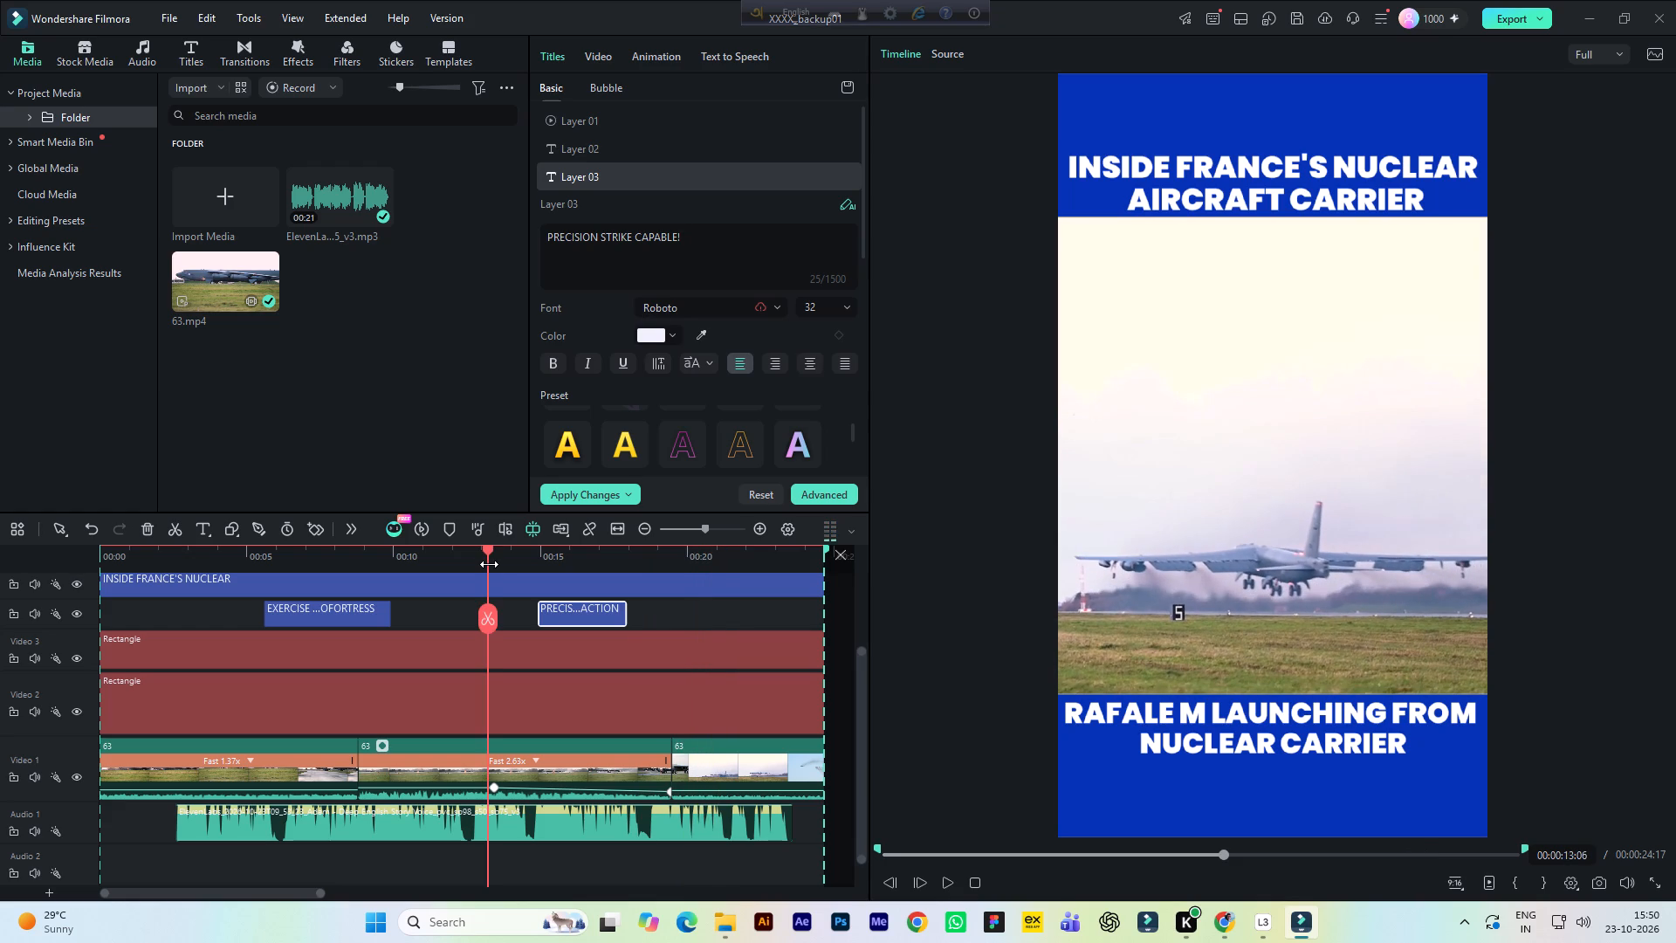
{"action": "key", "text": "space"}
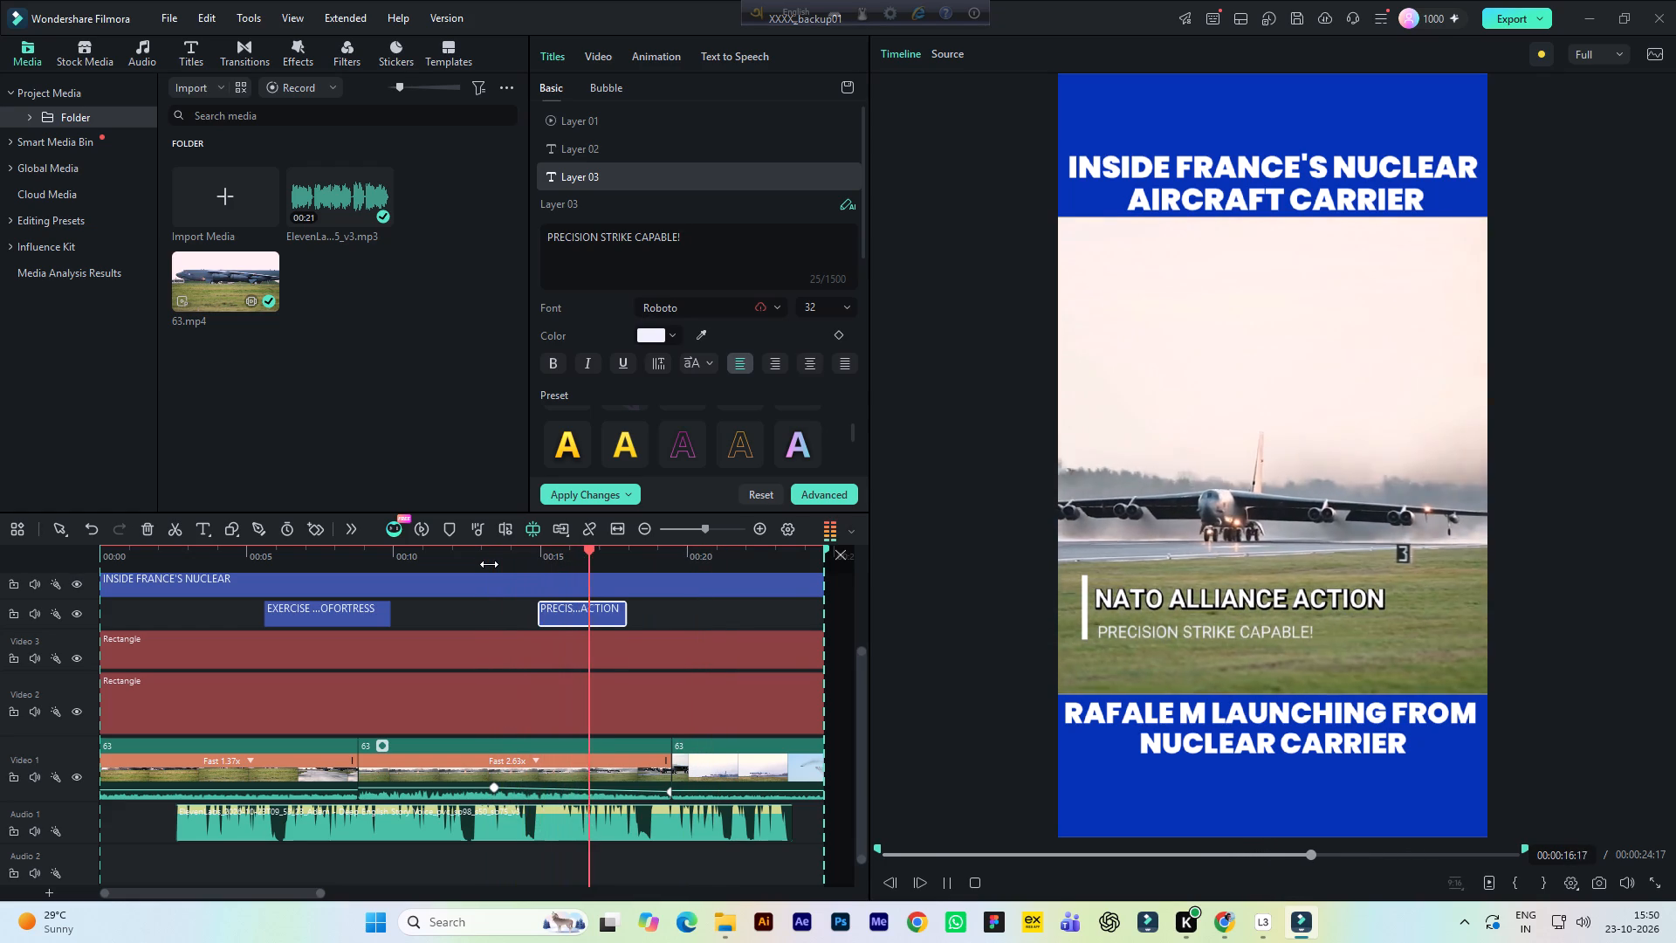
{"action": "key", "text": "space"}
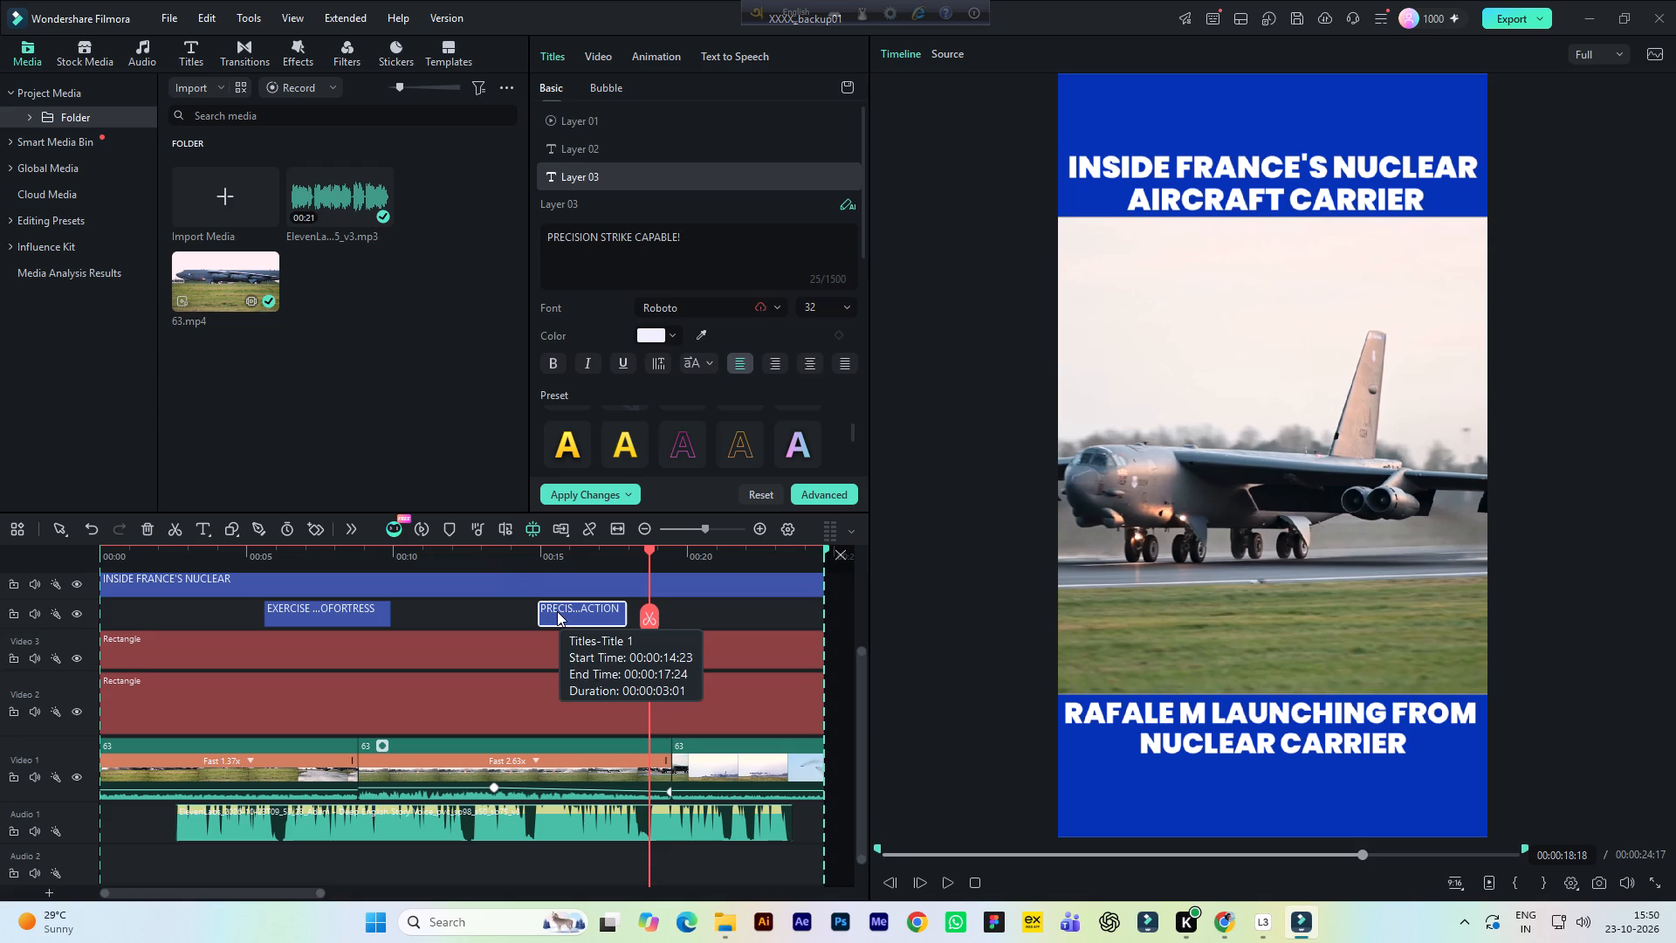
Move the NATO ALLIANCE ACTION title clip to start at about 00:00:15:17 and play that section to check it.
{"action": "left_click_drag", "start_coordinate": [557, 611], "coordinate": [585, 607]}
{"action": "left_click", "coordinate": [586, 607]}
{"action": "left_click", "coordinate": [550, 557]}
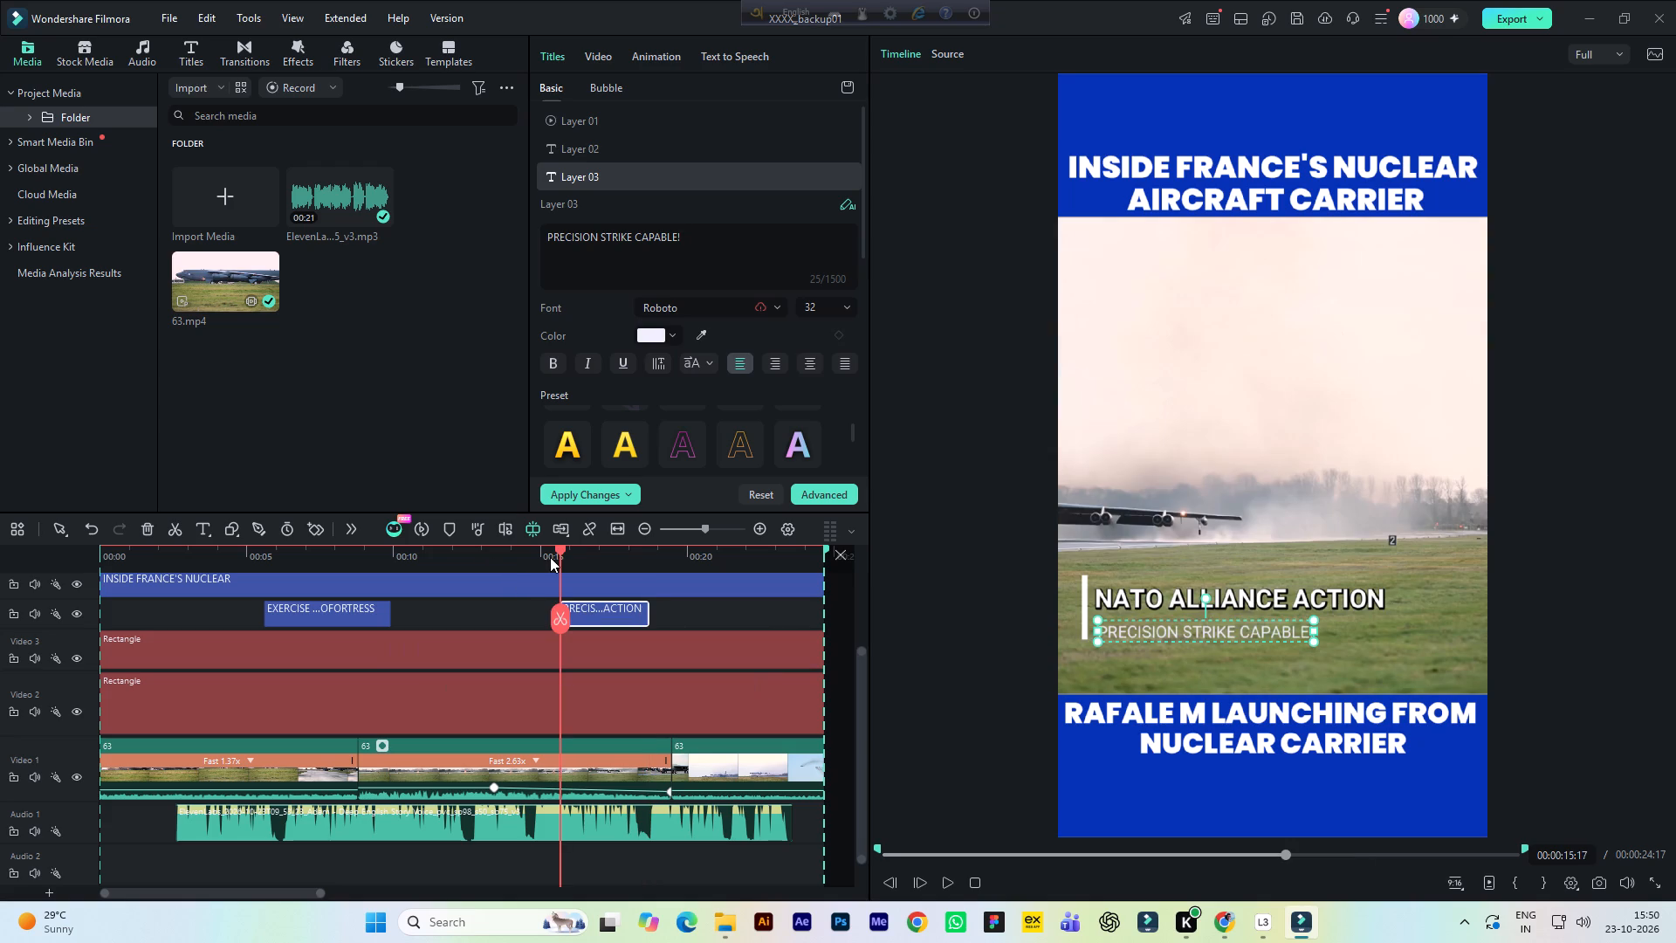
{"action": "left_click", "coordinate": [539, 560]}
{"action": "key", "text": "space"}
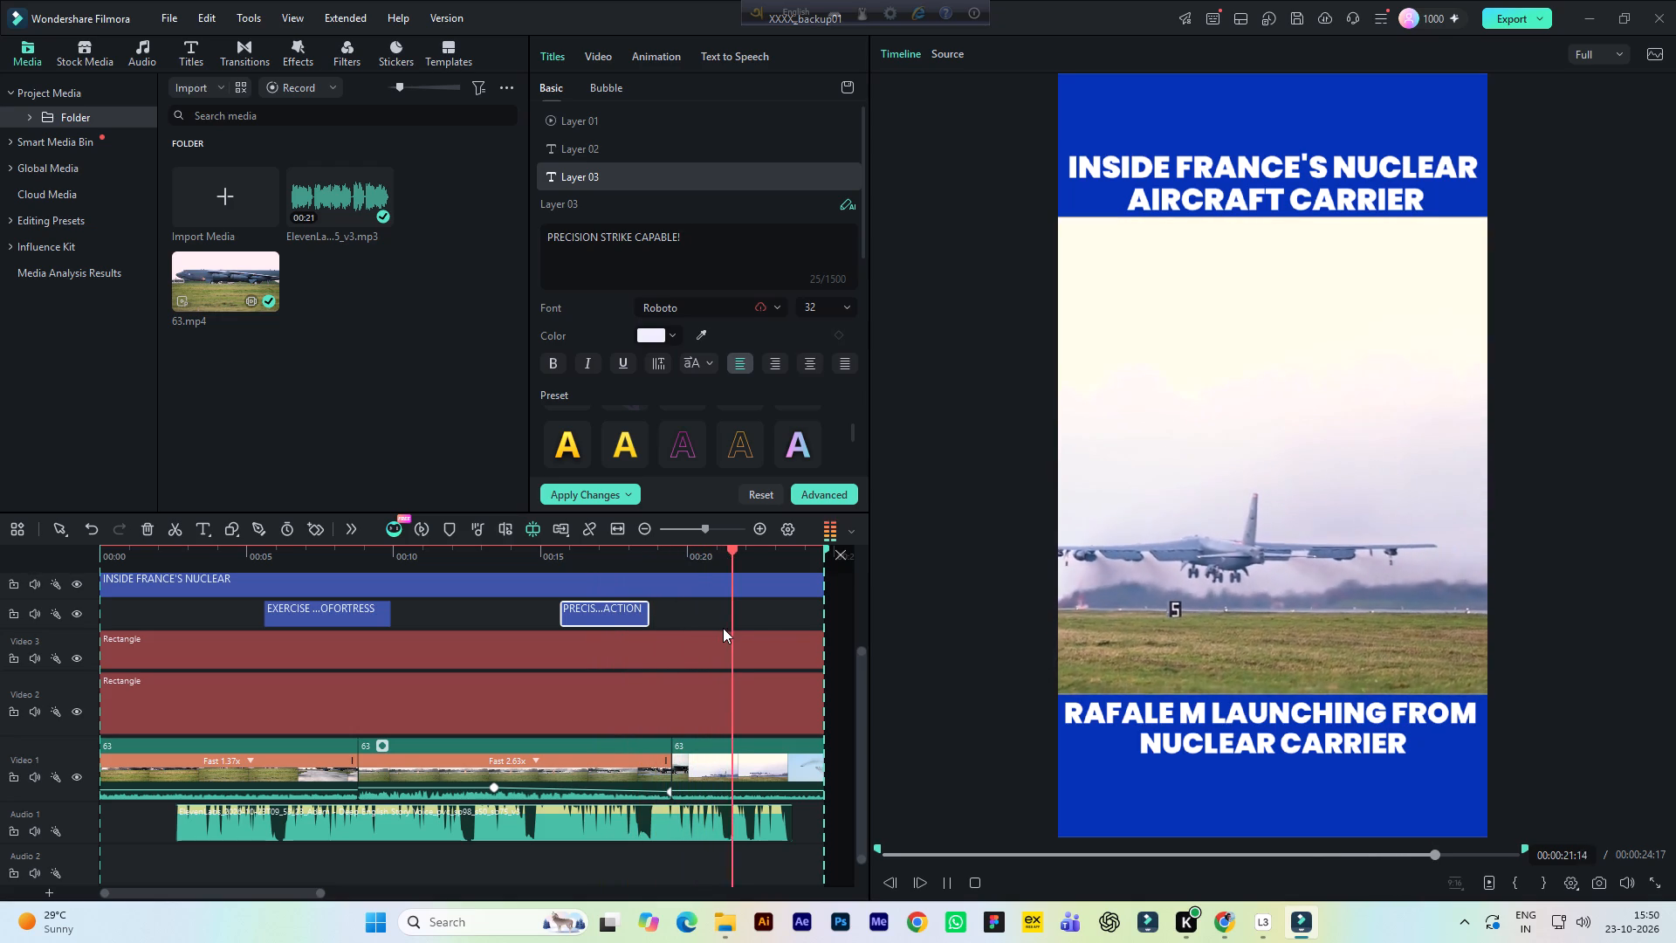
{"action": "key", "text": "space"}
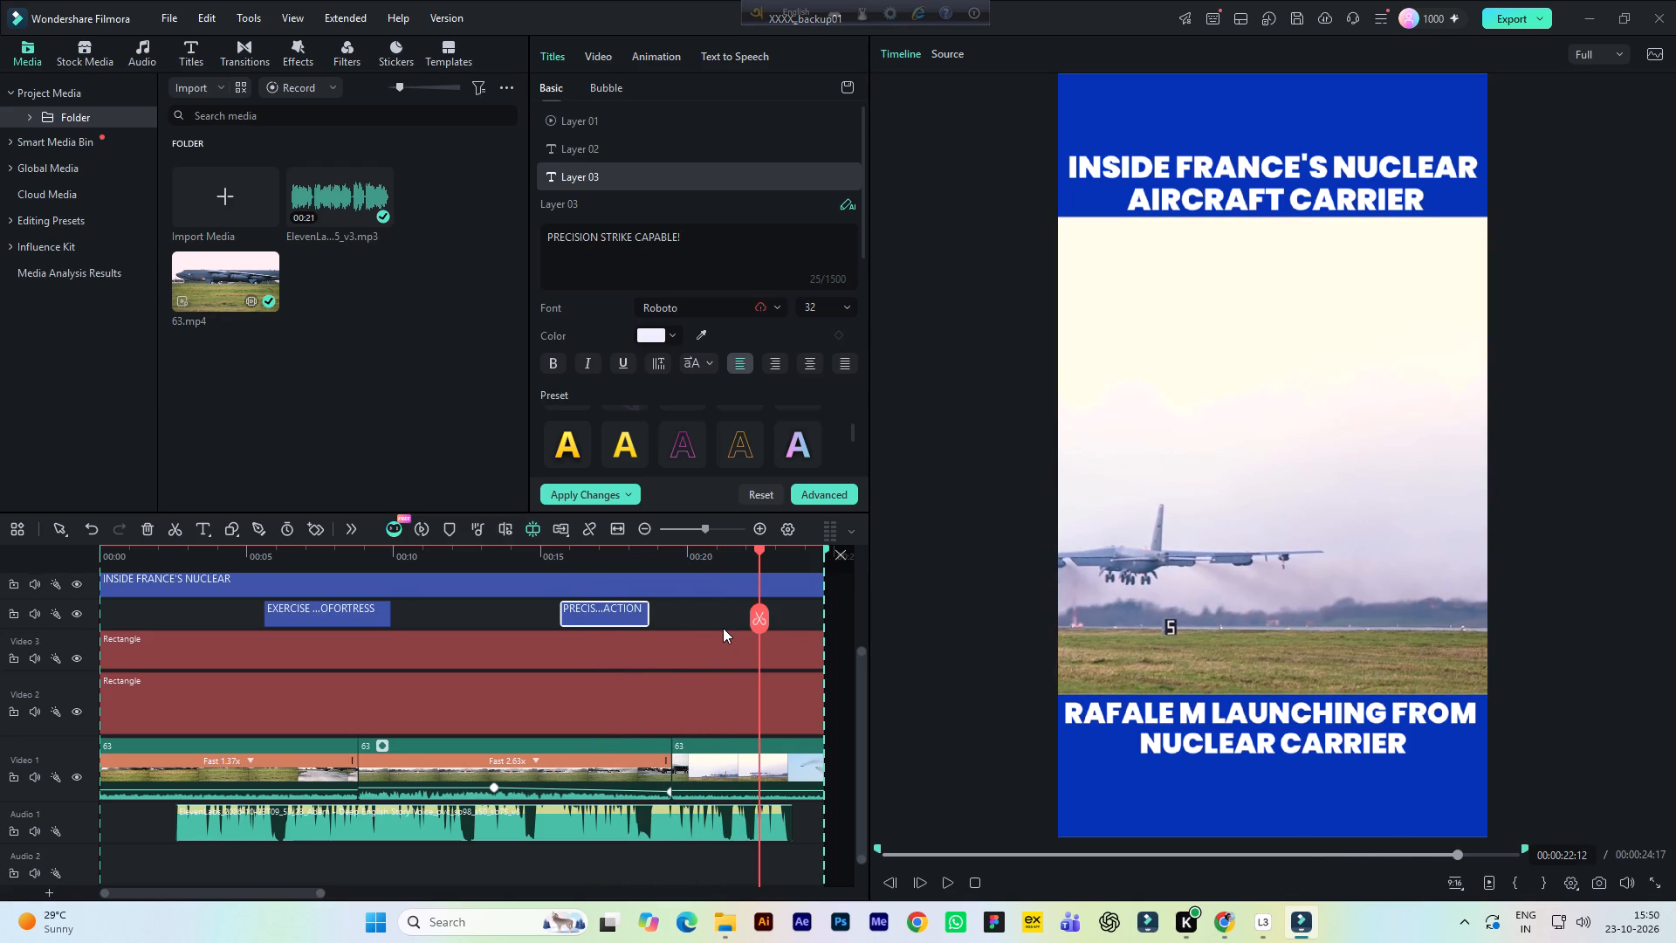
Save the project.
{"action": "key", "text": "ctrl+s"}
Play the video from the beginning to about 11 s to review the B-52H STRATOFORTRESS title.
{"action": "left_click", "coordinate": [191, 555]}
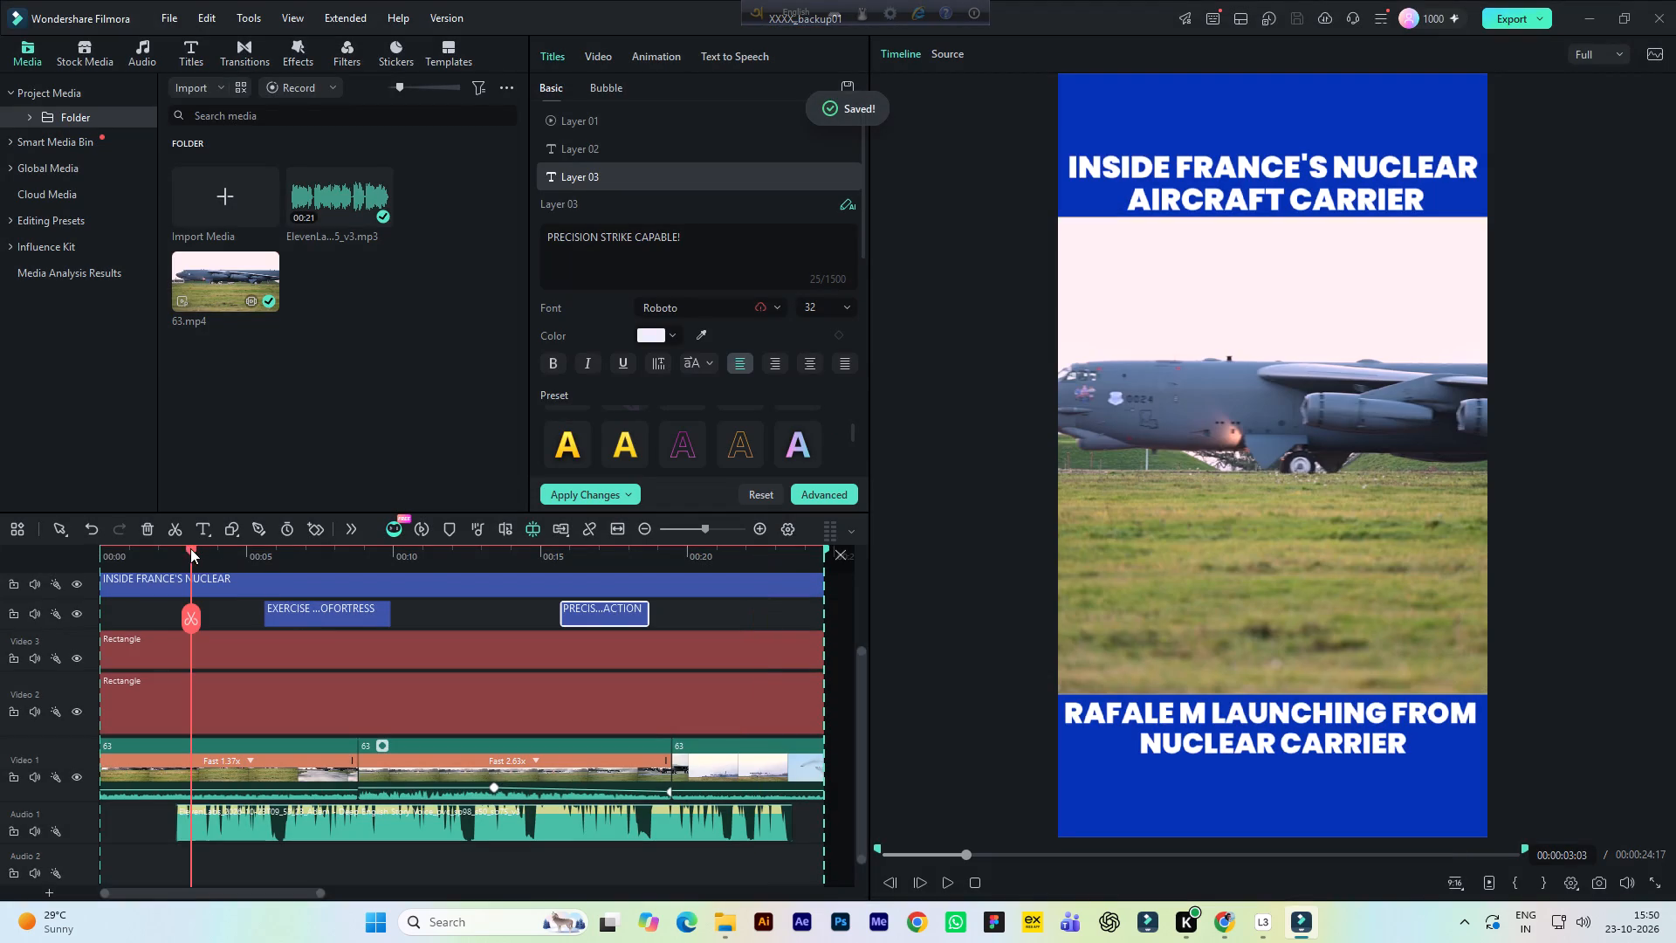
{"action": "left_click_drag", "start_coordinate": [190, 548], "coordinate": [79, 573]}
{"action": "scroll", "coordinate": [228, 595], "scroll_direction": "up", "scroll_amount": 2}
{"action": "key", "text": "space"}
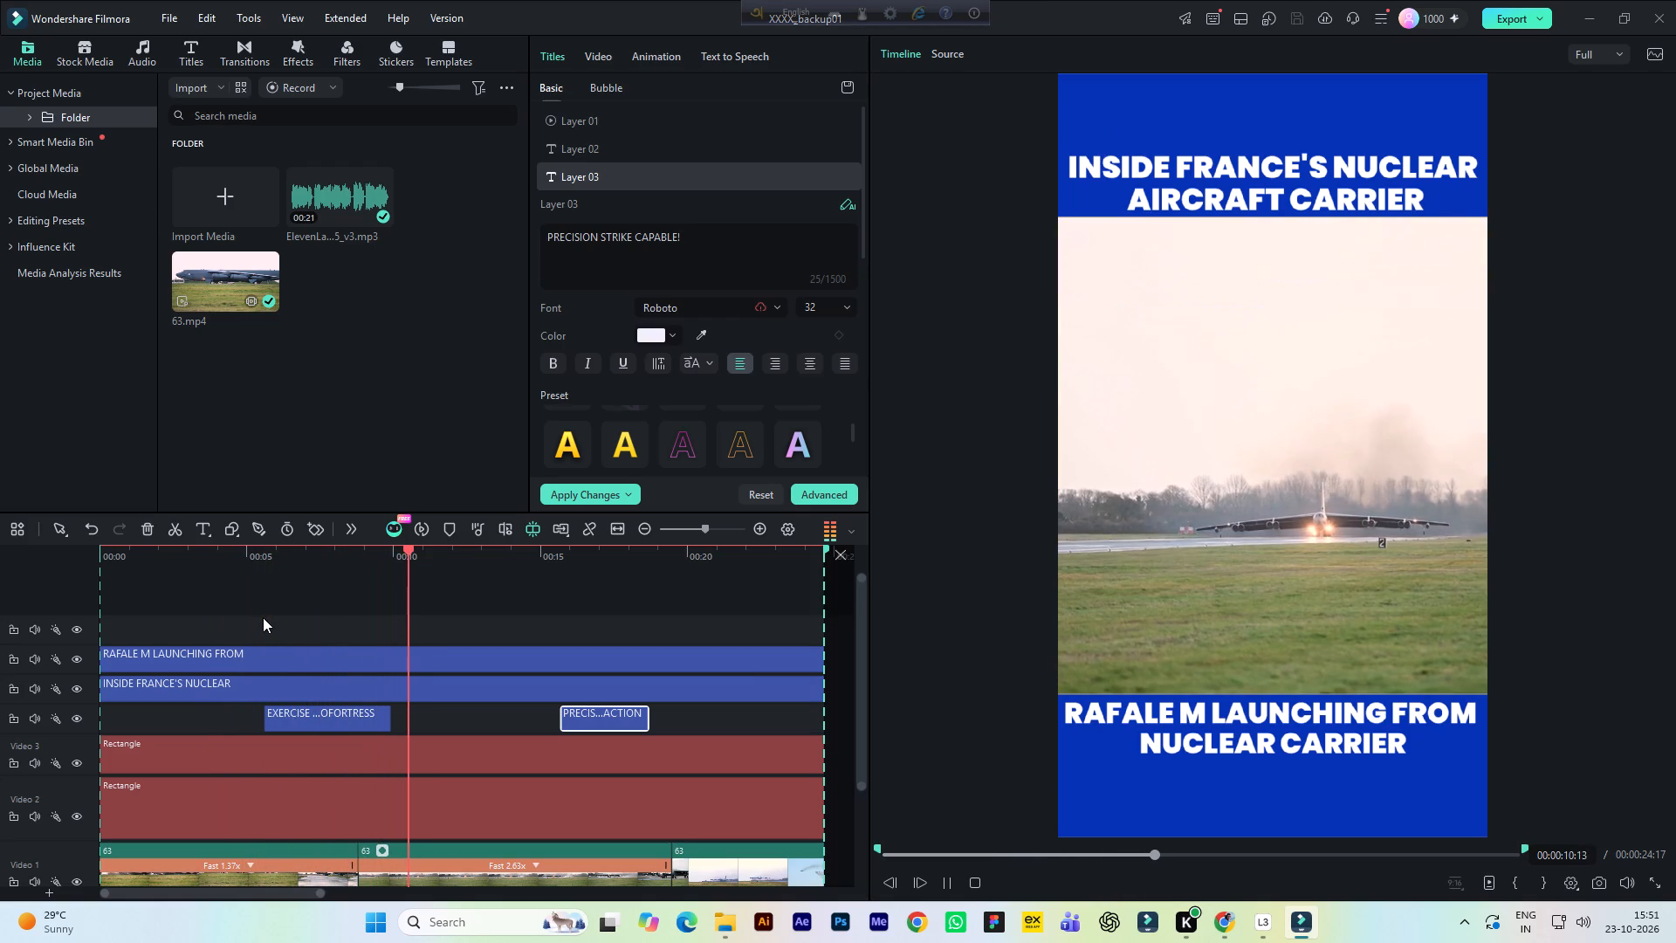
{"action": "key", "text": "space"}
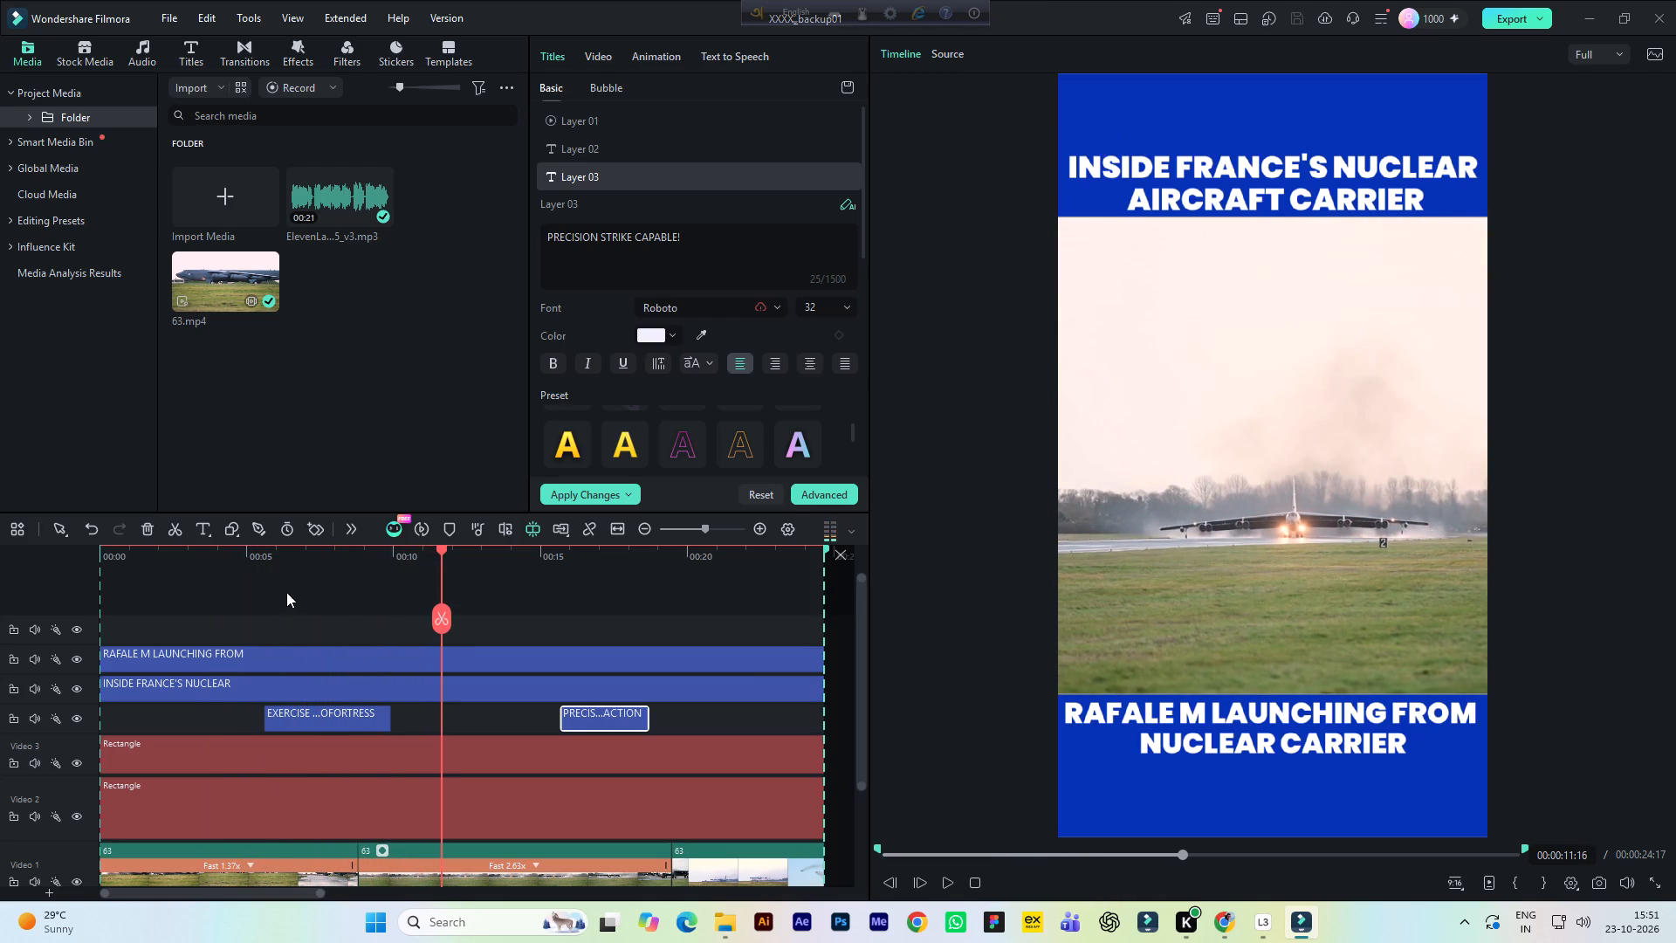
Set the B-52H STRATOFORTRESS title's Y position to -268 and preview it briefly.
{"action": "left_click", "coordinate": [299, 557]}
{"action": "left_click", "coordinate": [339, 715]}
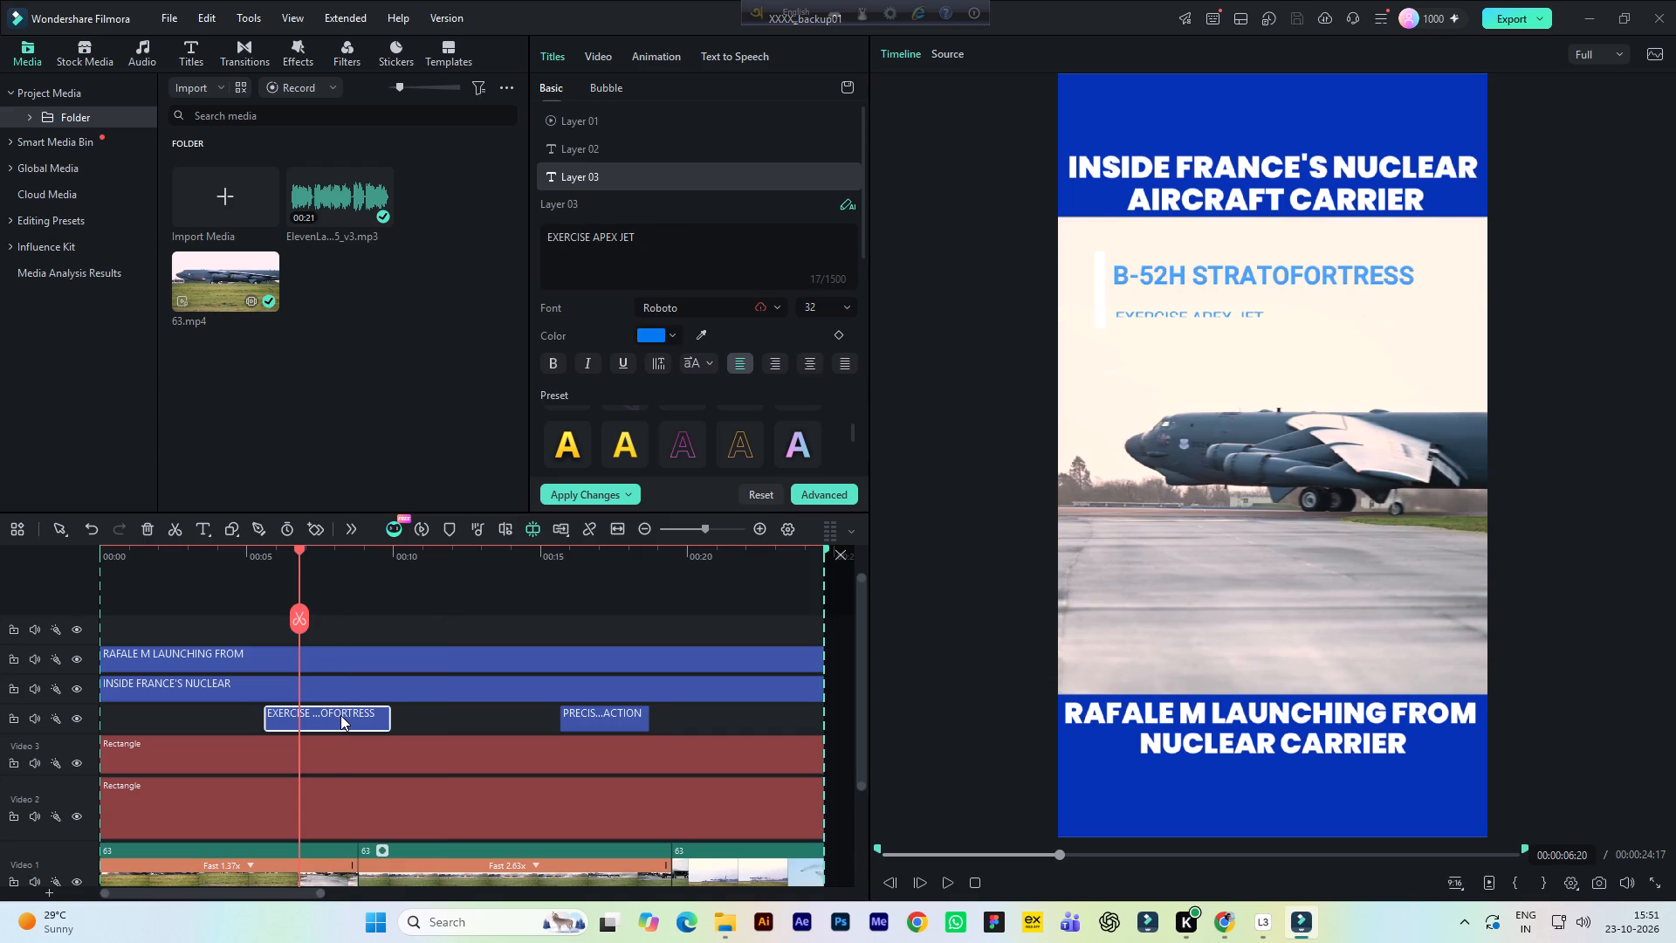
{"action": "left_click", "coordinate": [593, 53]}
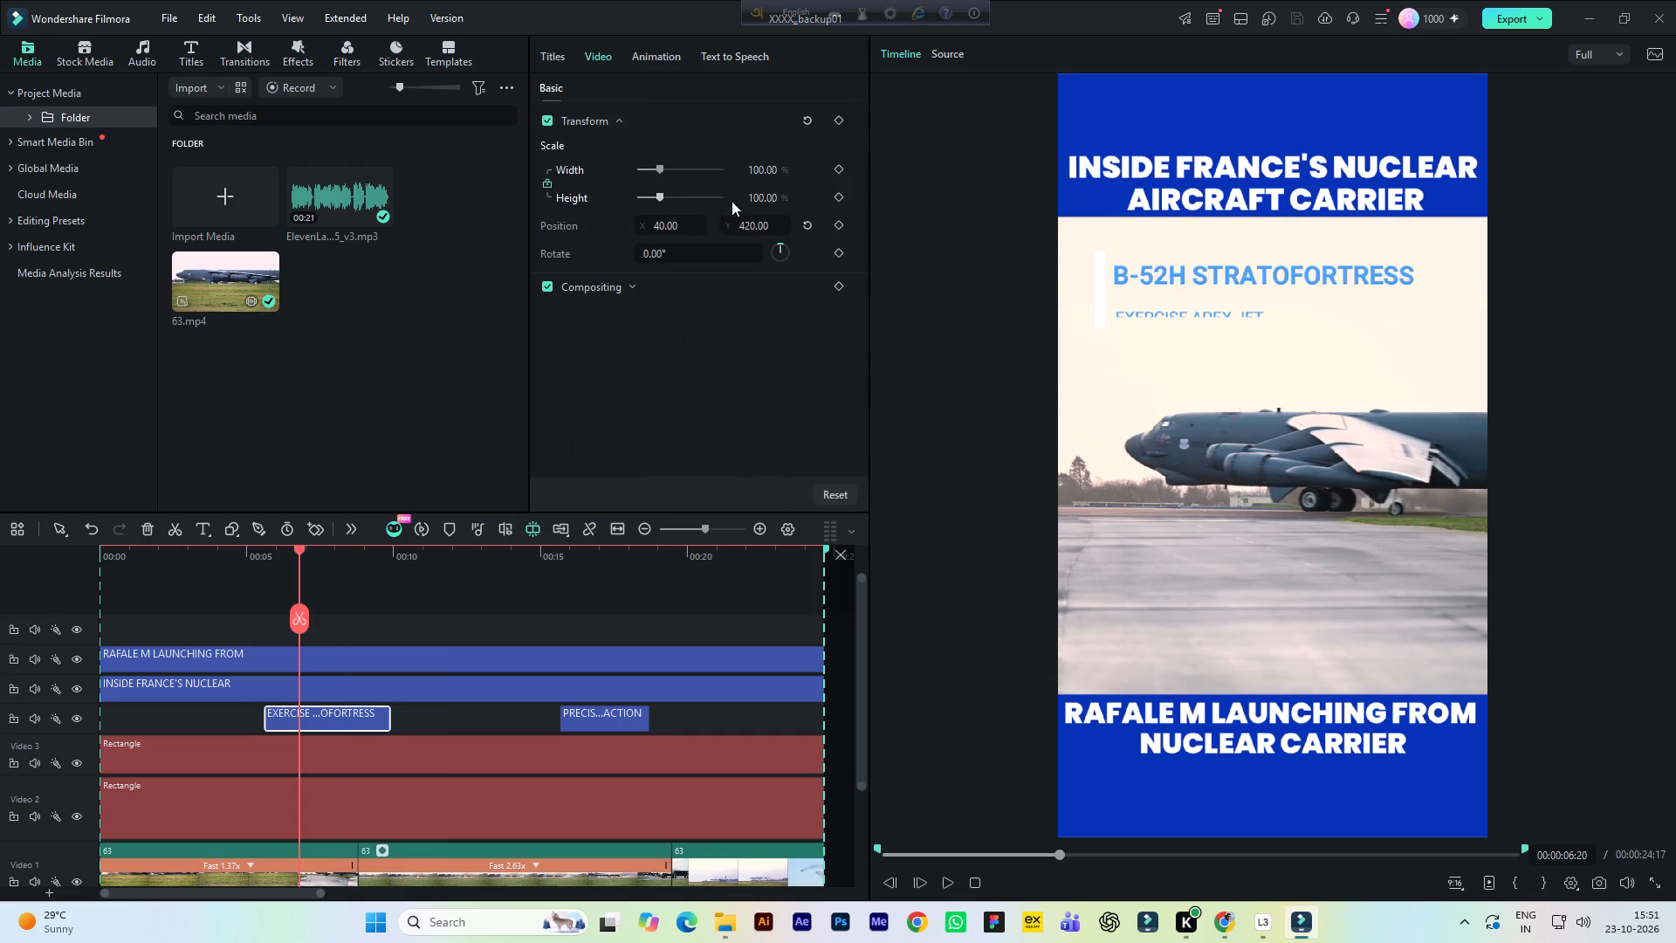
{"action": "left_click", "coordinate": [750, 227]}
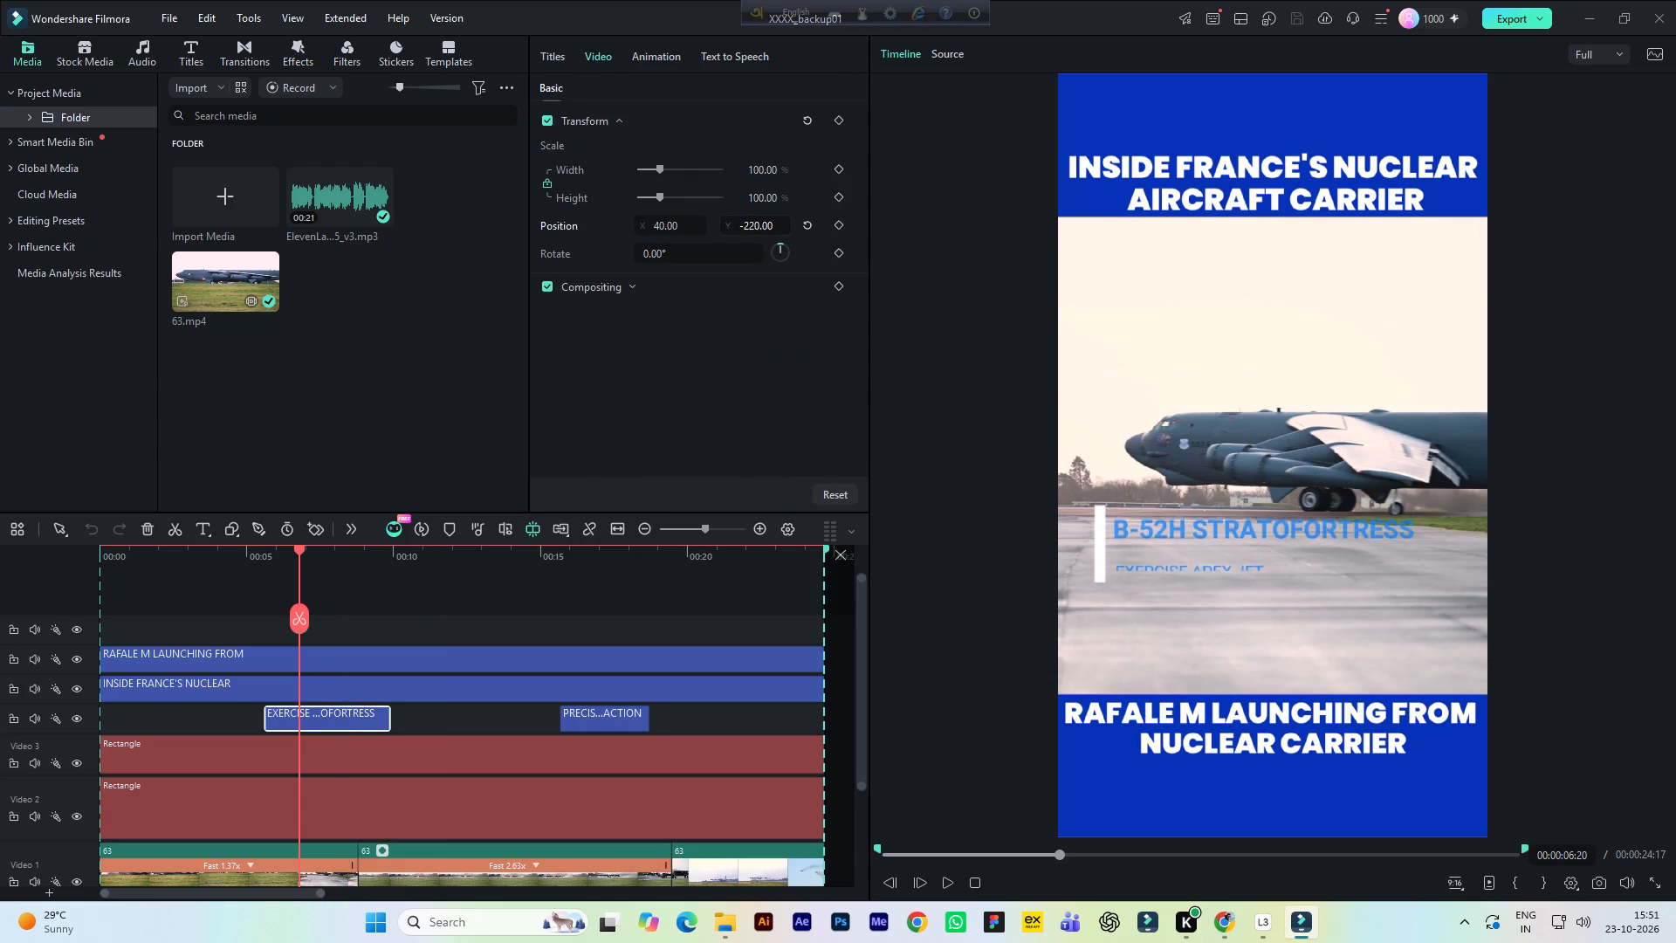
{"action": "left_click", "coordinate": [283, 551]}
{"action": "left_click", "coordinate": [317, 558]}
{"action": "key", "text": "space"}
{"action": "key", "text": "space"}
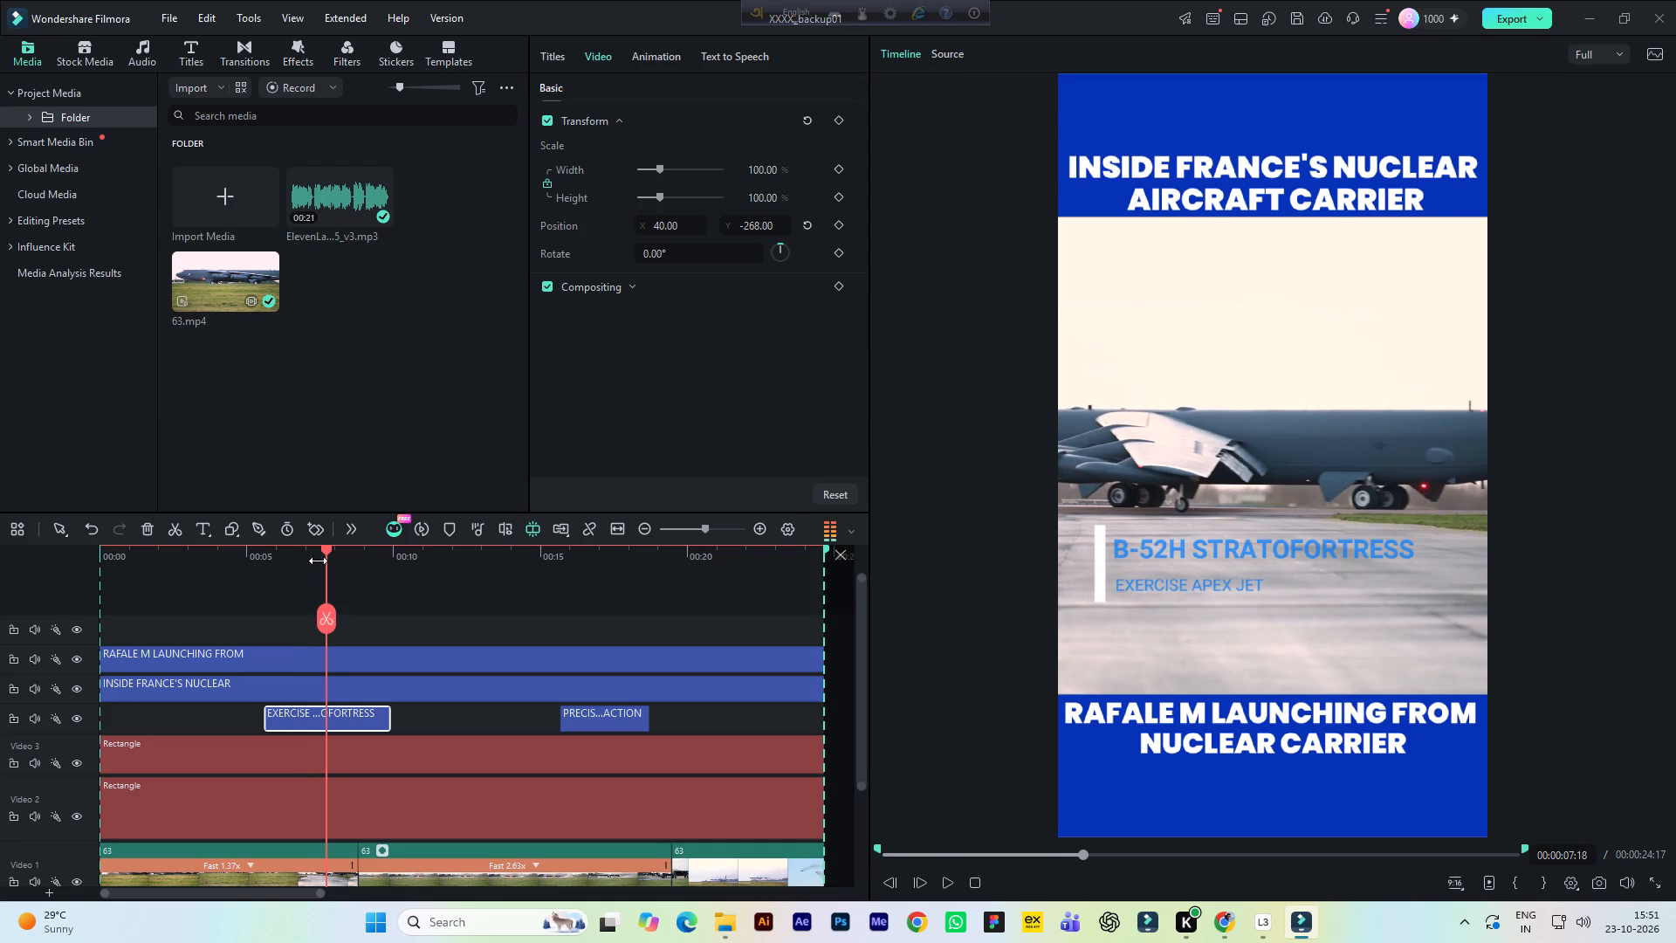
Set the text color of the EXERCISE APEX JET layer to white (#FFFFFF).
{"action": "left_click", "coordinate": [337, 713]}
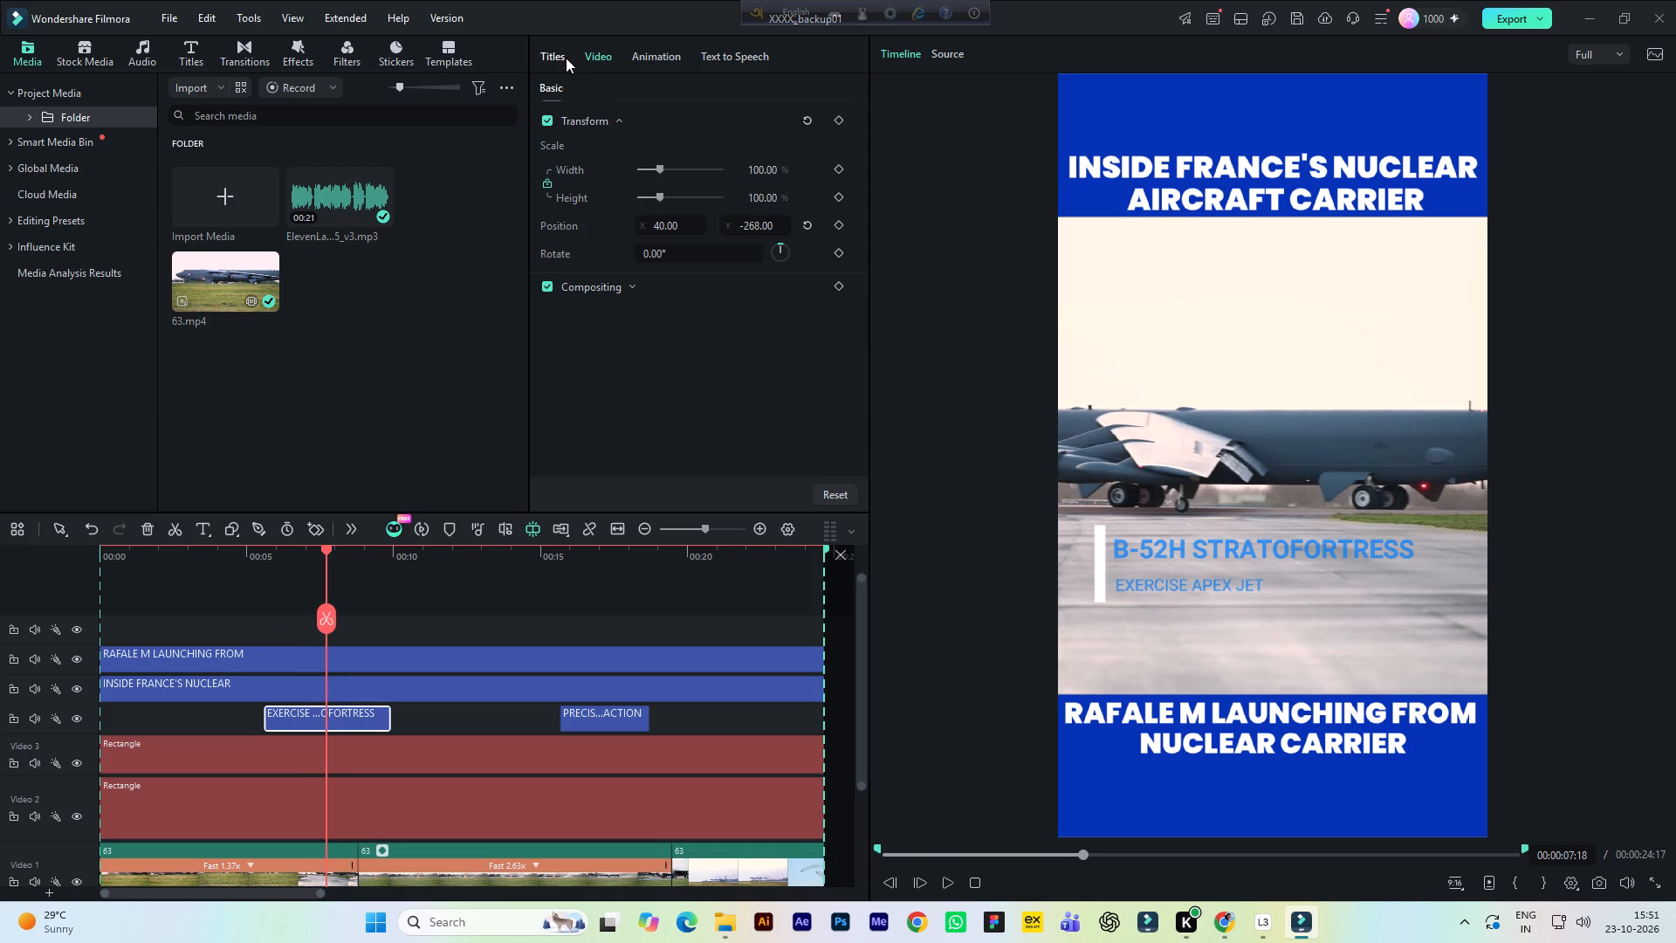
{"action": "left_click", "coordinate": [566, 57]}
{"action": "left_click", "coordinate": [657, 334]}
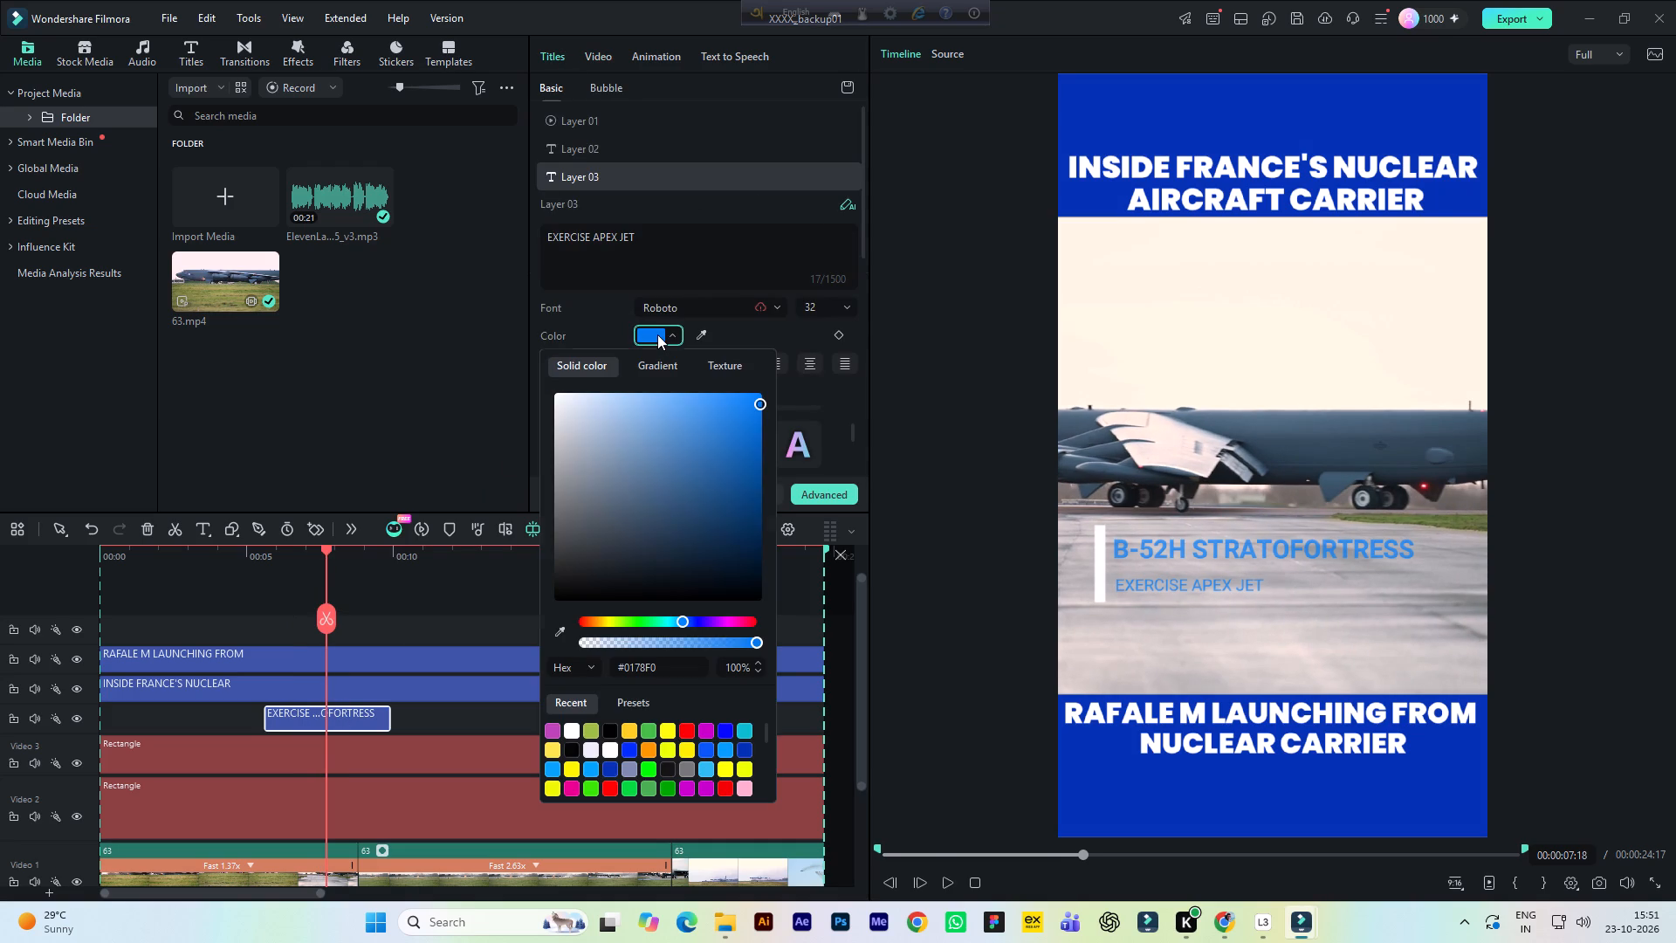
{"action": "left_click", "coordinate": [574, 729]}
{"action": "left_click", "coordinate": [635, 155]}
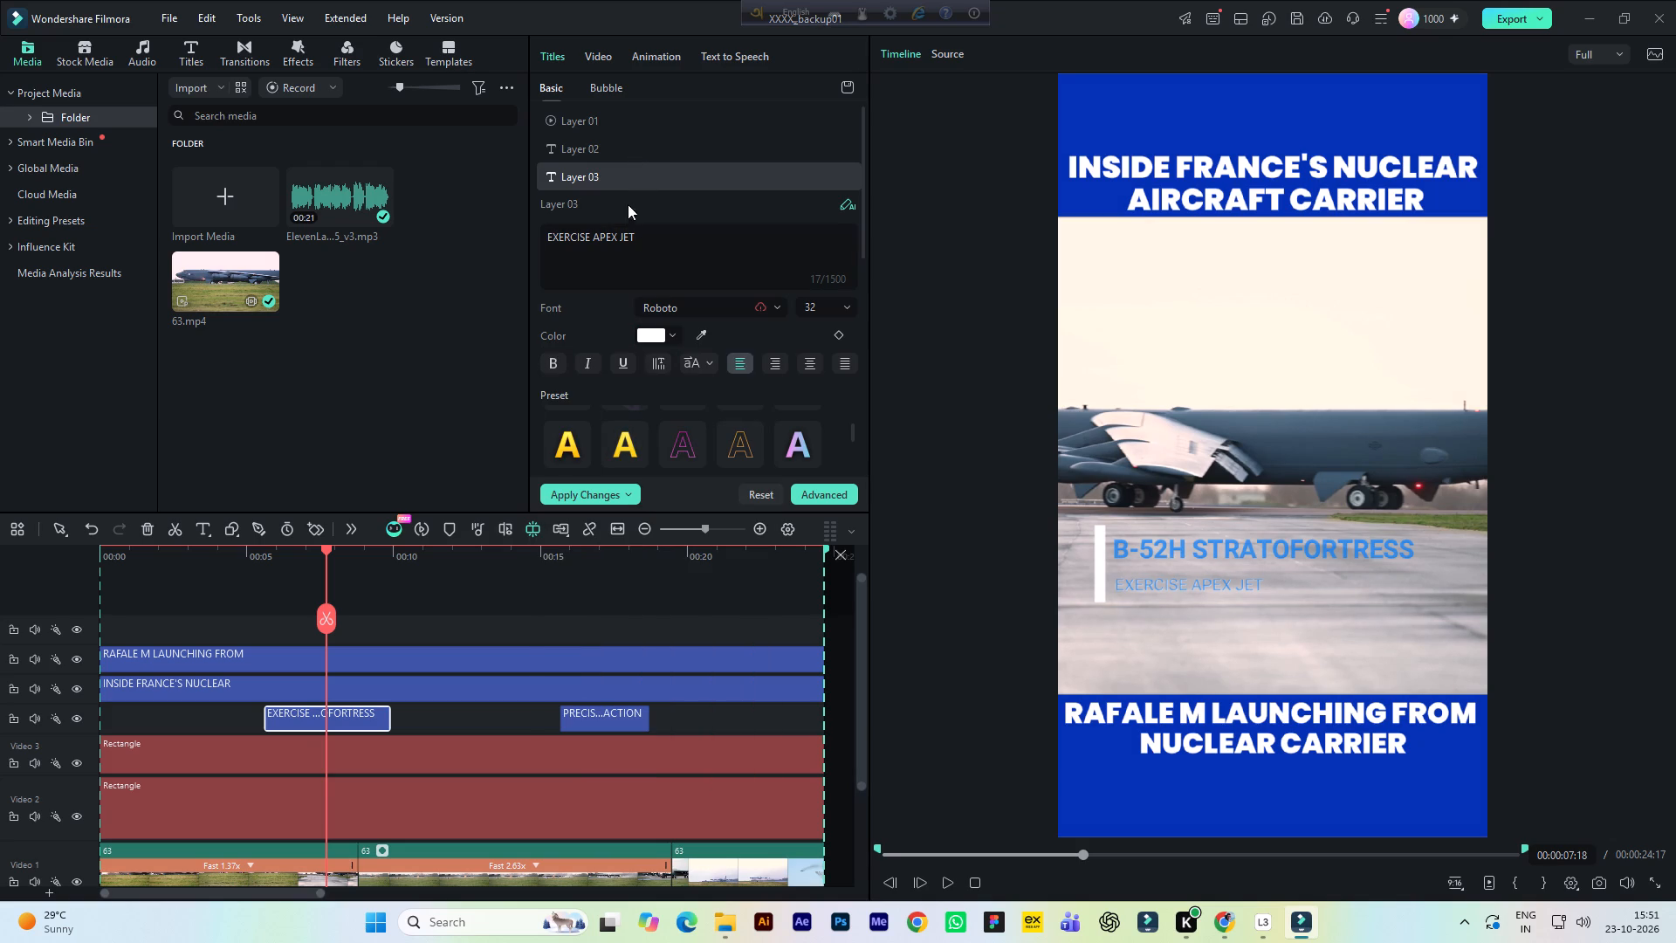
Set the text color of the B-52H STRATOFORTRESS layer to white (#FFFFFF).
{"action": "left_click", "coordinate": [629, 148]}
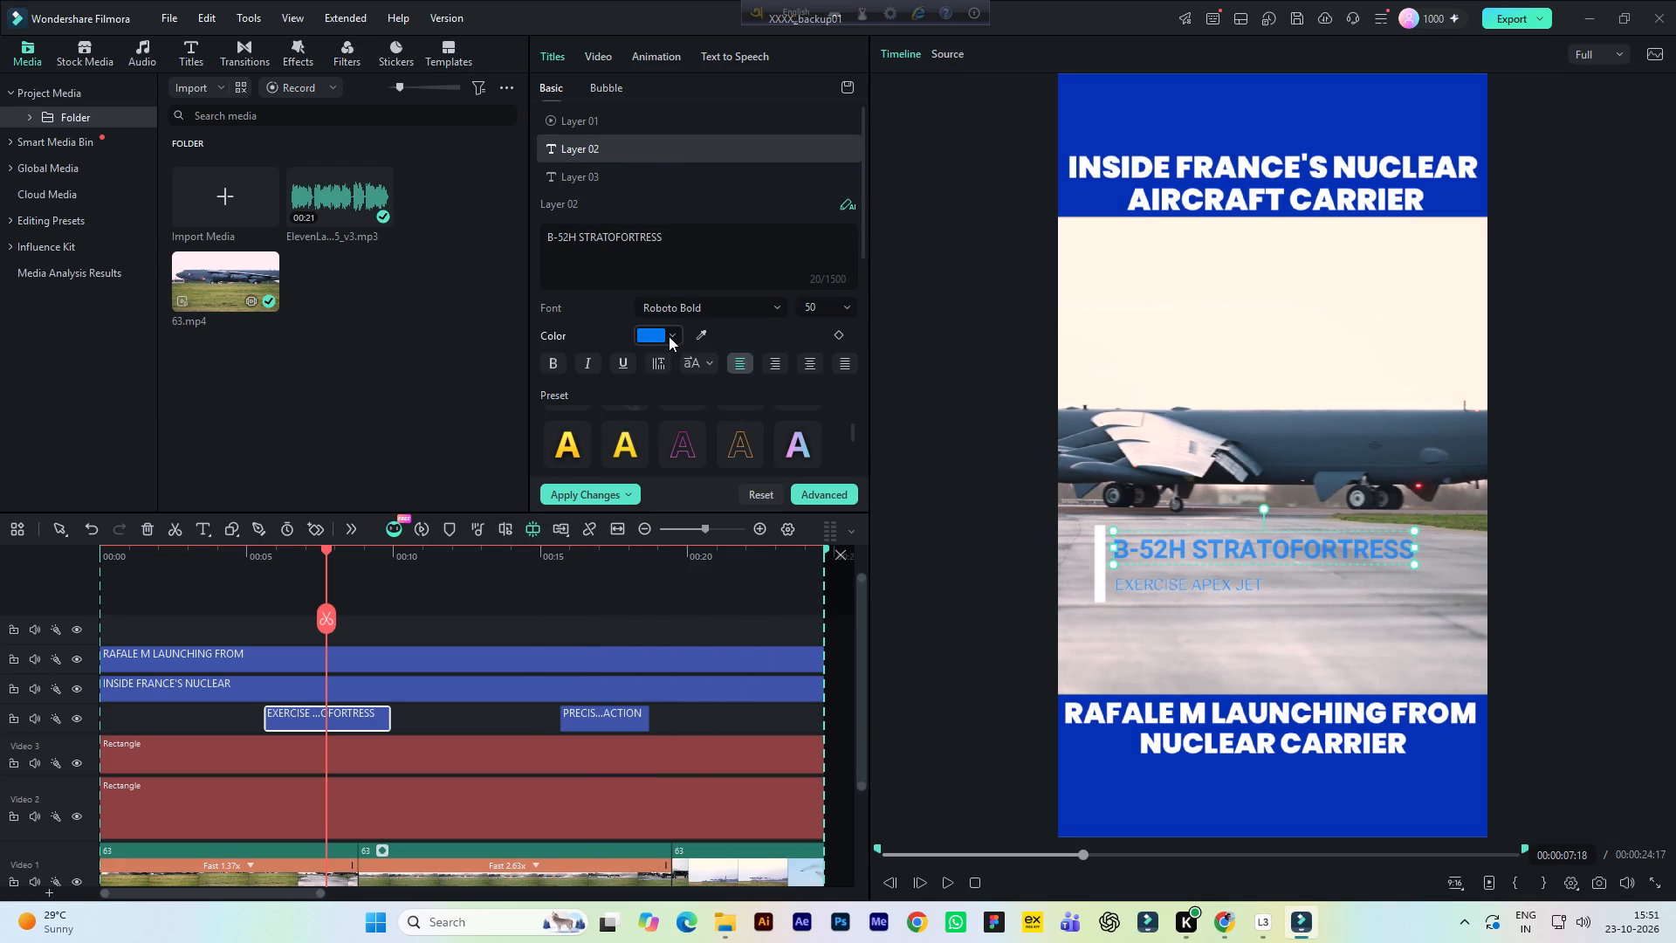
{"action": "left_click", "coordinate": [677, 336]}
{"action": "left_click", "coordinate": [574, 733]}
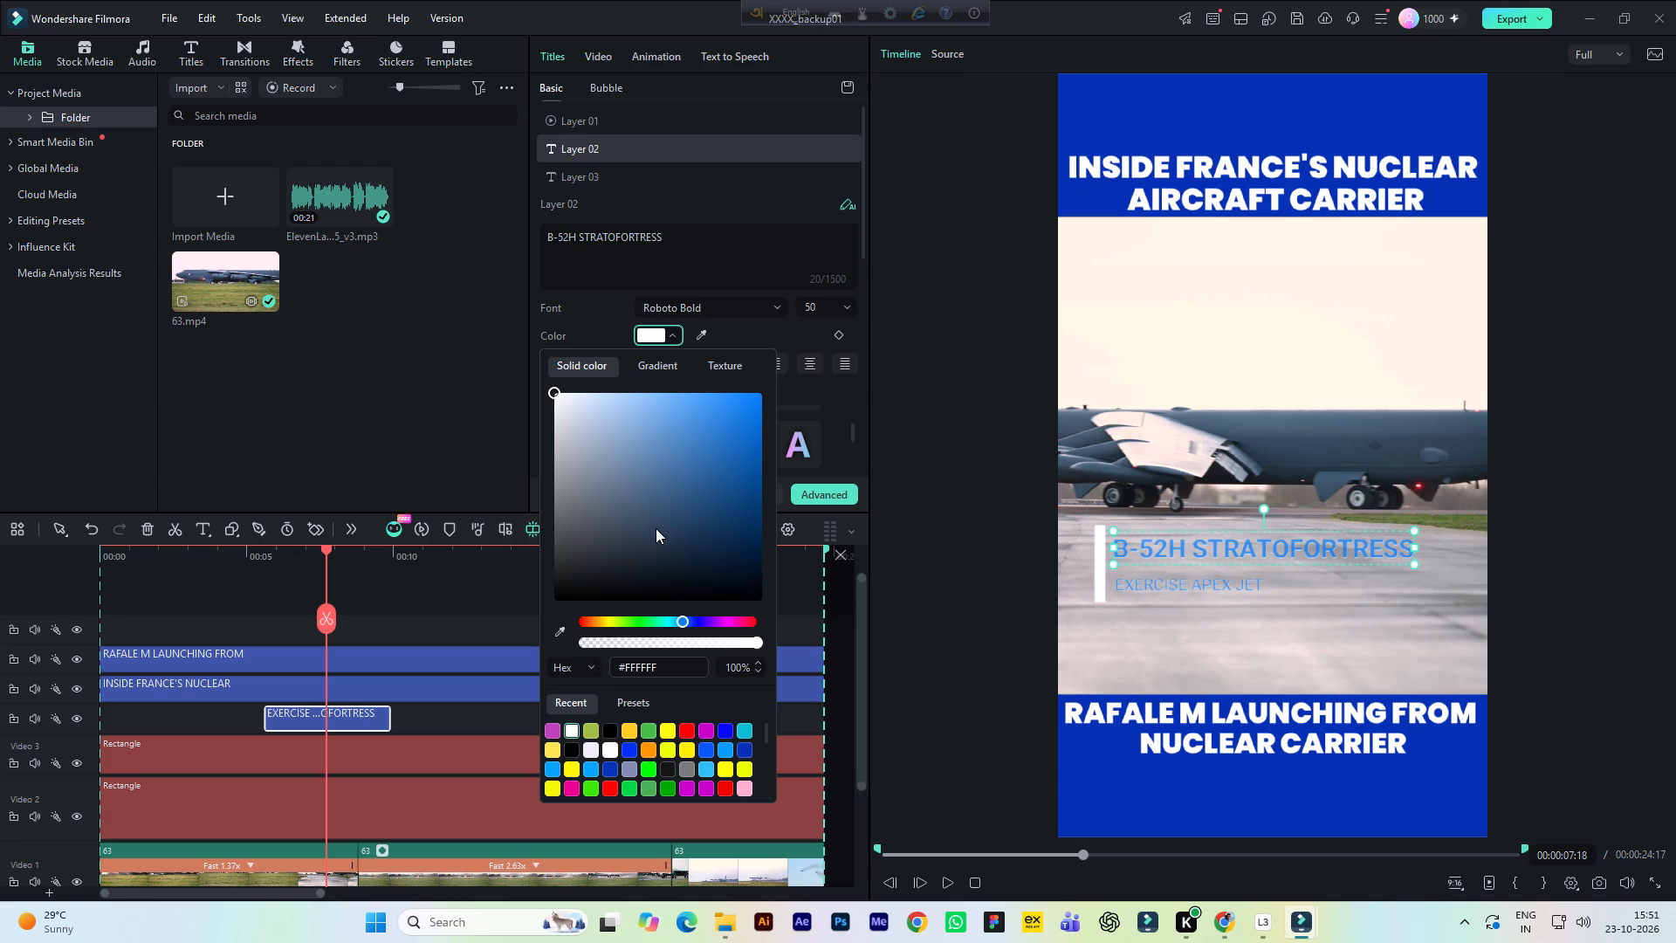
{"action": "left_click", "coordinate": [732, 241]}
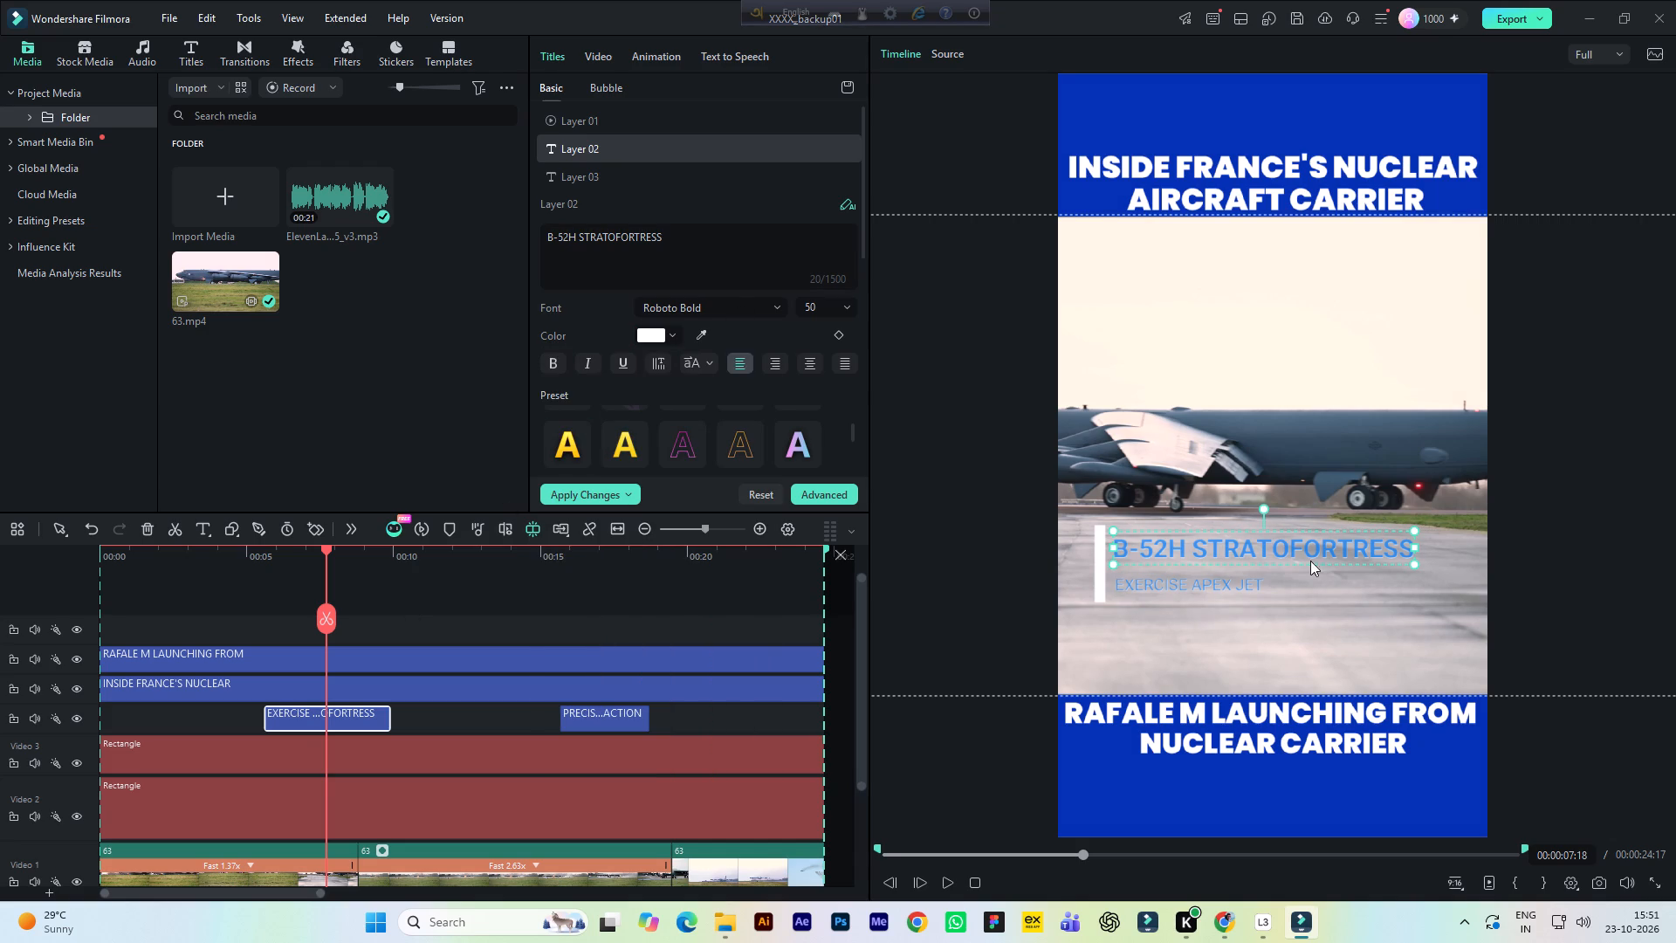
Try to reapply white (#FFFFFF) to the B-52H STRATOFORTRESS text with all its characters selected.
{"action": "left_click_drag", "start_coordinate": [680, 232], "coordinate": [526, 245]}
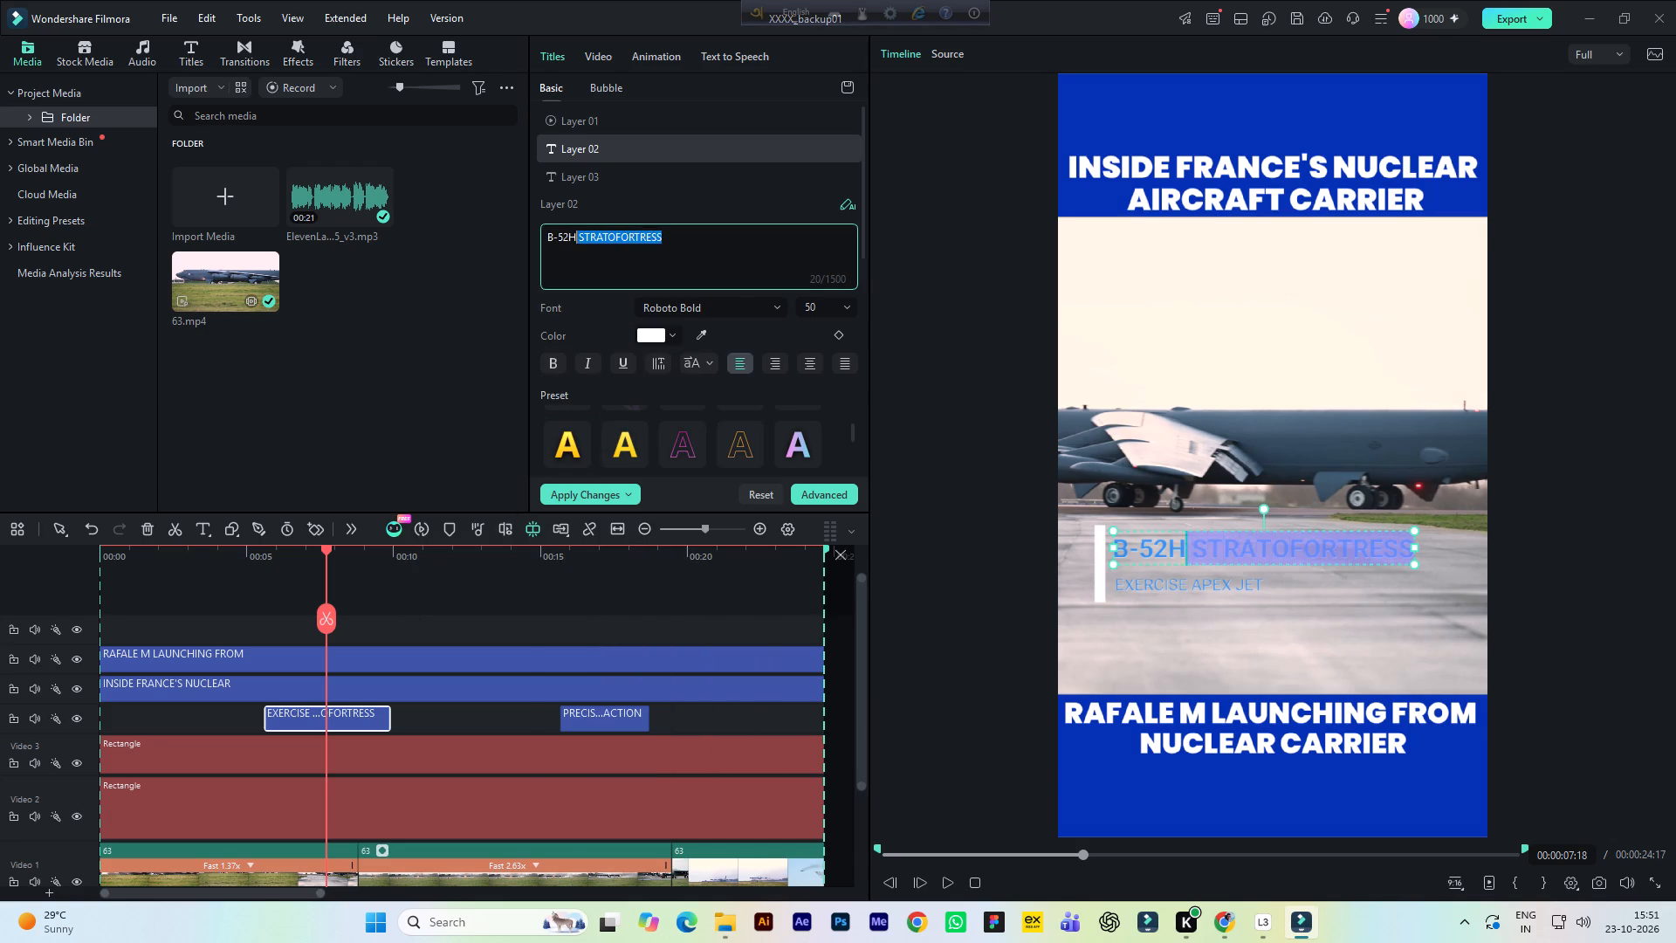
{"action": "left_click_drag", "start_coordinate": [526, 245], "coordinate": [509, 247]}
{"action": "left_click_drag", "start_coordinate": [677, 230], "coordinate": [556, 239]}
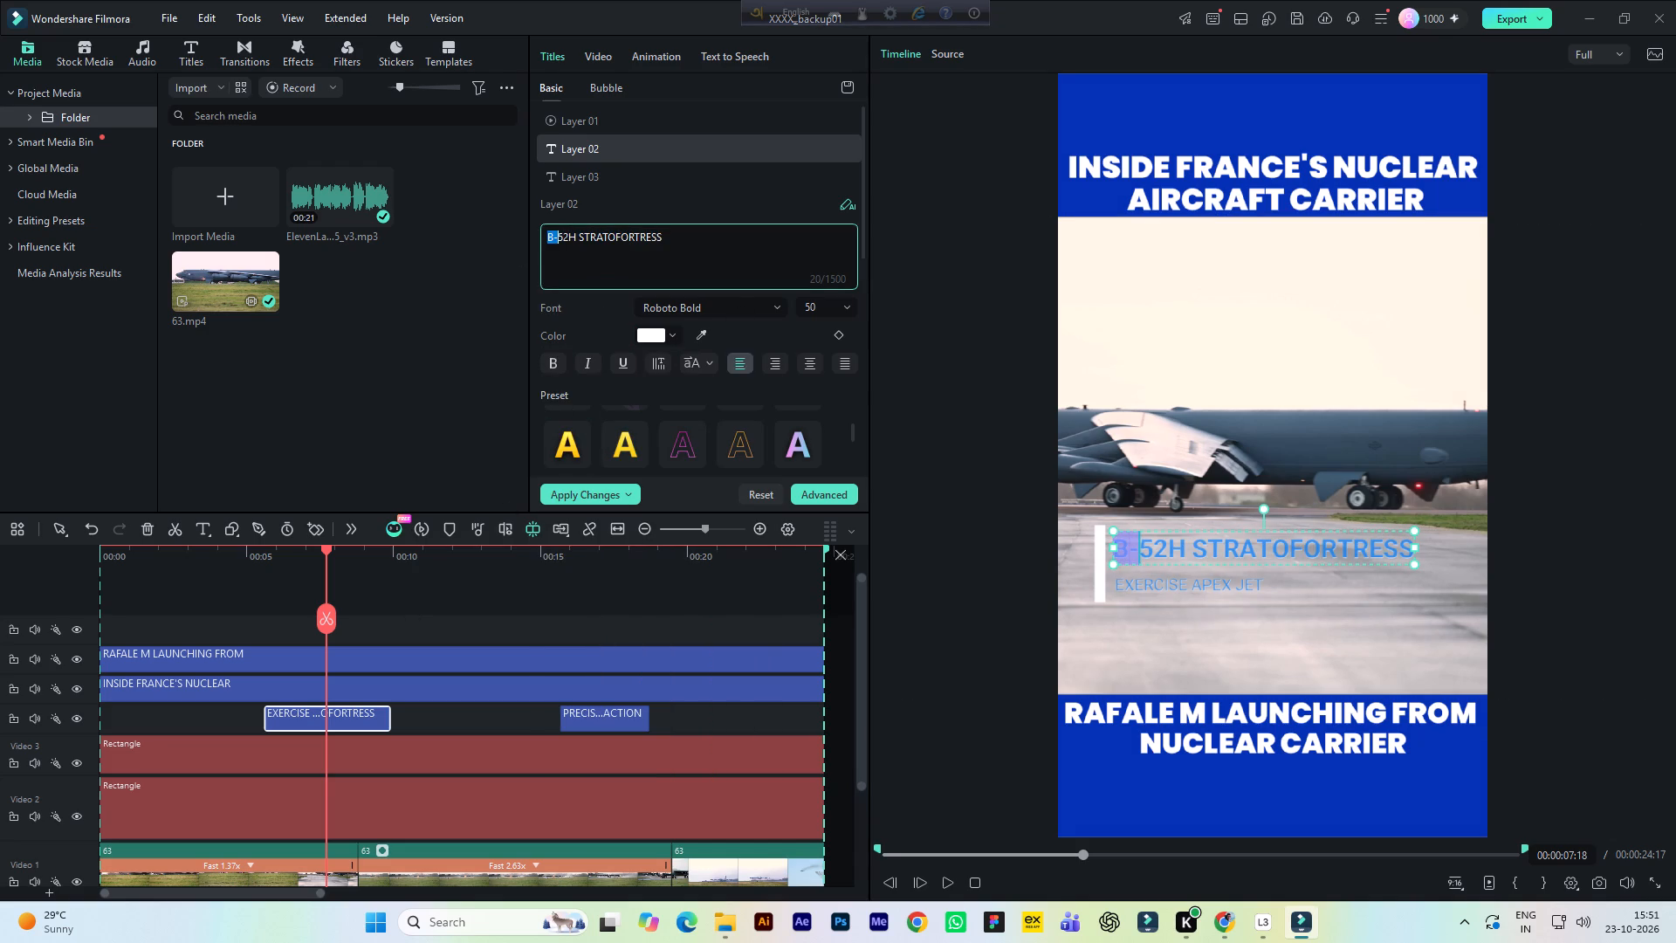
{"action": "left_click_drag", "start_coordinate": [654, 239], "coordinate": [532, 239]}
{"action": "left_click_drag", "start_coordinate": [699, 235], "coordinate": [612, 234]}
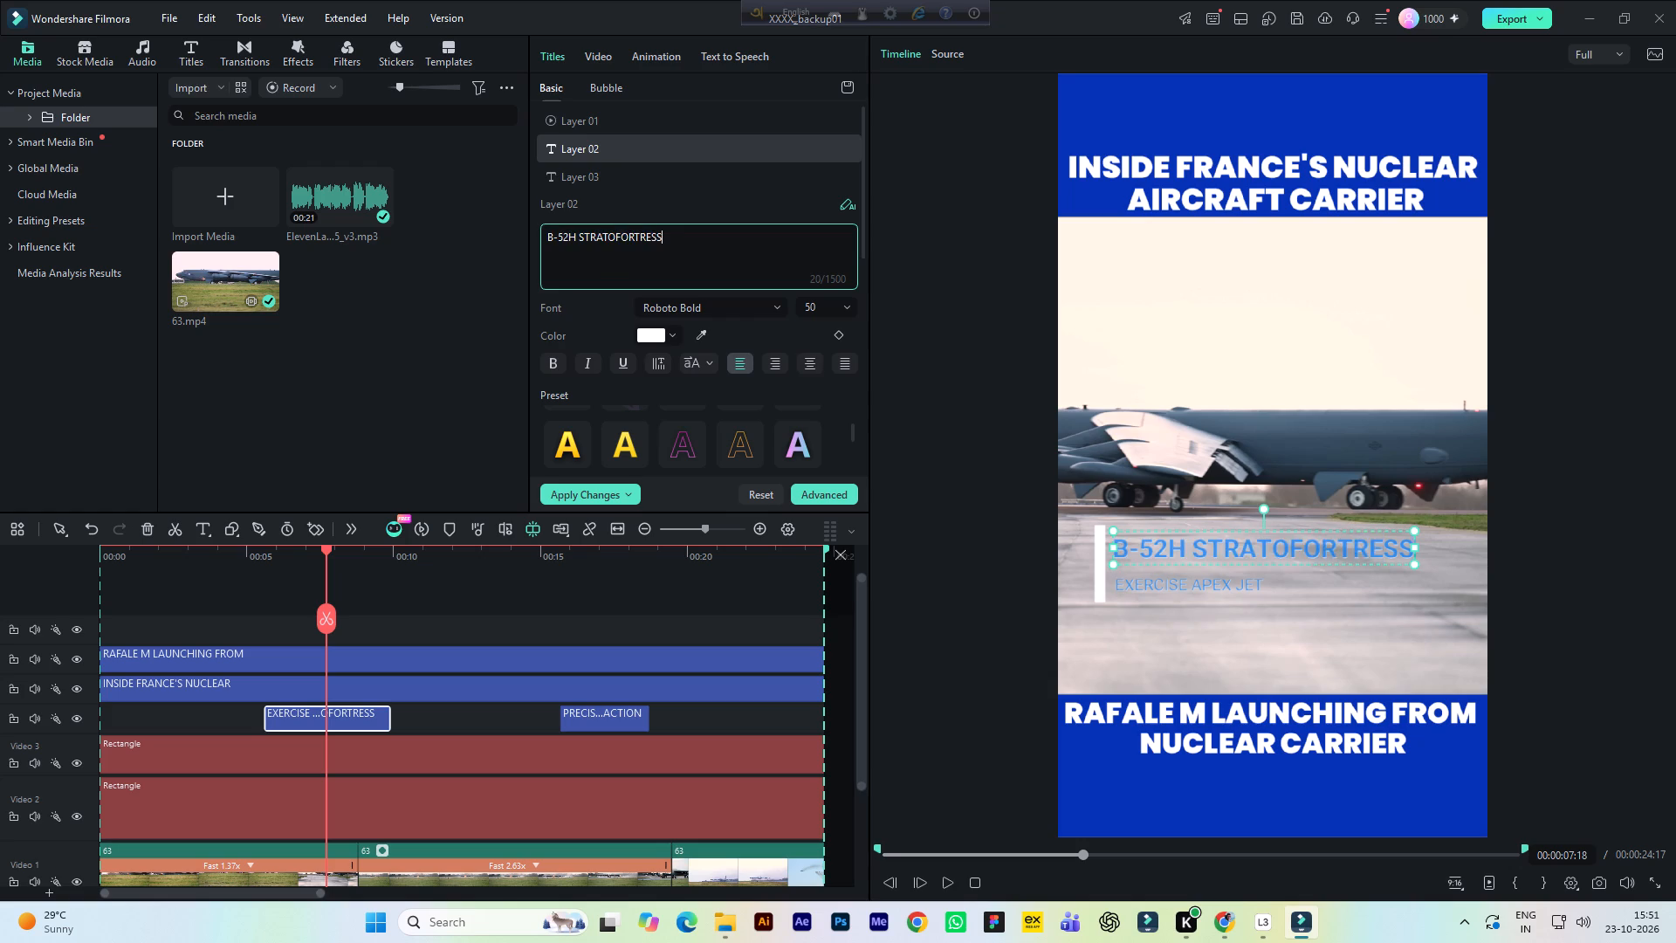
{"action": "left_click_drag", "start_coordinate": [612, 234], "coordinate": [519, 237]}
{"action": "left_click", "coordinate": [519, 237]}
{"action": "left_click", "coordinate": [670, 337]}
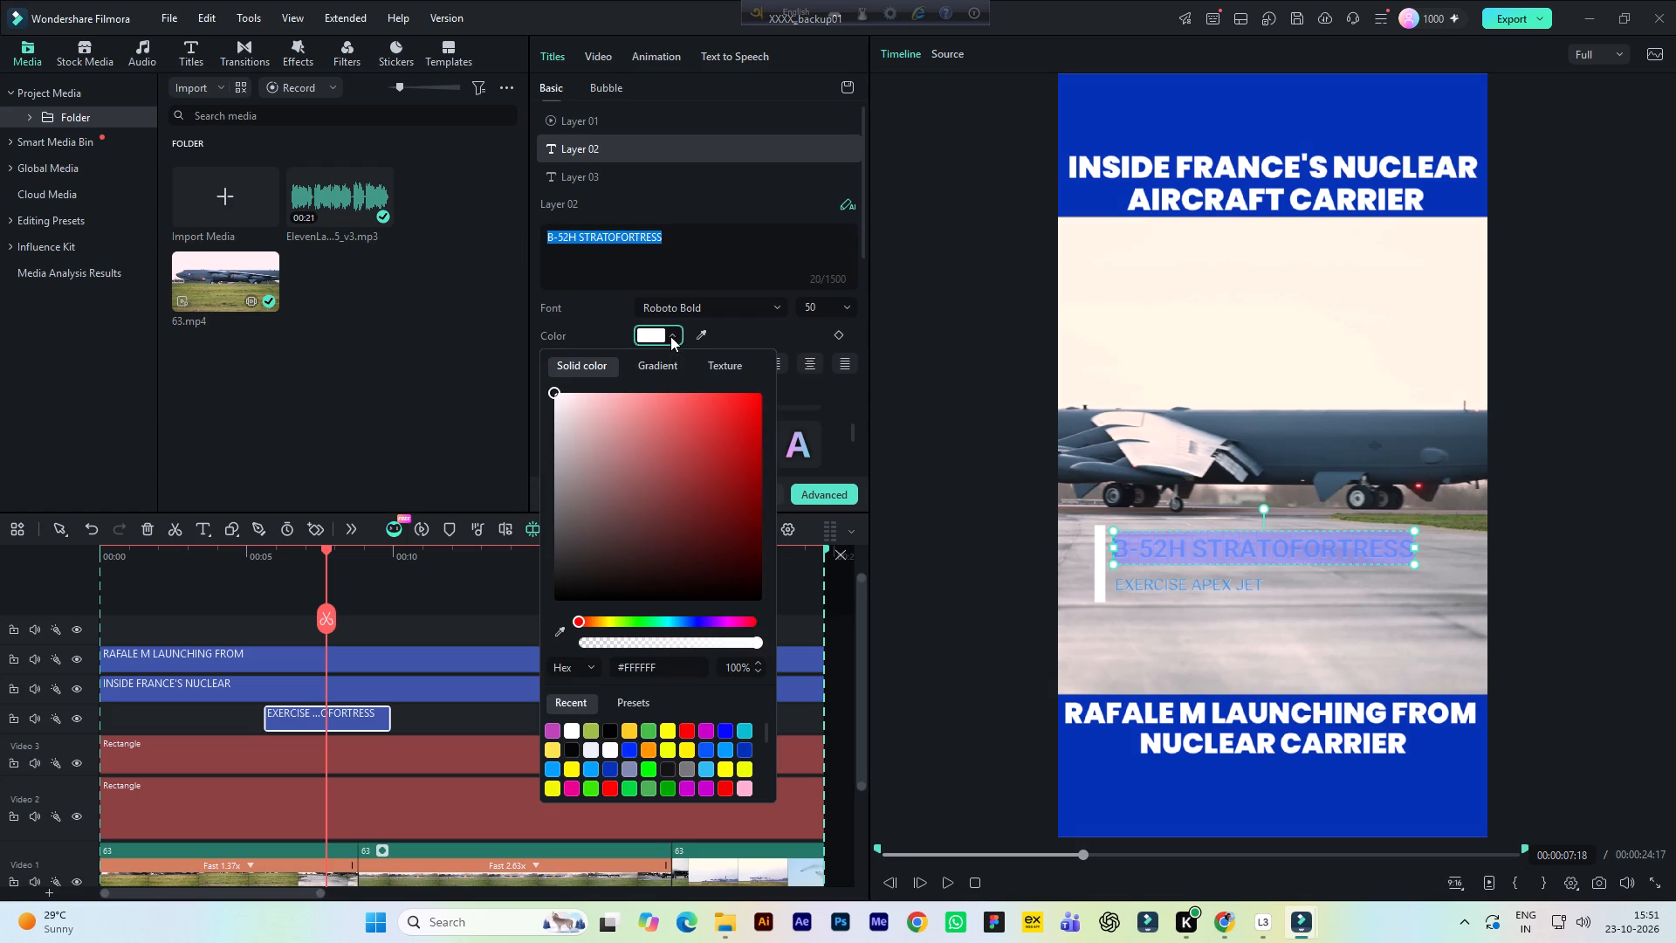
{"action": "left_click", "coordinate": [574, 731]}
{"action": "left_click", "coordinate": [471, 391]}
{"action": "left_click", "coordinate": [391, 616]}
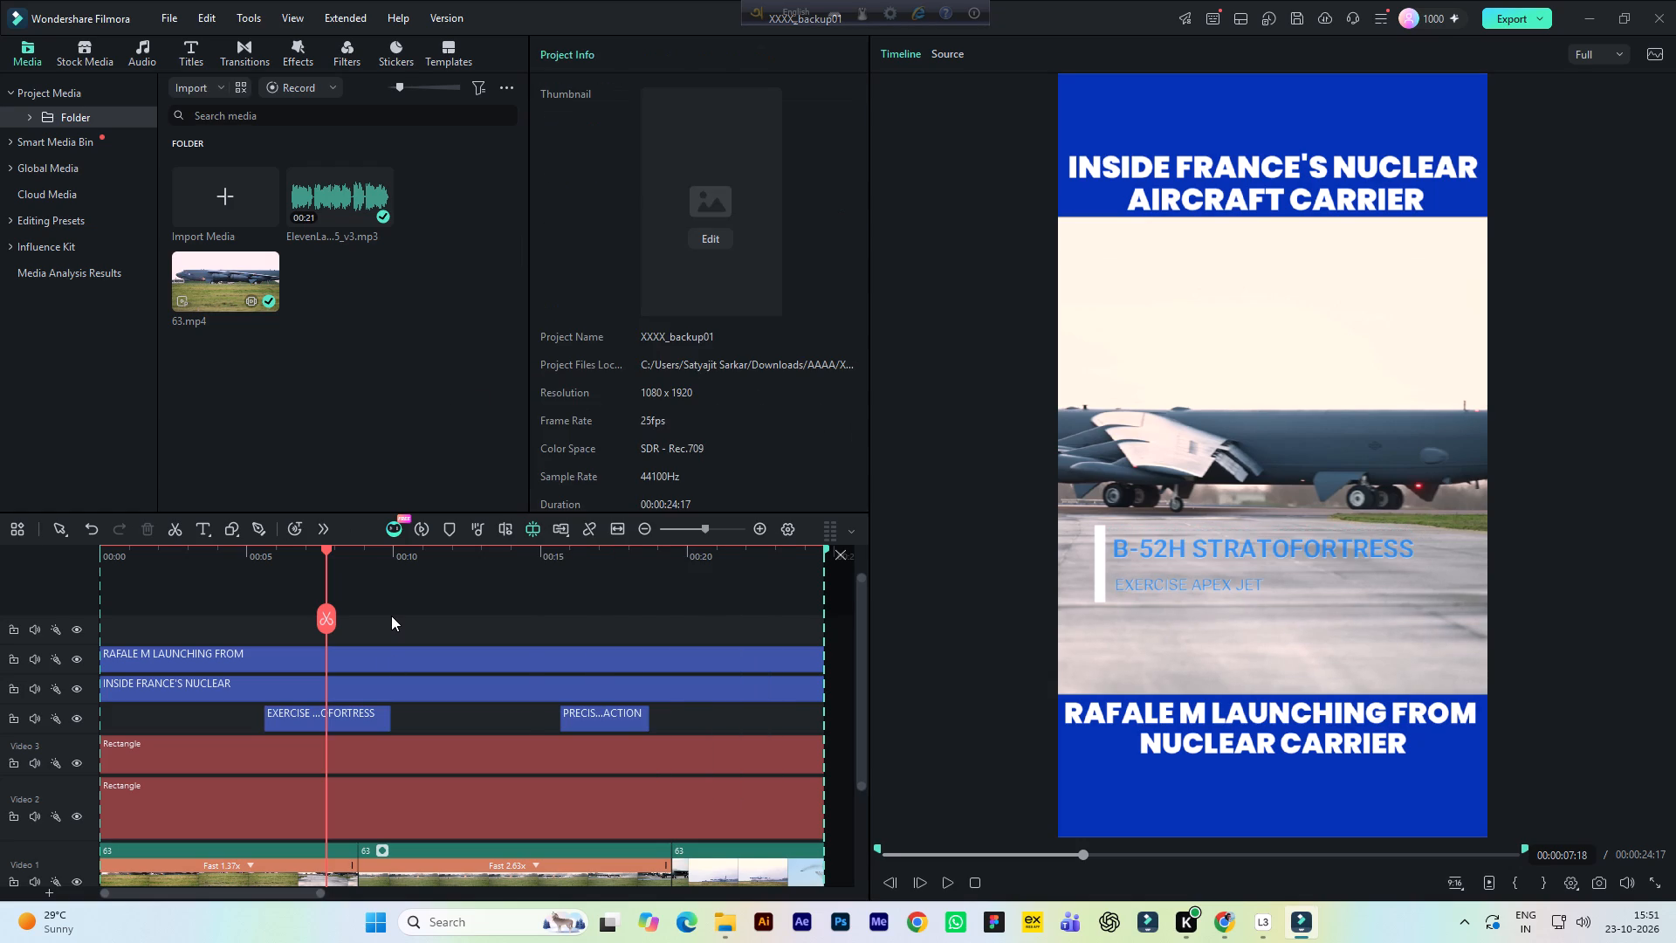
Remove the preset text style from the B-52H STRATOFORTRESS layer by choosing the no-style preset.
{"action": "scroll", "coordinate": [423, 632], "scroll_direction": "down", "scroll_amount": 1}
{"action": "left_click", "coordinate": [354, 667]}
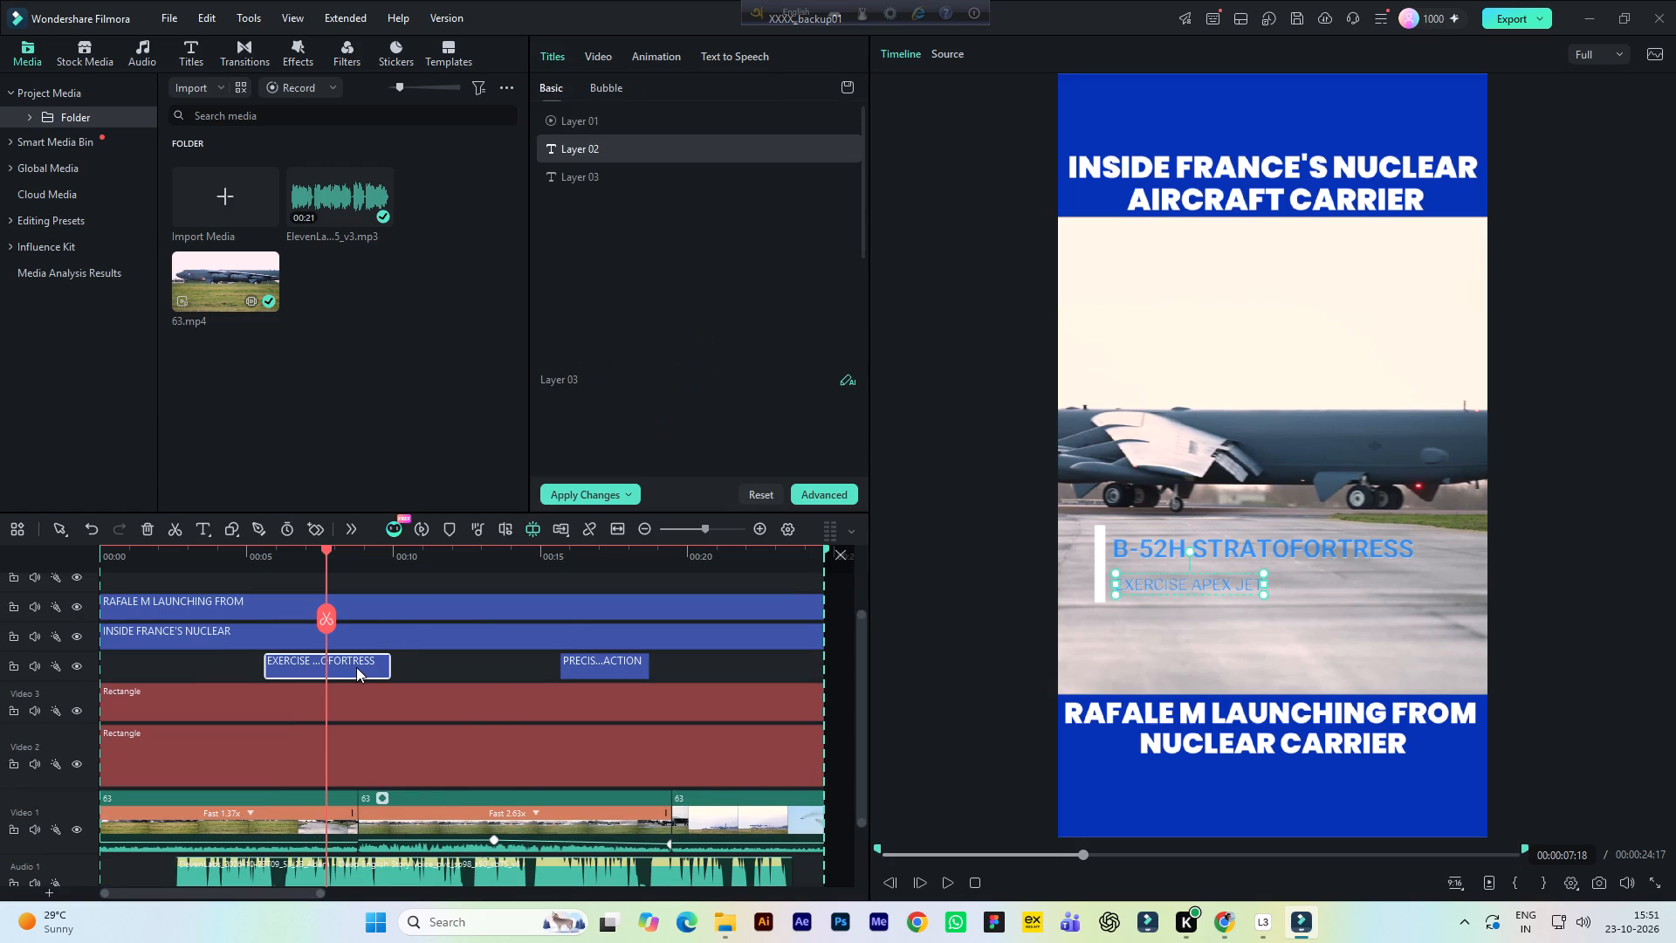
{"action": "left_click", "coordinate": [616, 148]}
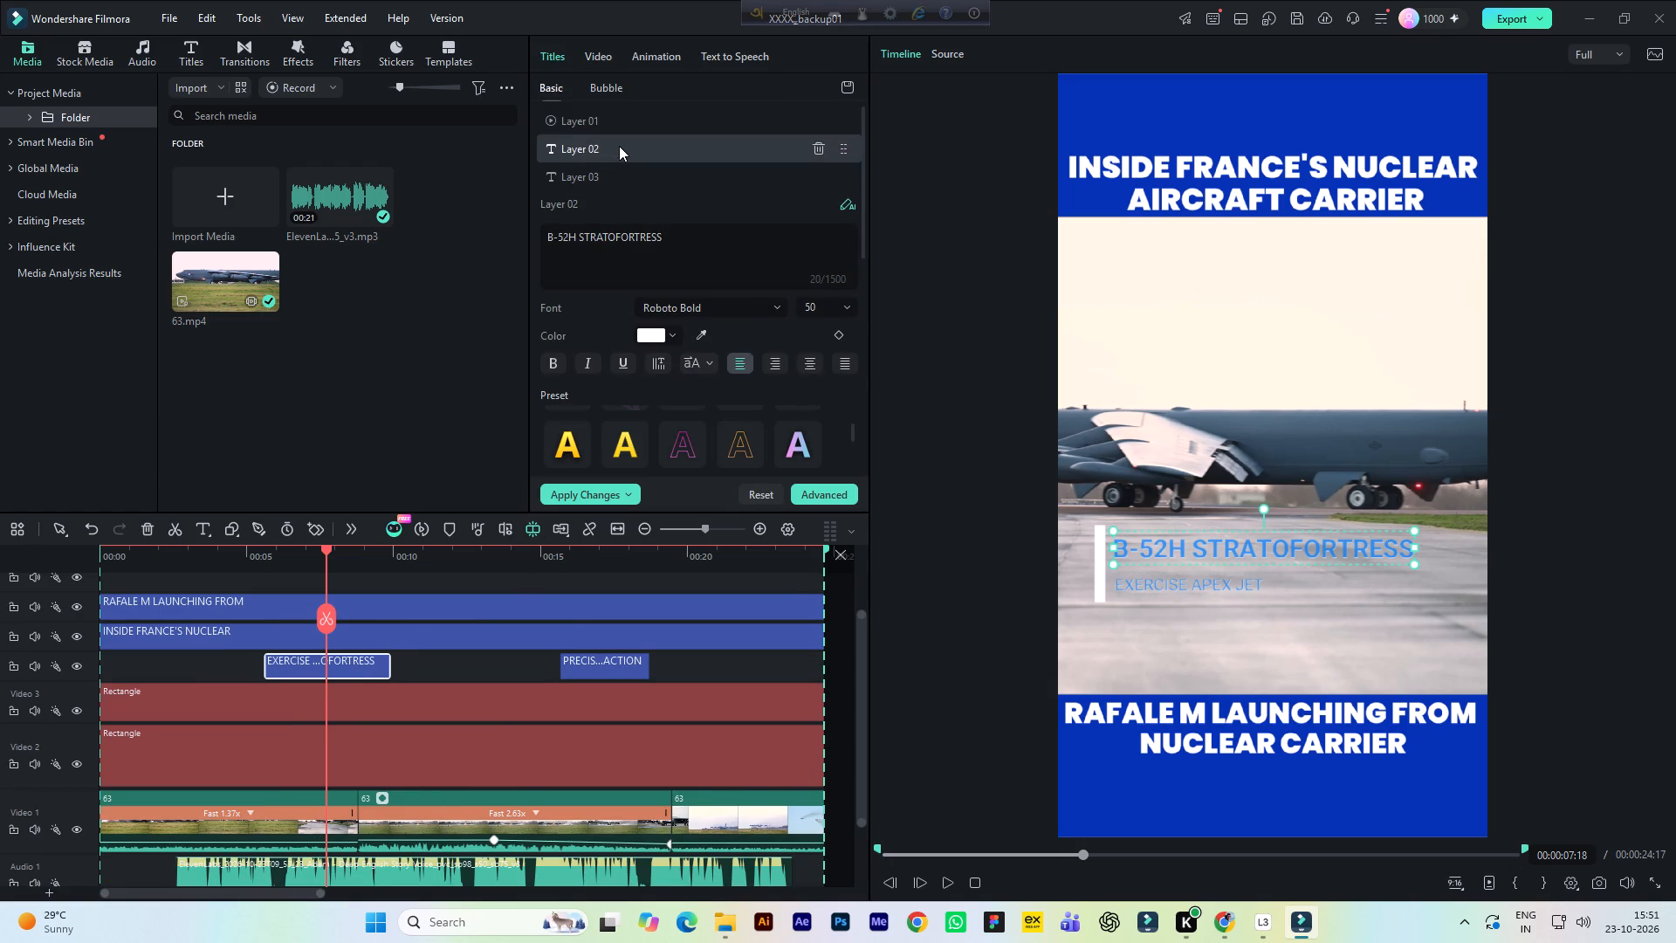
{"action": "left_click", "coordinate": [656, 338]}
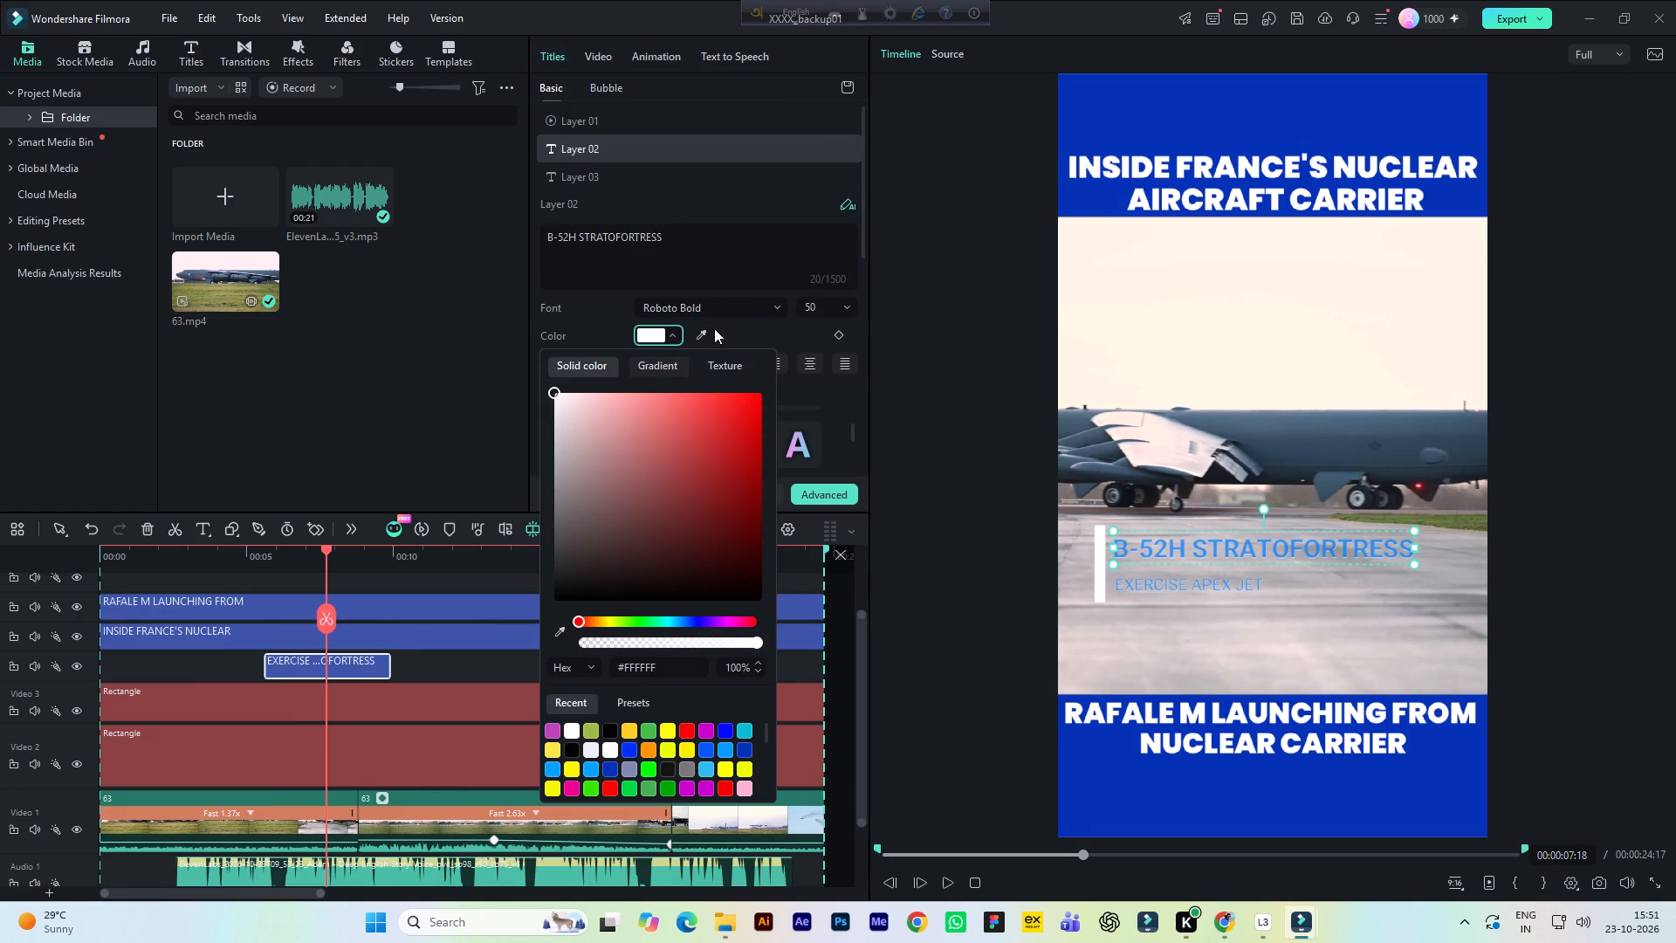
{"action": "left_click", "coordinate": [697, 286]}
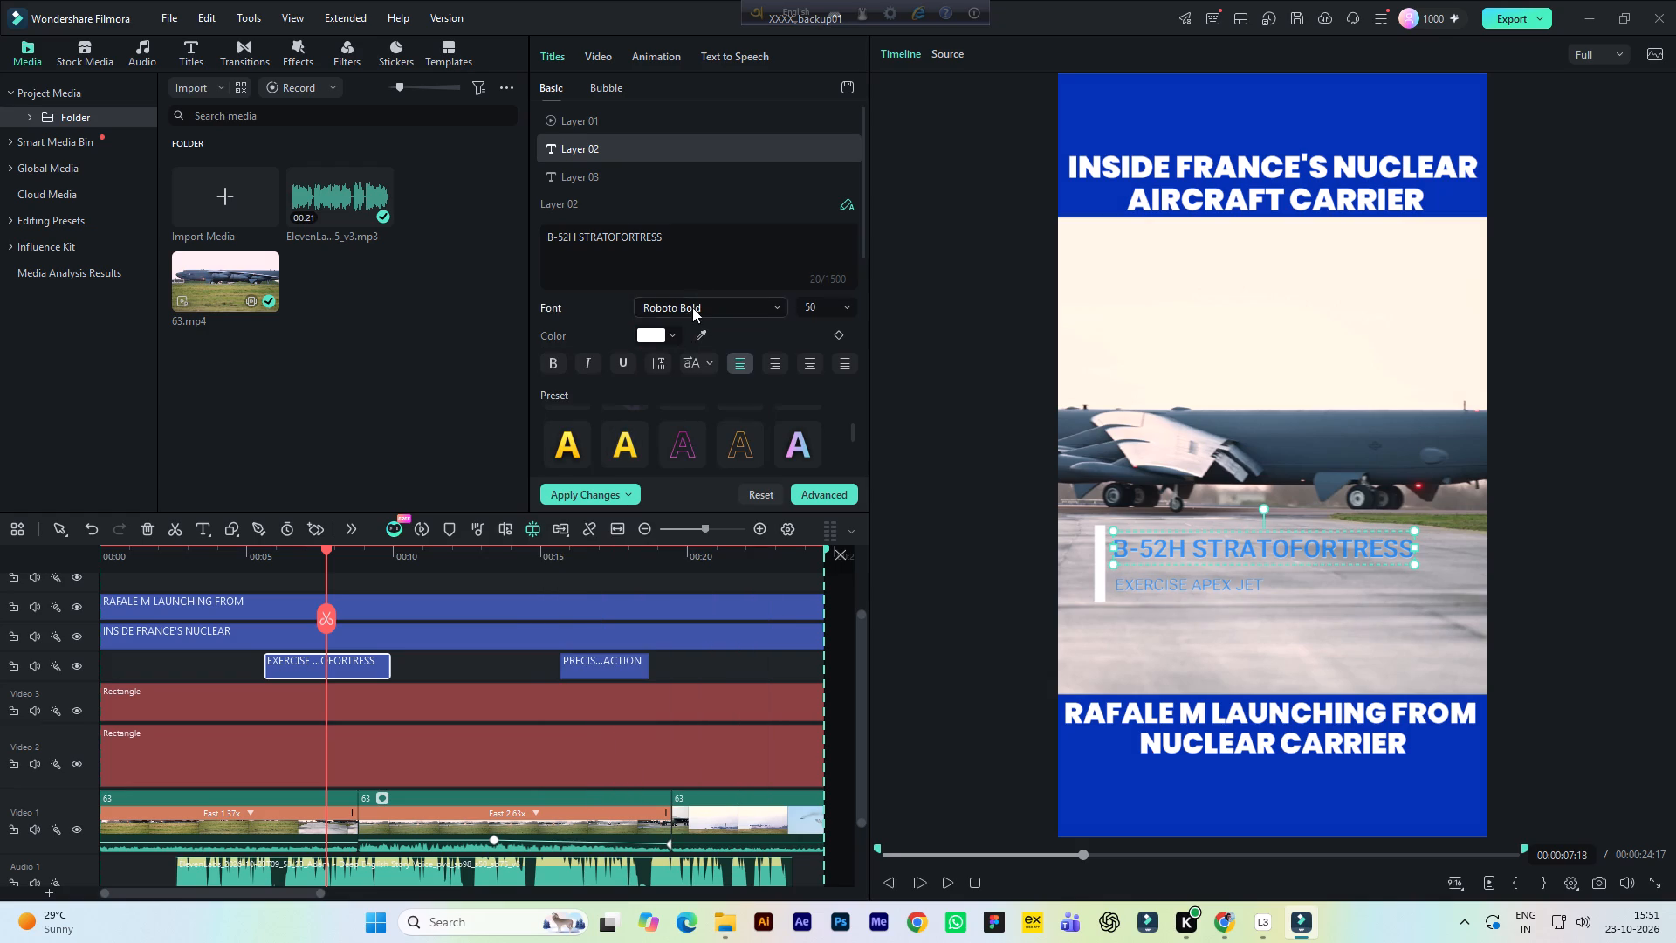
{"action": "scroll", "coordinate": [780, 421], "scroll_direction": "down", "scroll_amount": 1}
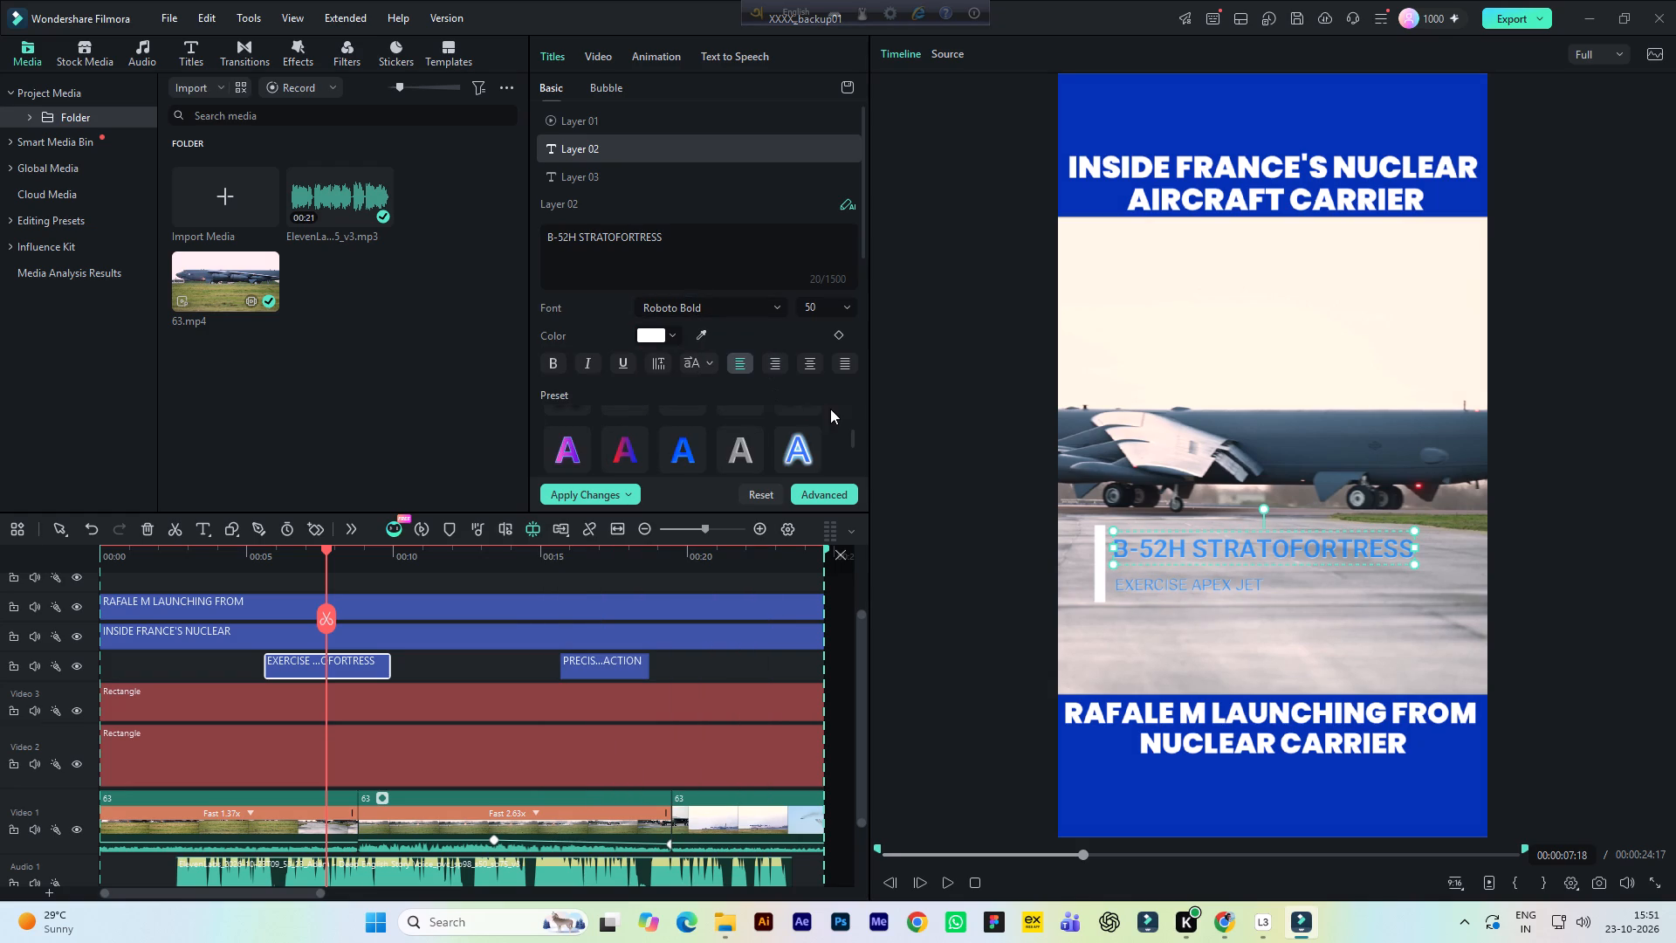
{"action": "scroll", "coordinate": [812, 414], "scroll_direction": "up", "scroll_amount": 2}
{"action": "scroll", "coordinate": [655, 441], "scroll_direction": "down", "scroll_amount": 3}
{"action": "scroll", "coordinate": [662, 434], "scroll_direction": "up", "scroll_amount": 11}
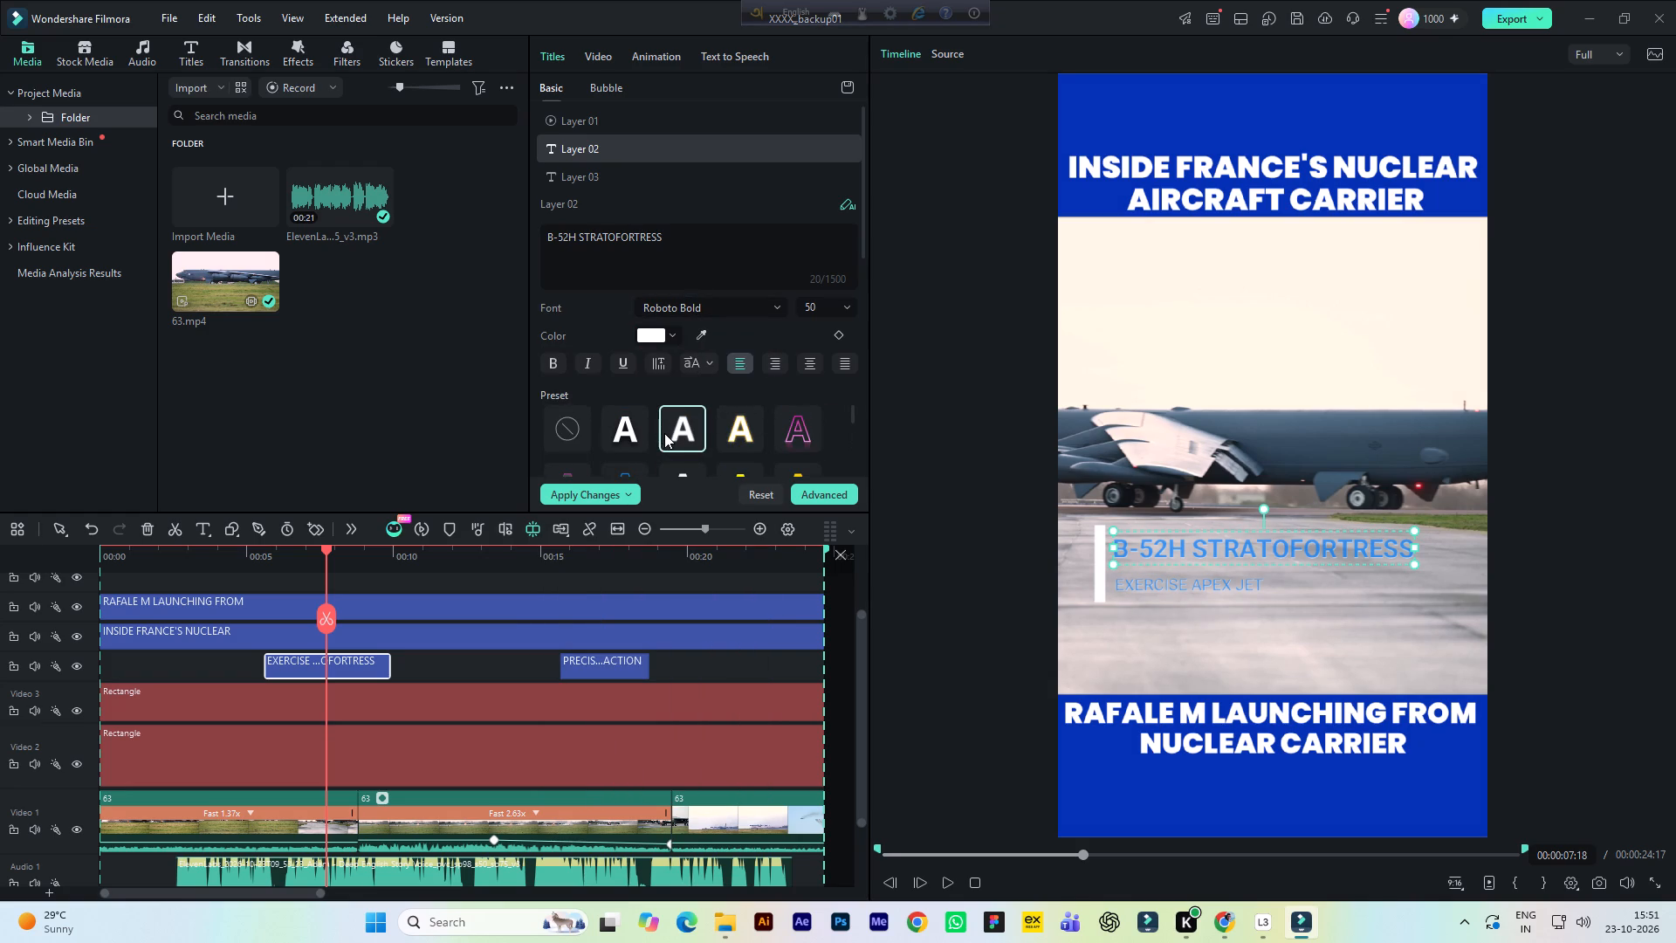
{"action": "left_click", "coordinate": [574, 436]}
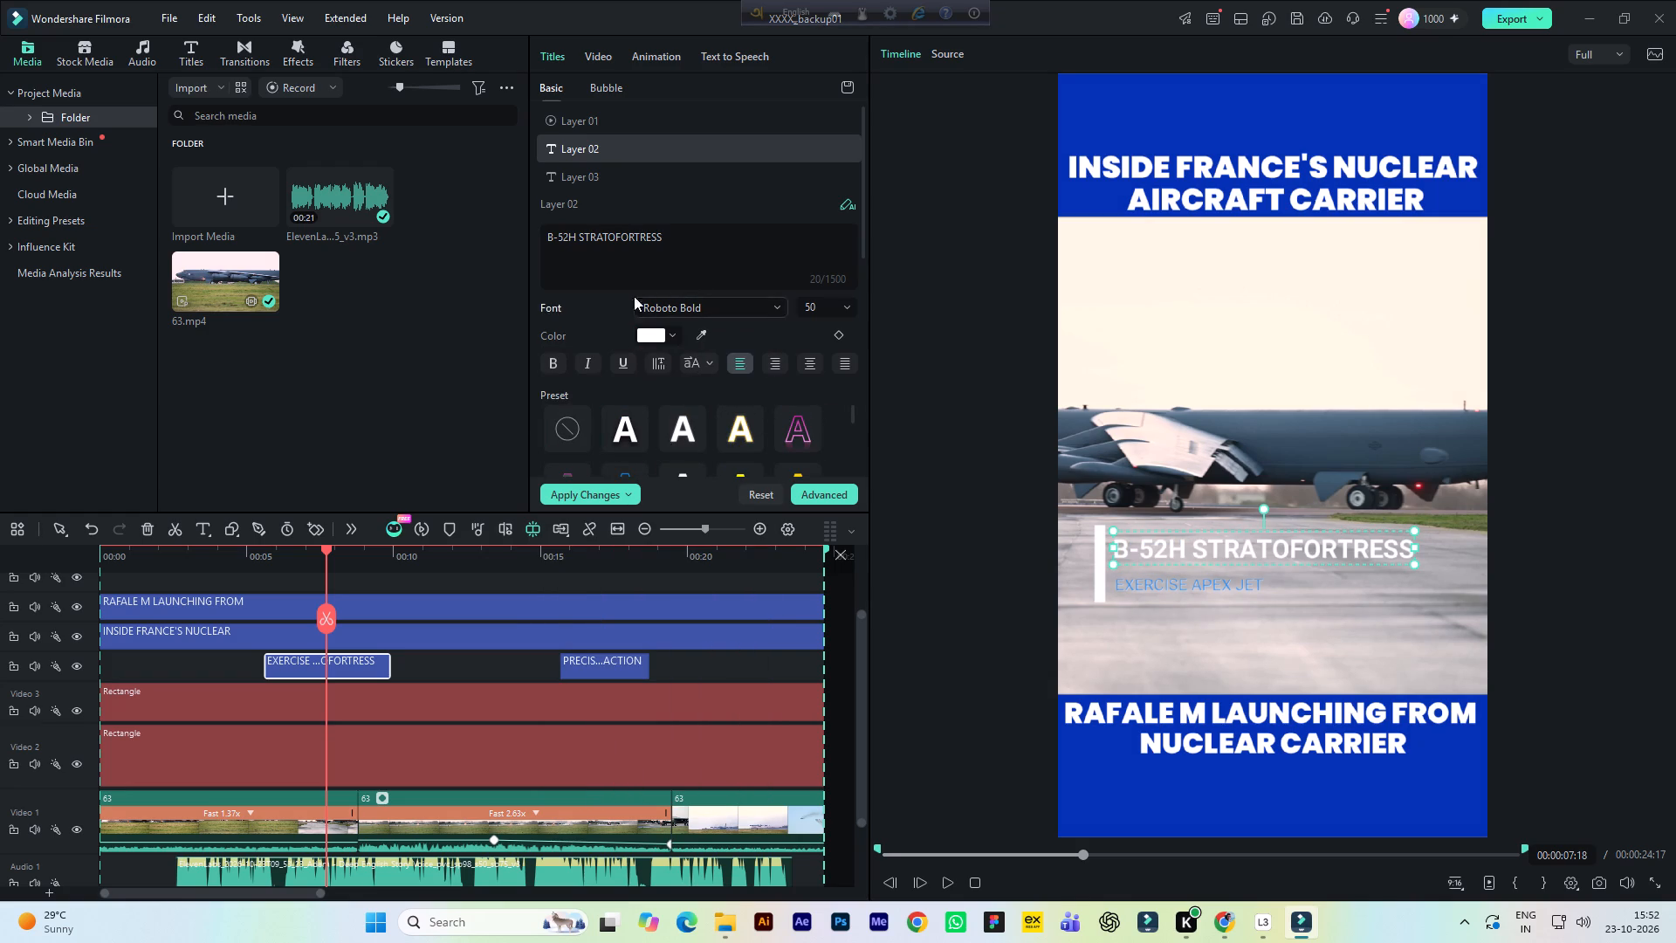
Remove the preset text style from the EXERCISE APEX JET layer by choosing the no-style preset.
{"action": "left_click", "coordinate": [691, 240]}
{"action": "left_click", "coordinate": [637, 165]}
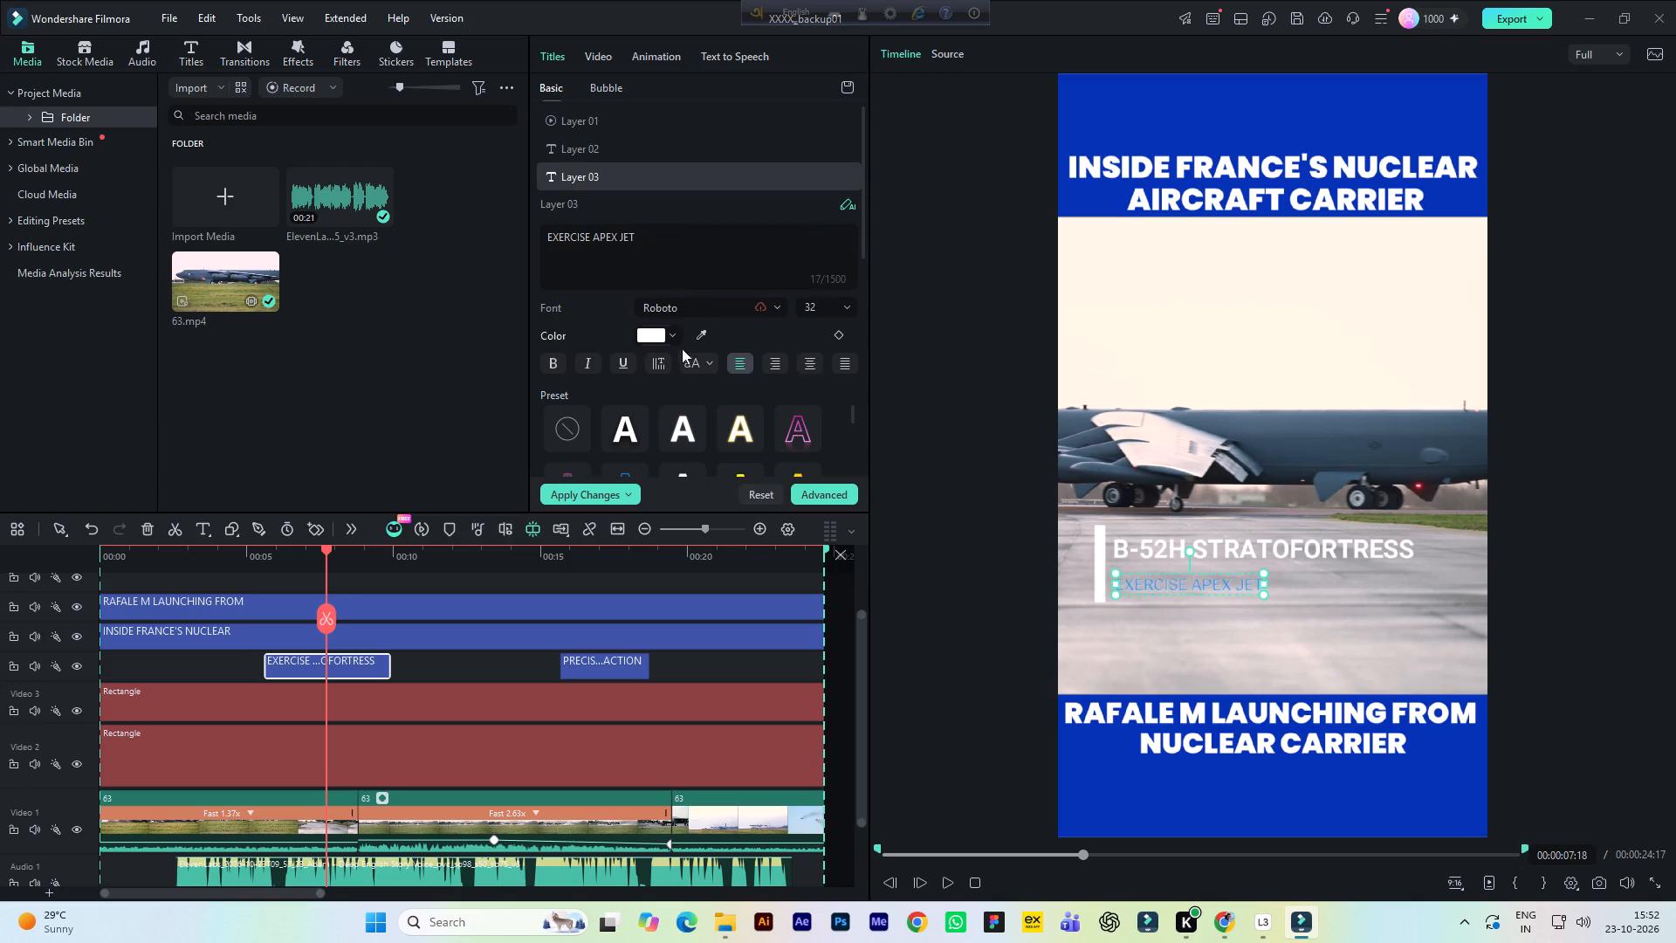
{"action": "left_click", "coordinate": [556, 428]}
{"action": "left_click", "coordinate": [430, 327]}
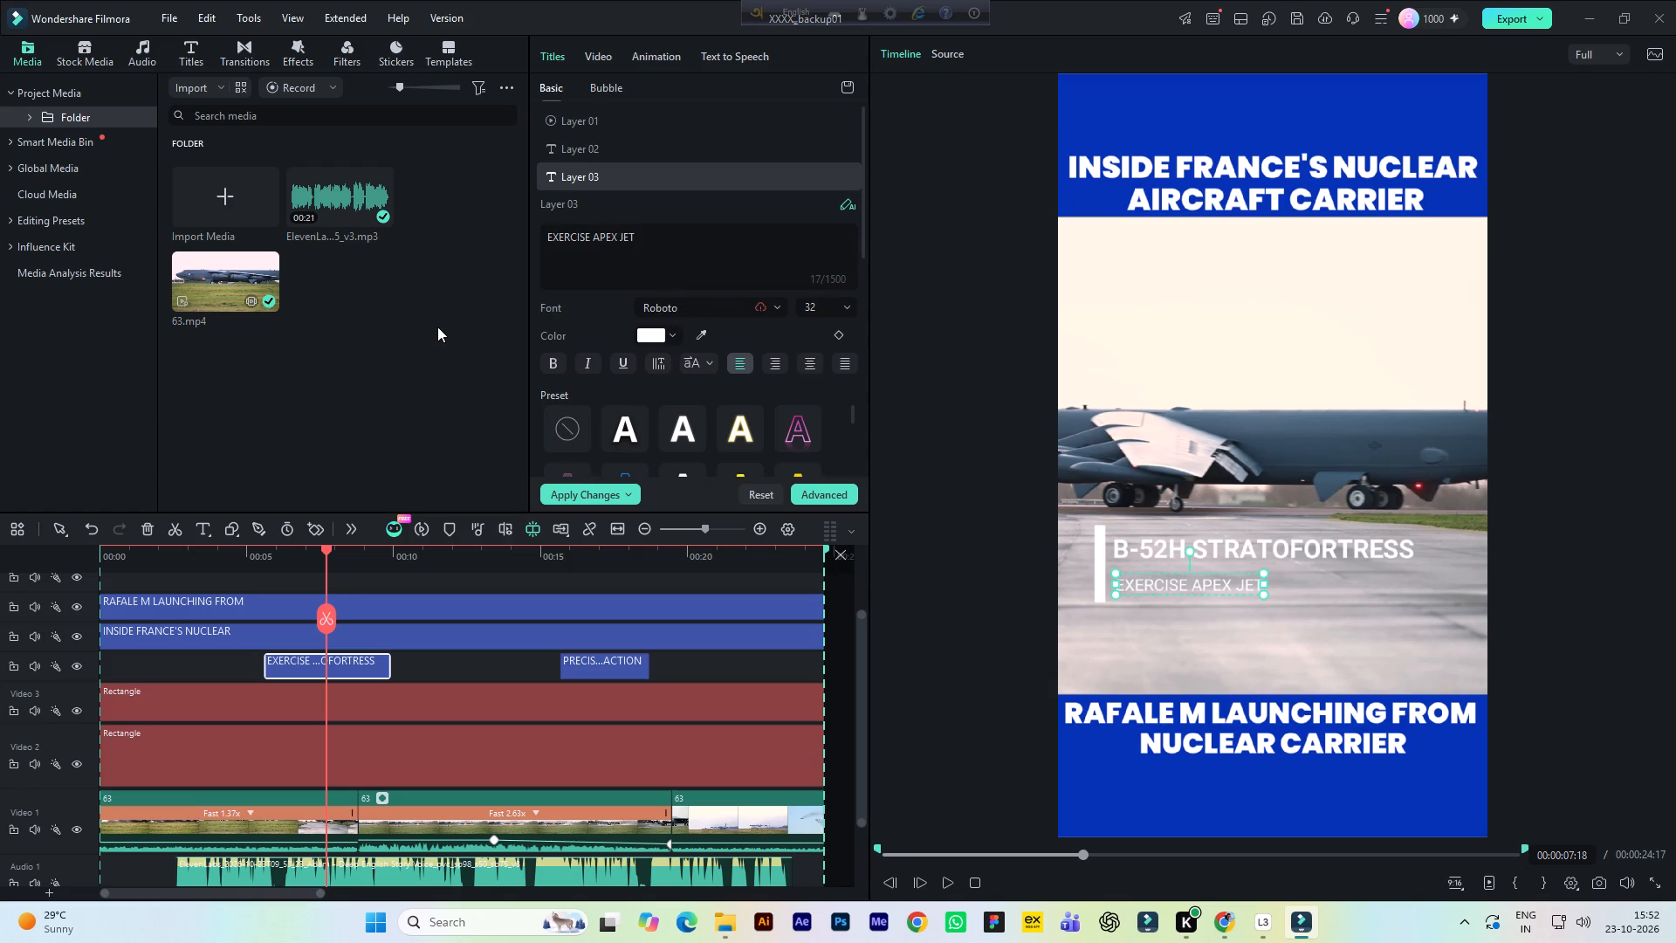
{"action": "left_click", "coordinate": [759, 248]}
{"action": "left_click", "coordinate": [1014, 430]}
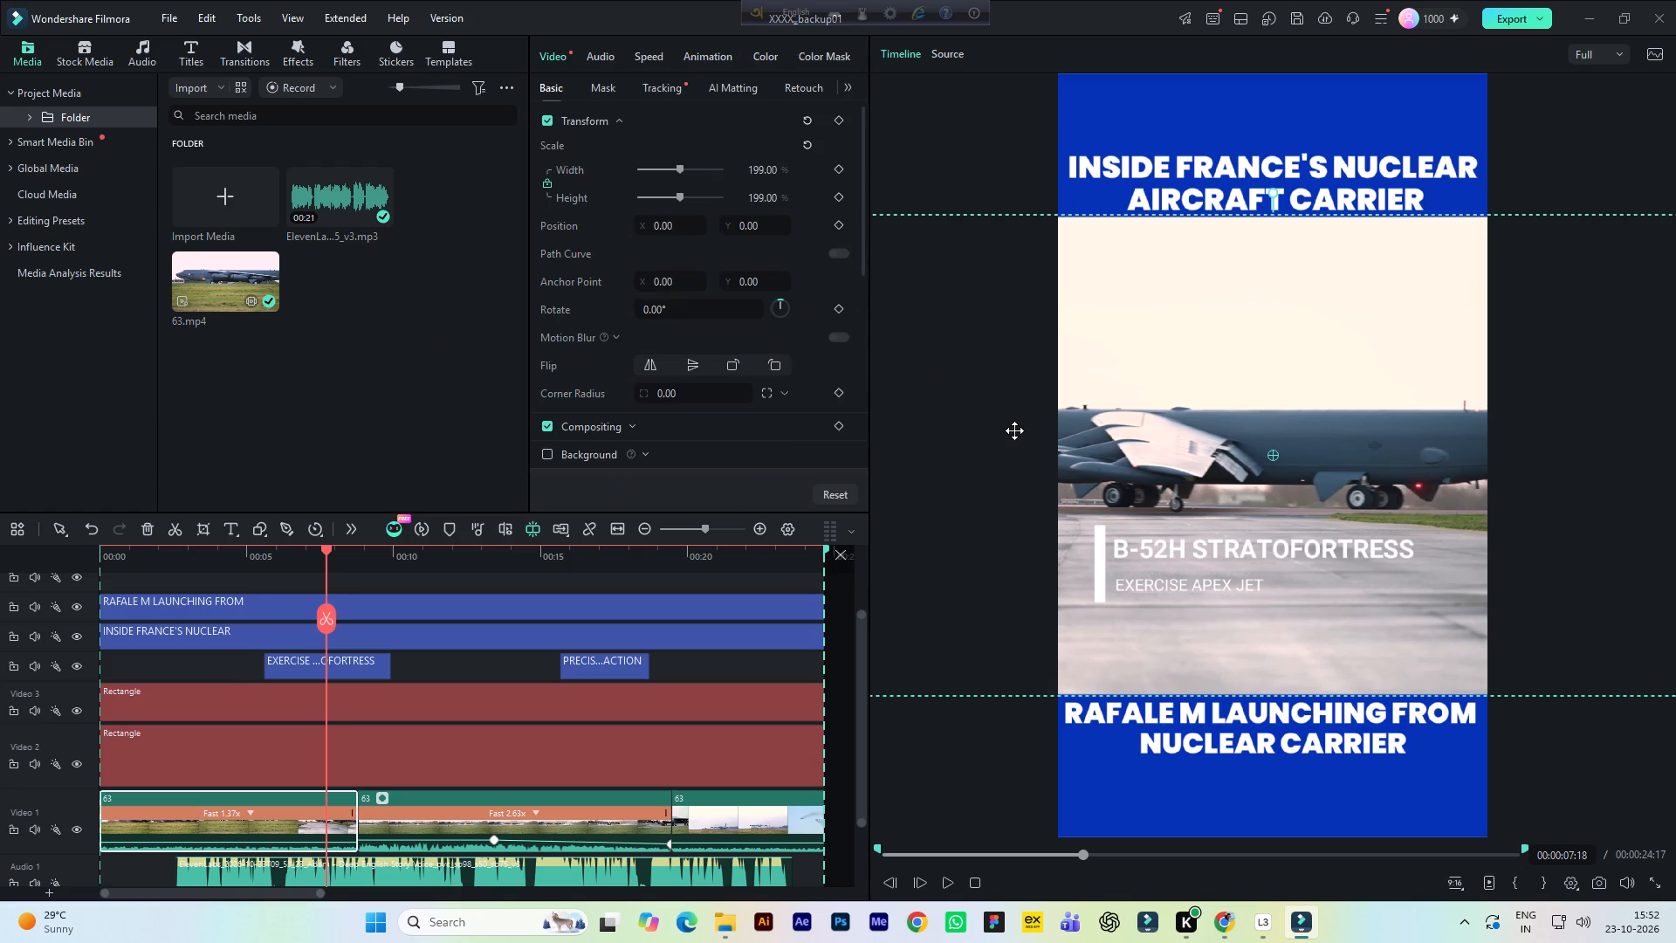
Narrow the white vertical bar beside the B-52H STRATOFORTRESS title to about 70% horizontal scale and save the project.
{"action": "left_click", "coordinate": [1104, 587]}
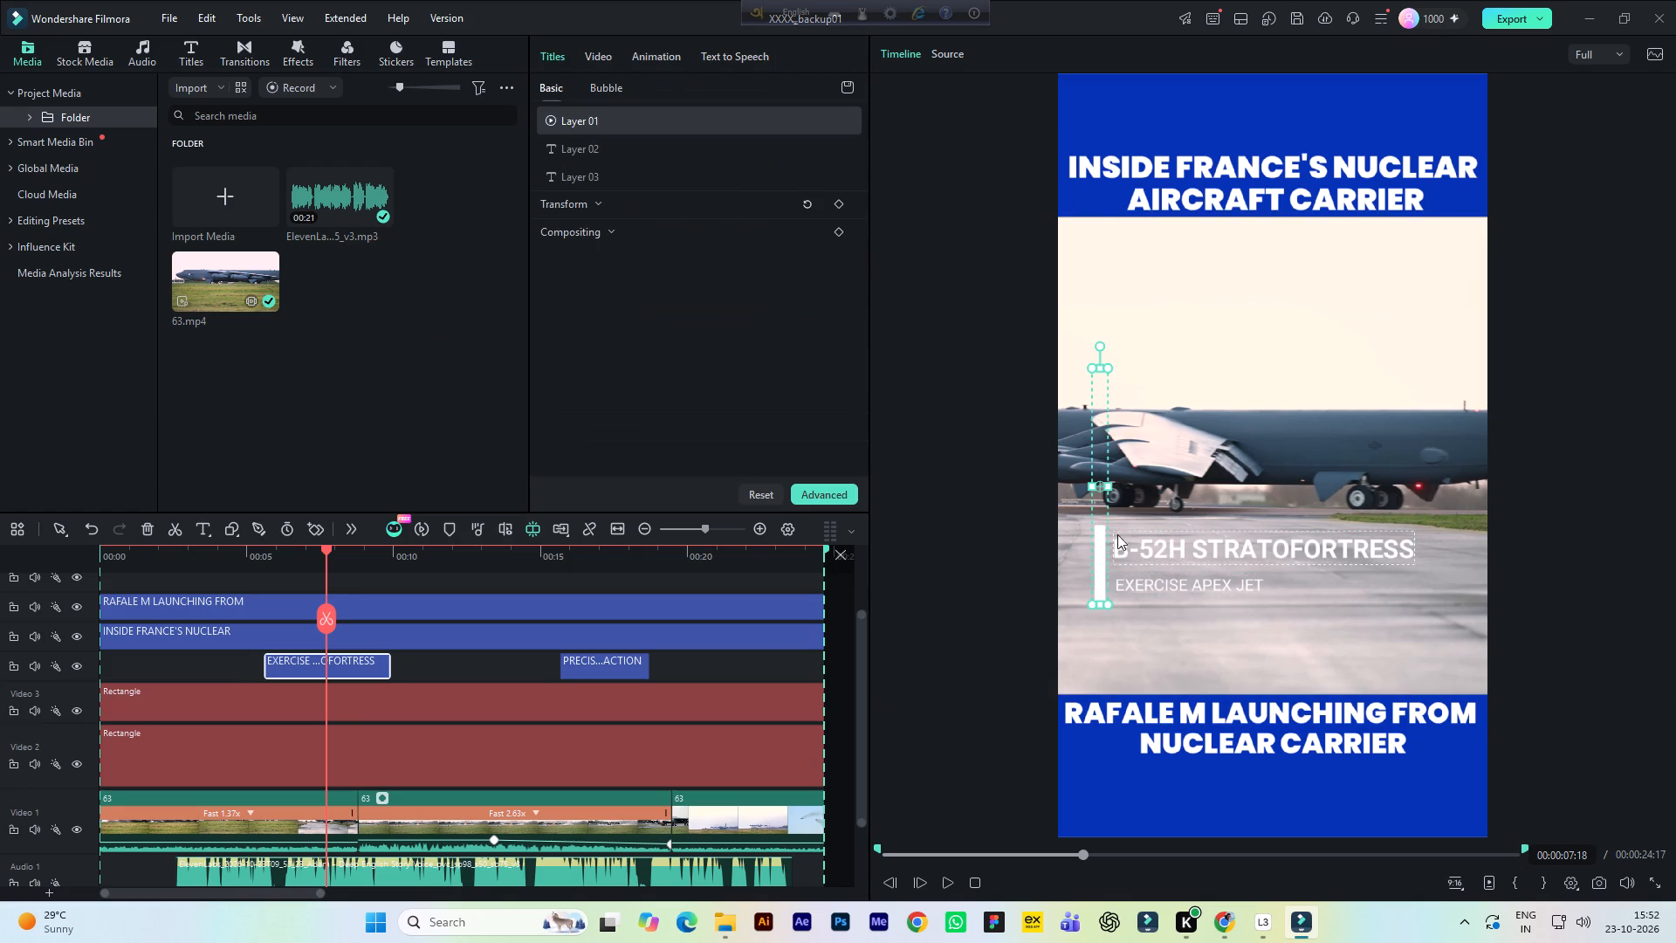
{"action": "left_click", "coordinate": [1110, 486]}
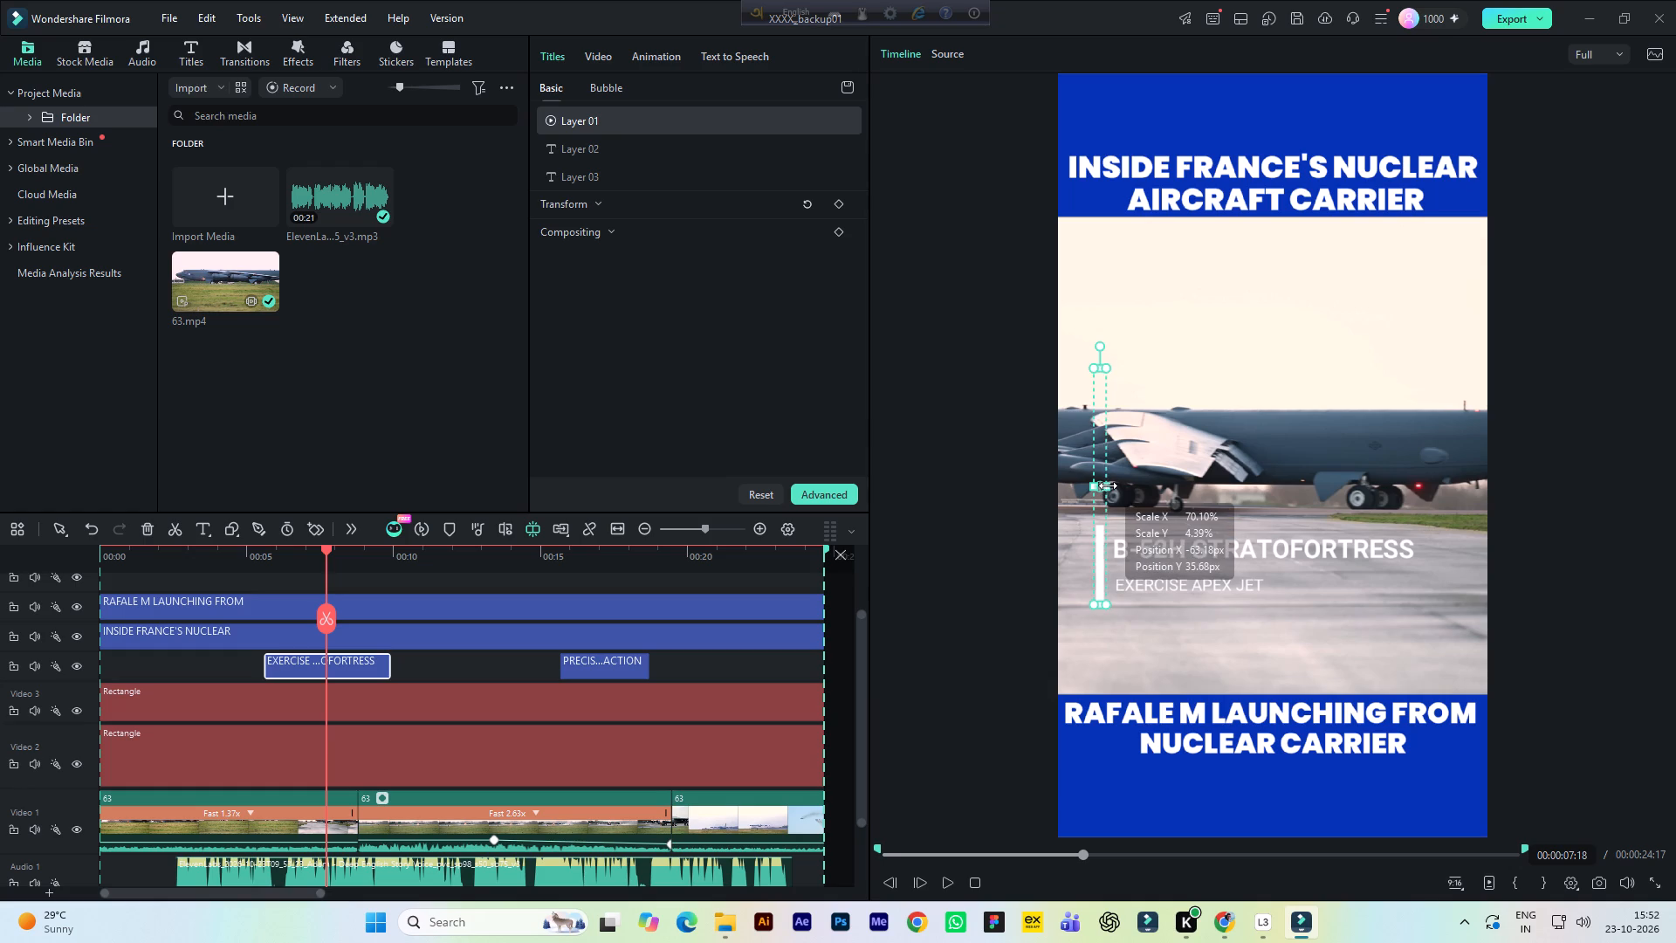
{"action": "left_click", "coordinate": [1130, 559]}
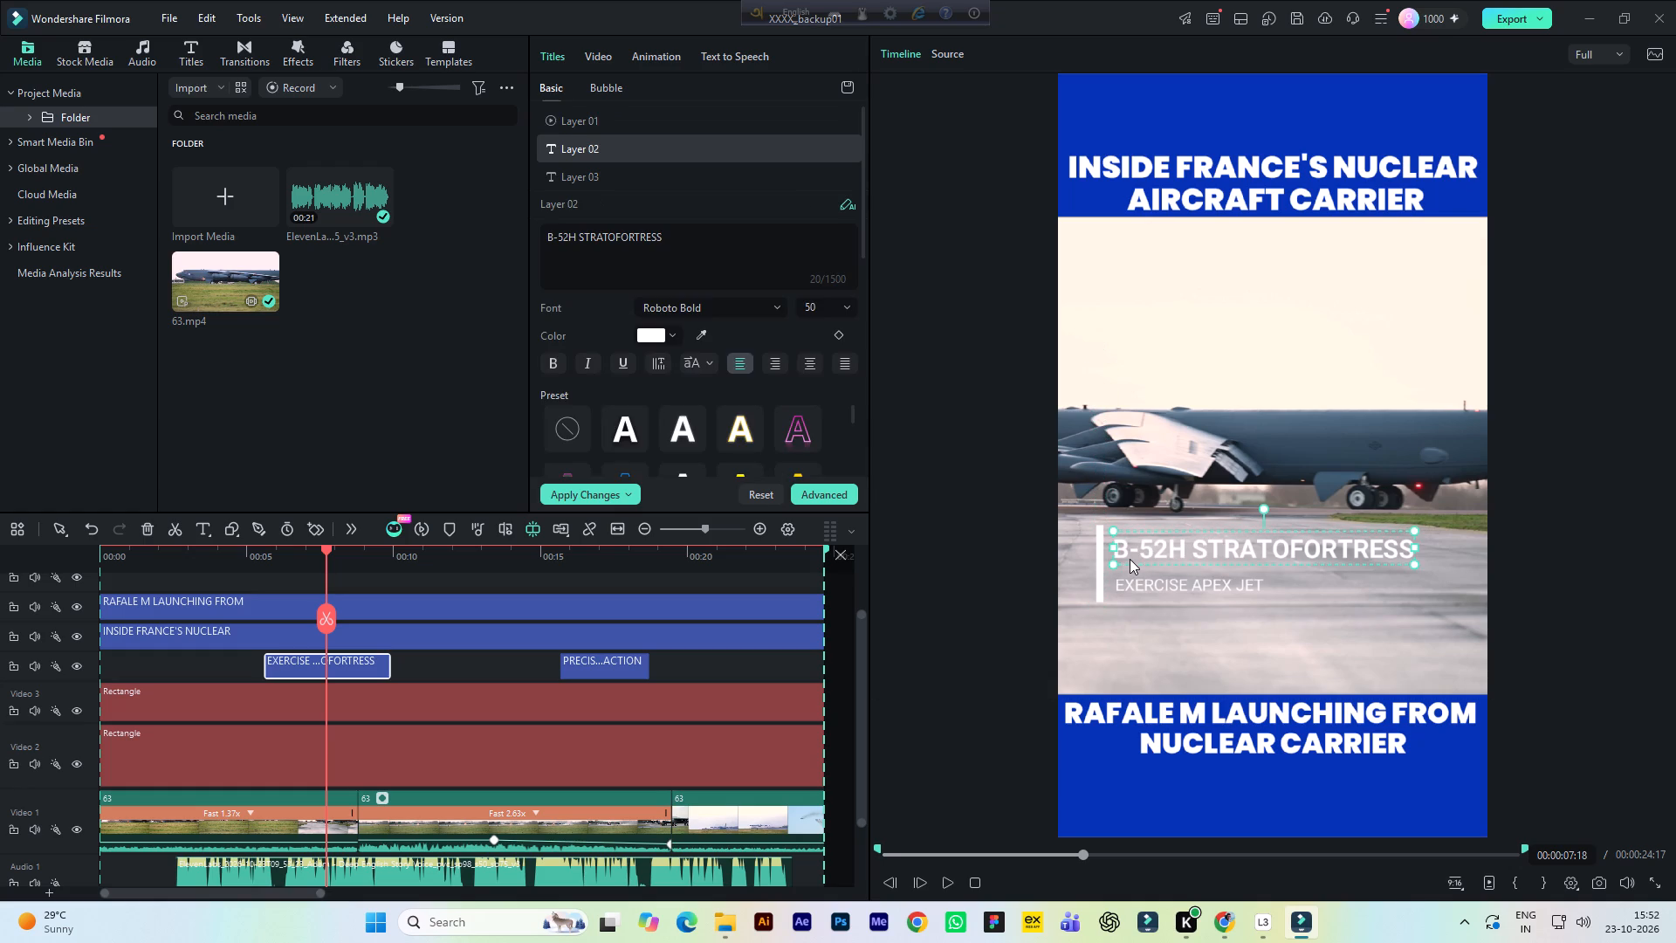
{"action": "key", "text": "ctrl+s"}
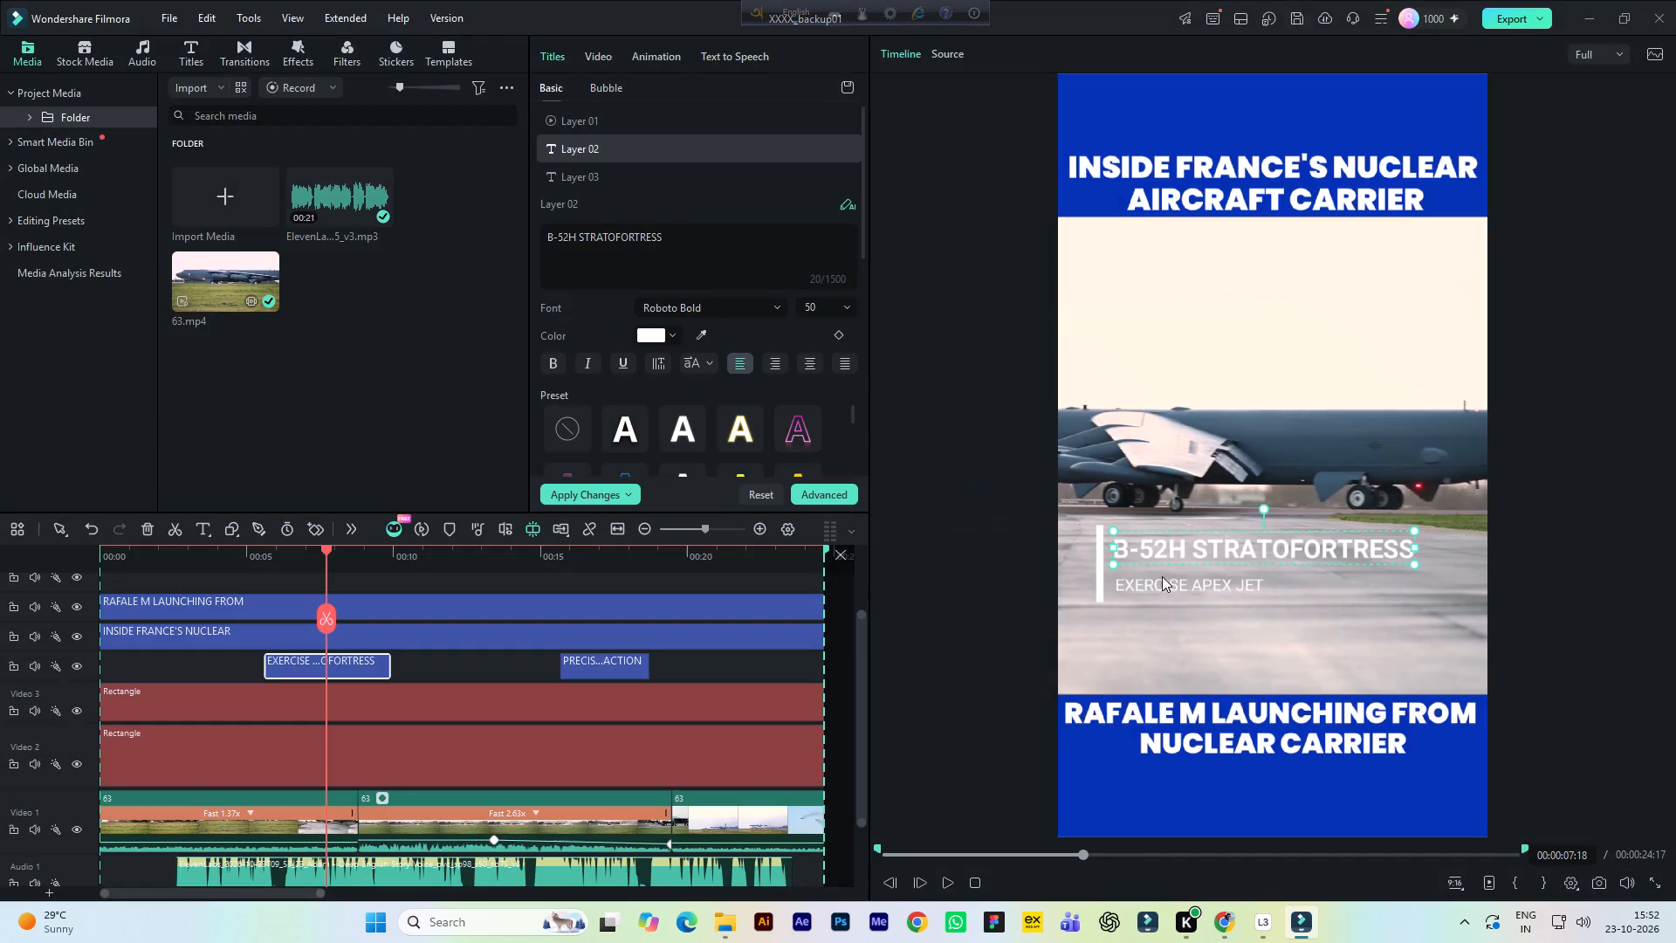
Nudge the EXERCISE APEX JET text slightly to the left and up, and save the project.
{"action": "left_click", "coordinate": [1166, 594]}
{"action": "key", "text": "Left"}
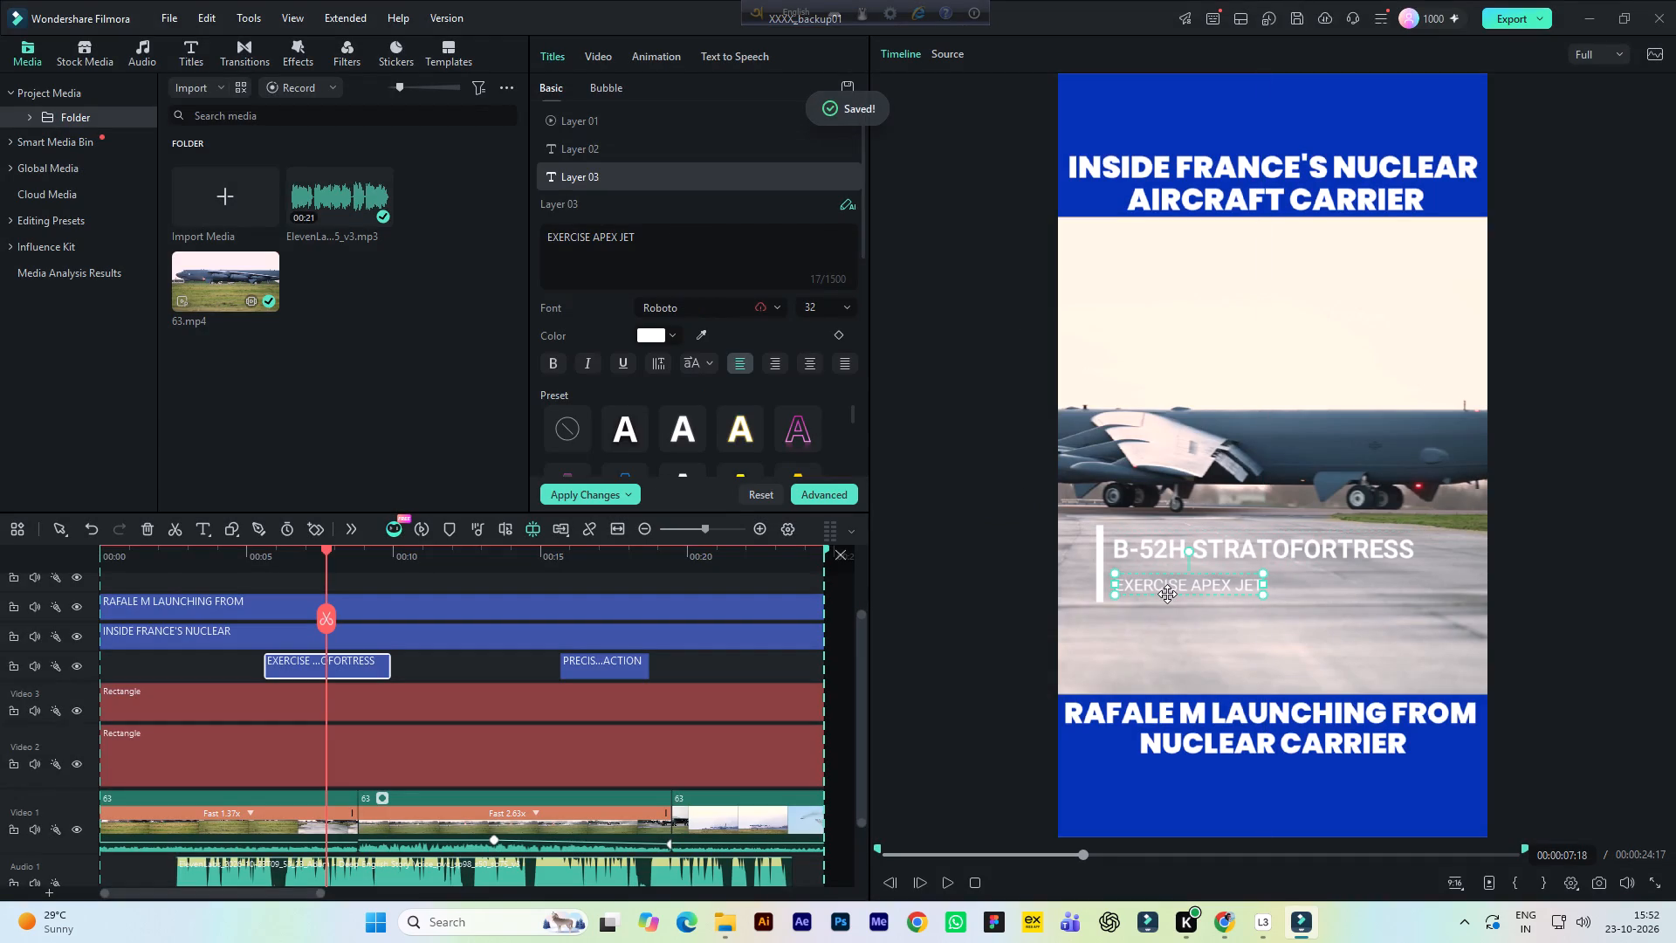
{"action": "key", "text": "Up"}
{"action": "left_click", "coordinate": [1157, 547]}
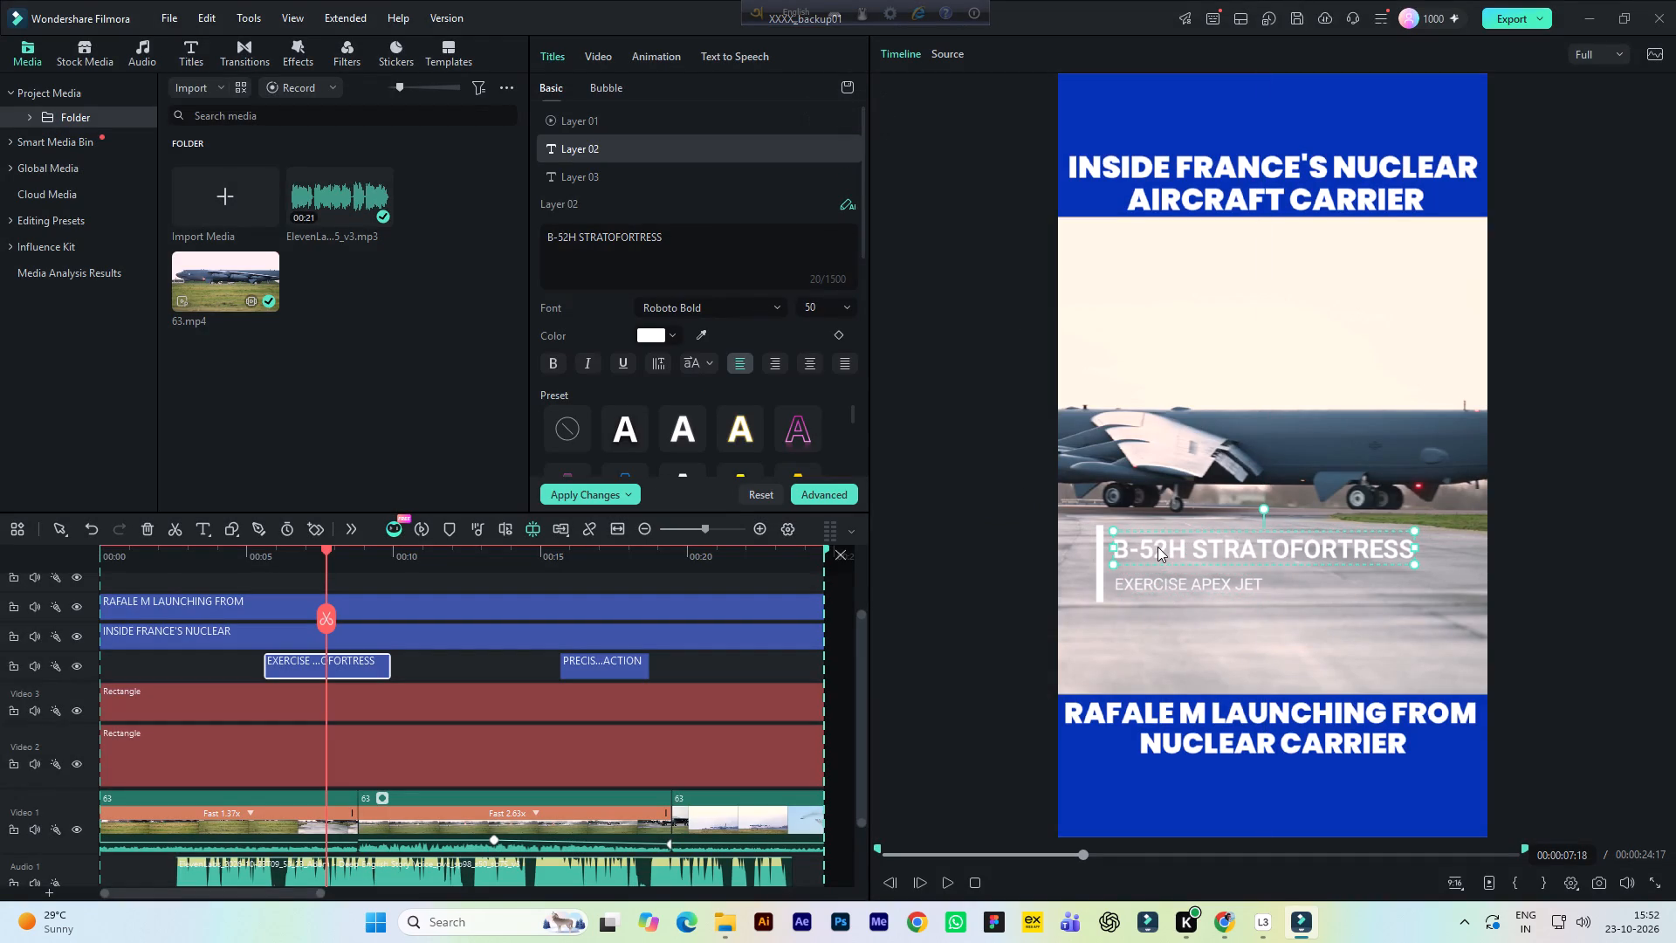
{"action": "left_click", "coordinate": [911, 571]}
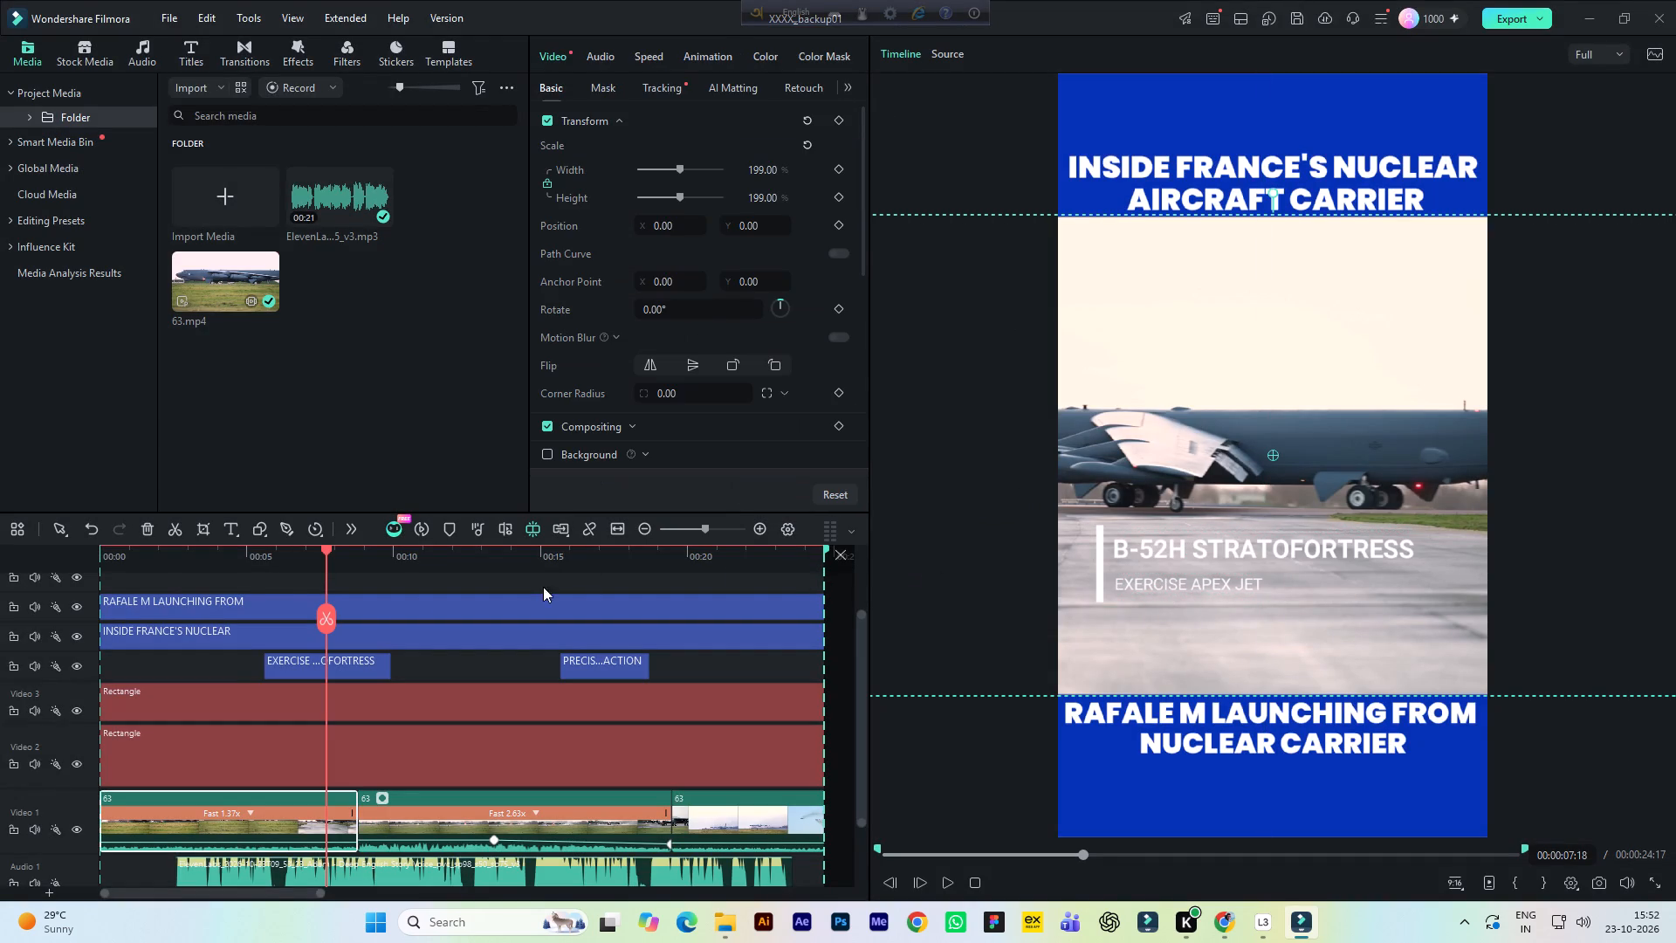
{"action": "left_click", "coordinate": [236, 553]}
{"action": "key", "text": "ctrl+s"}
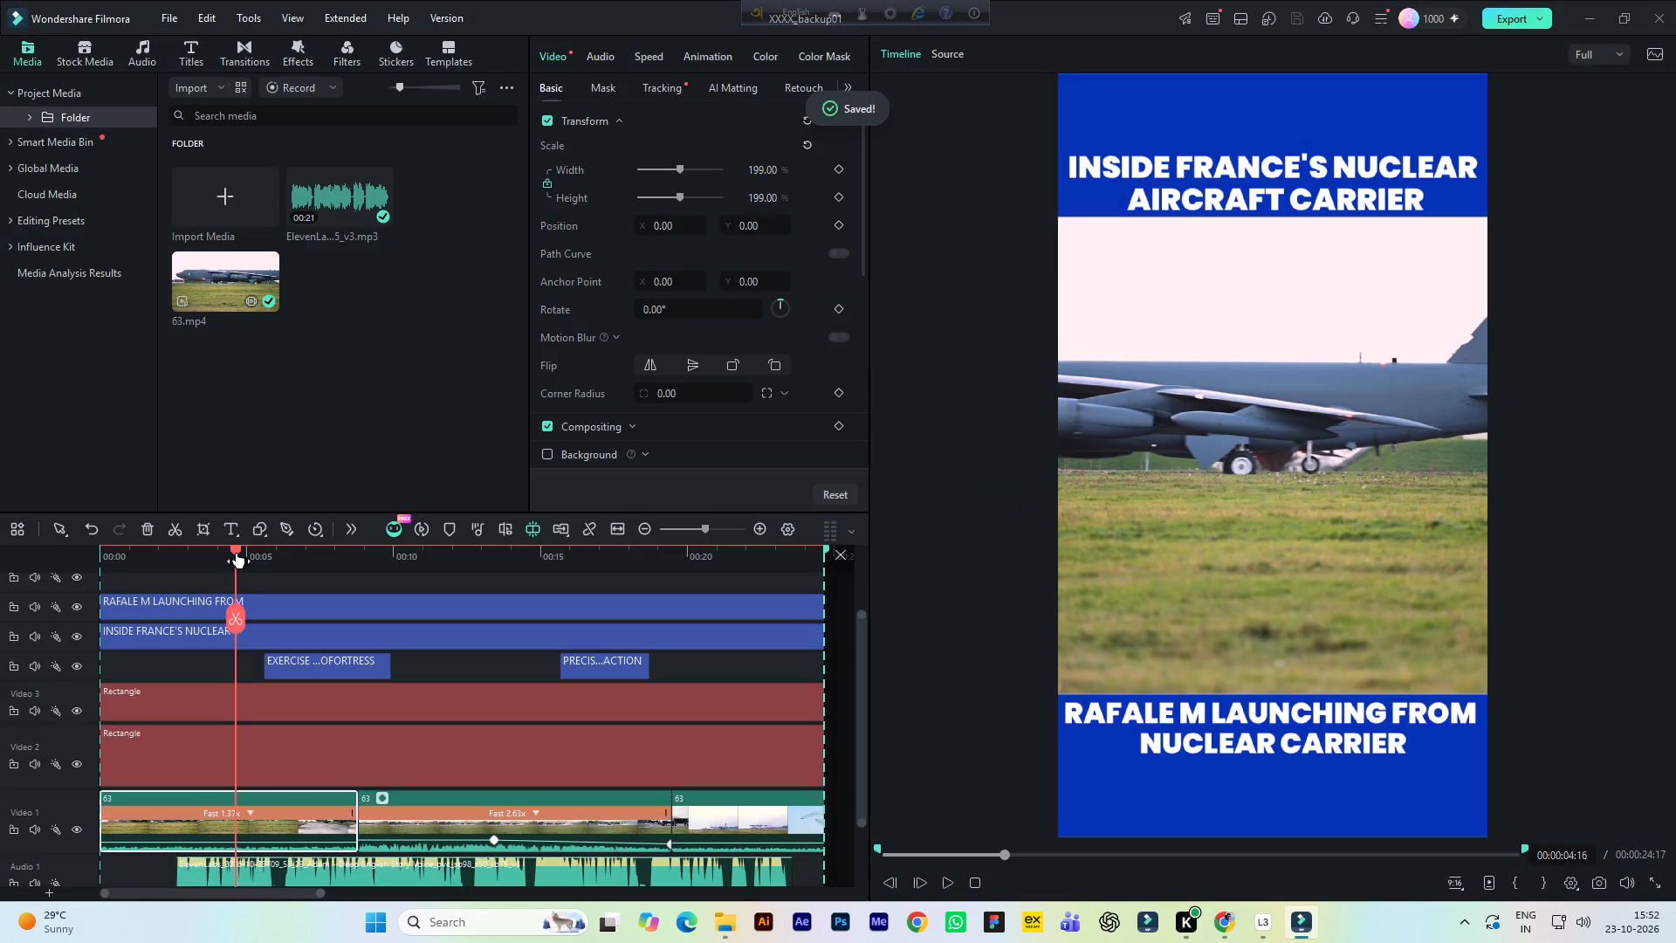
Play the section around the B-52H STRATOFORTRESS title's entrance several times to check its animation and timing.
{"action": "key", "text": "space"}
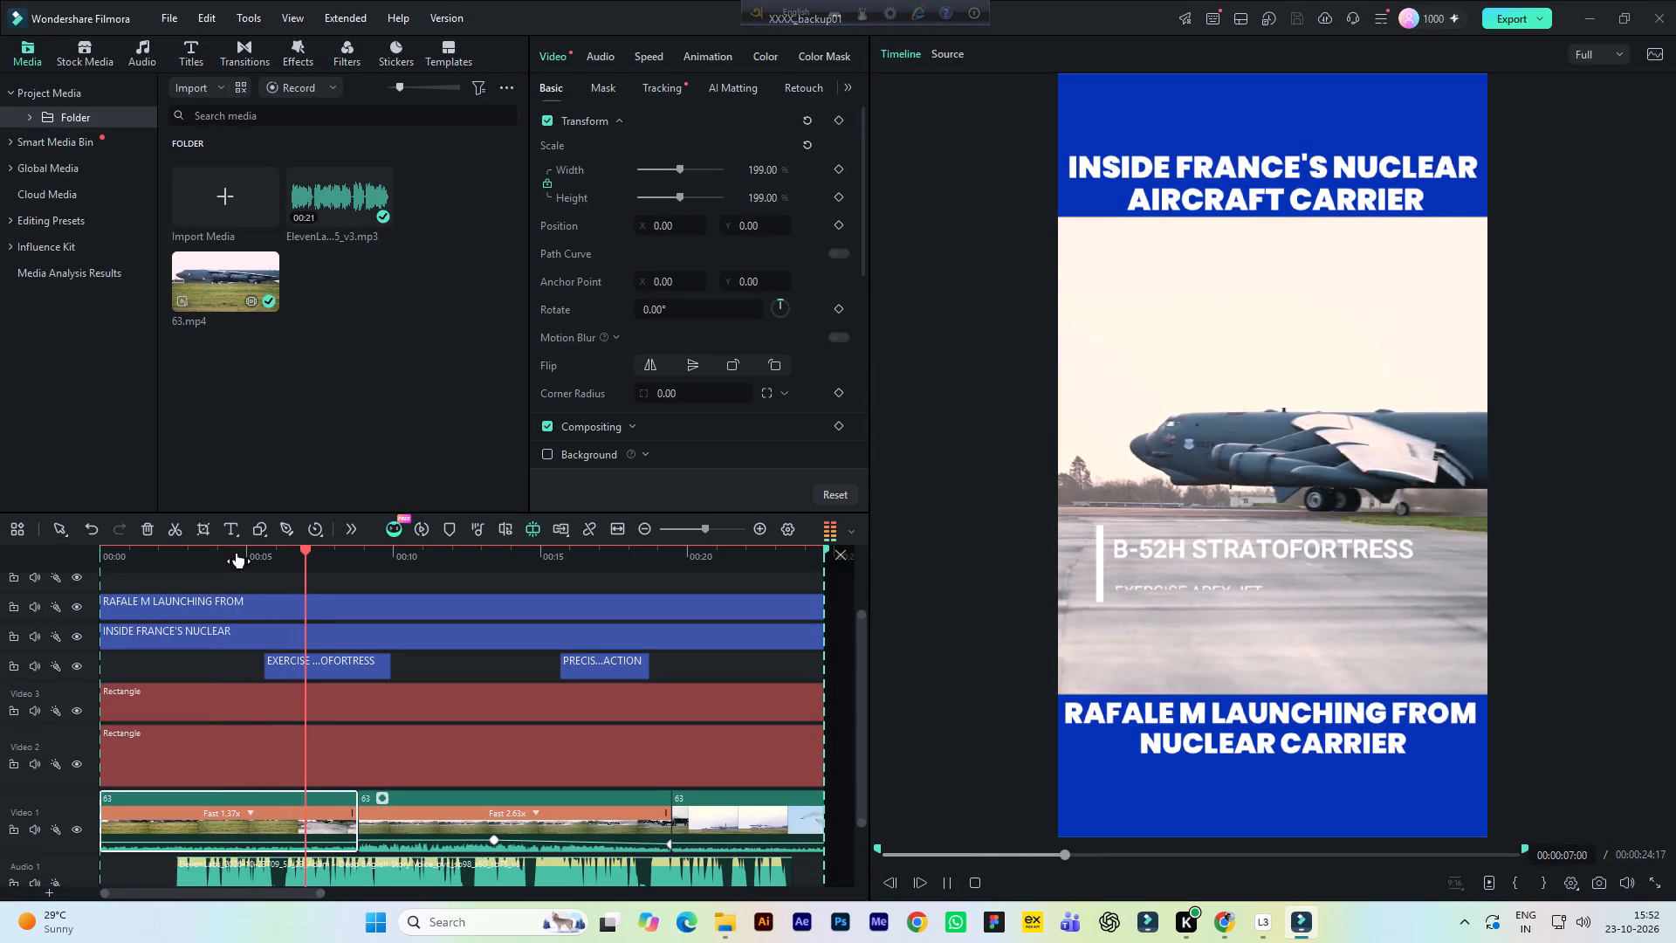
{"action": "key", "text": "space"}
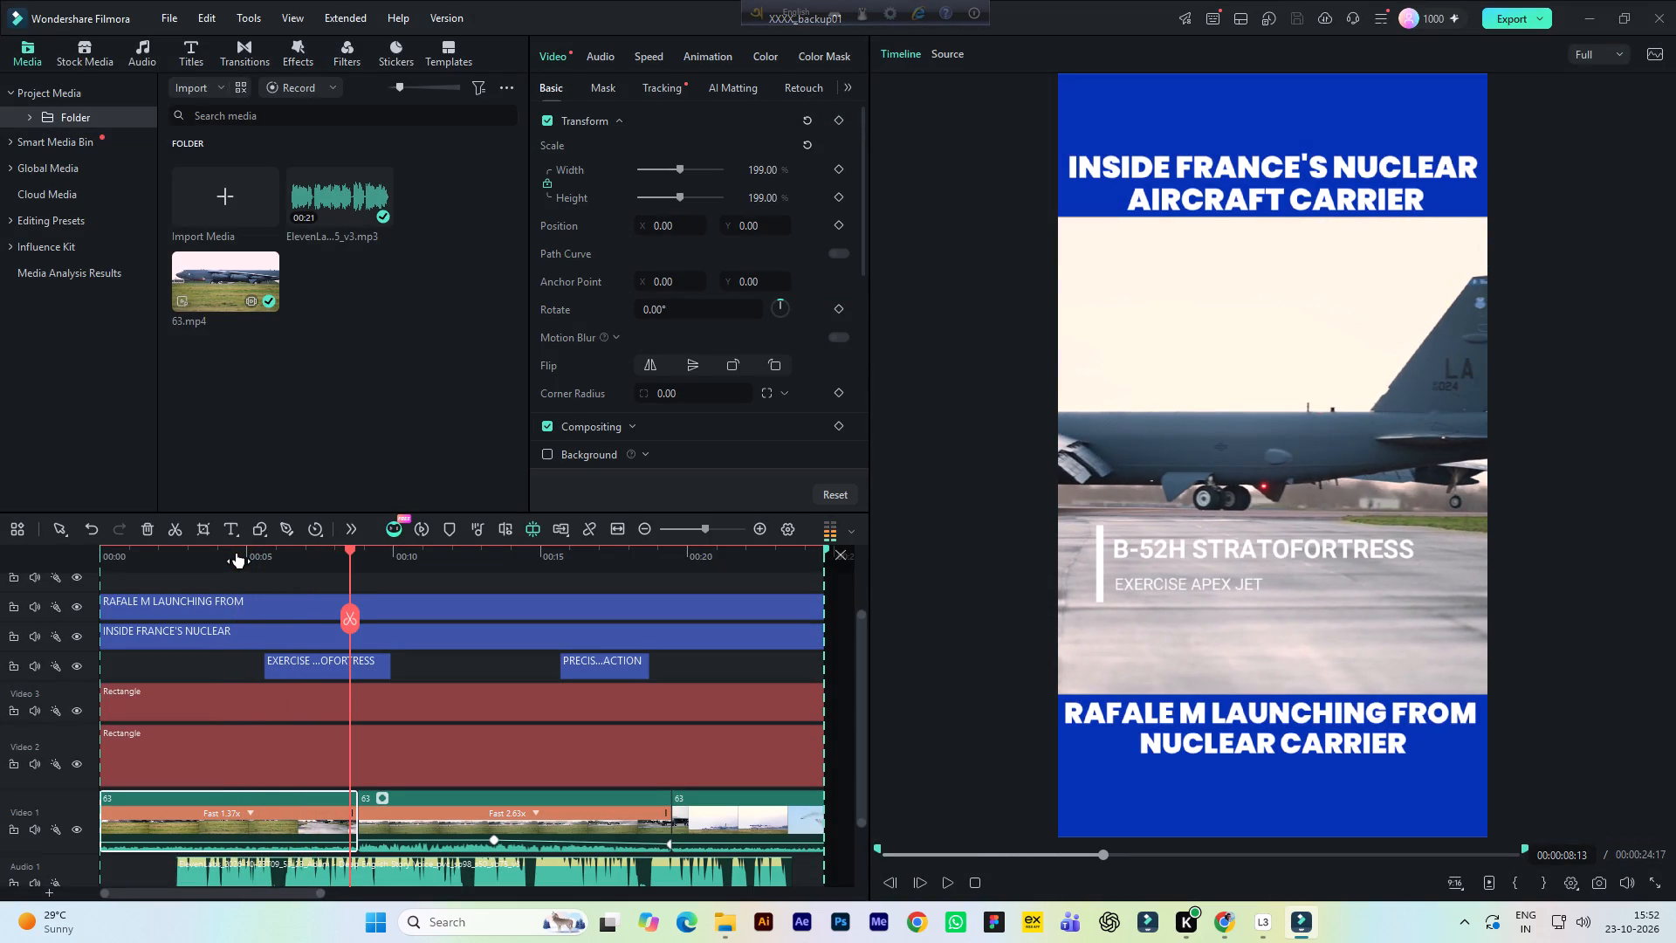
{"action": "left_click", "coordinate": [258, 554]}
{"action": "left_click", "coordinate": [232, 556]}
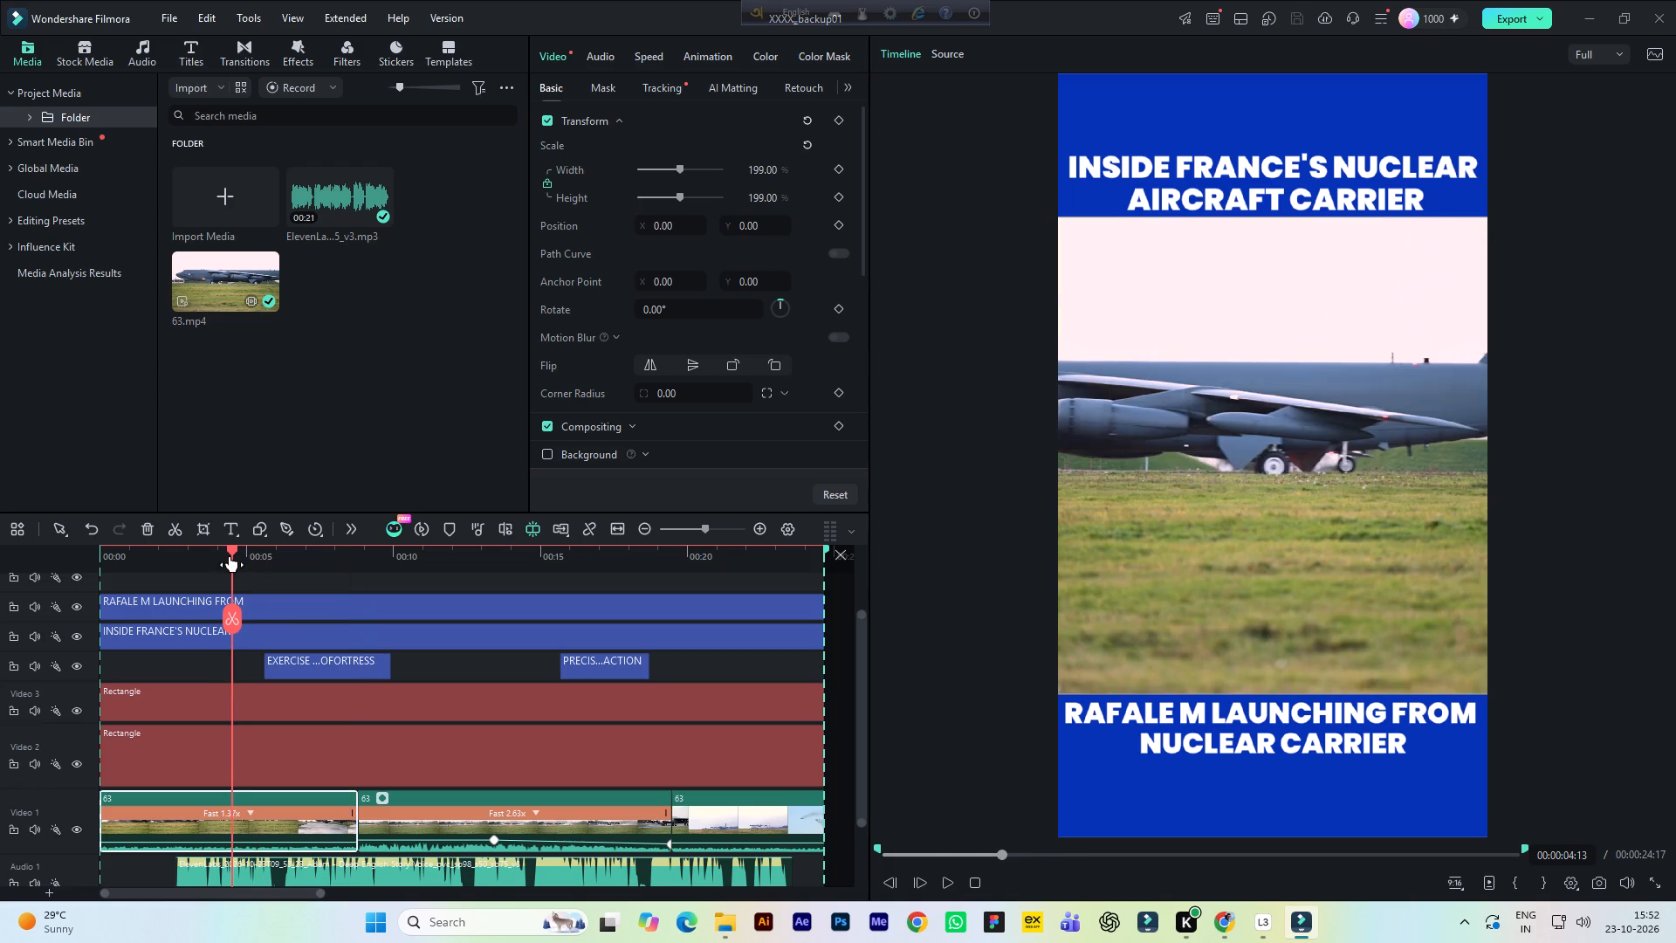
{"action": "key", "text": "space"}
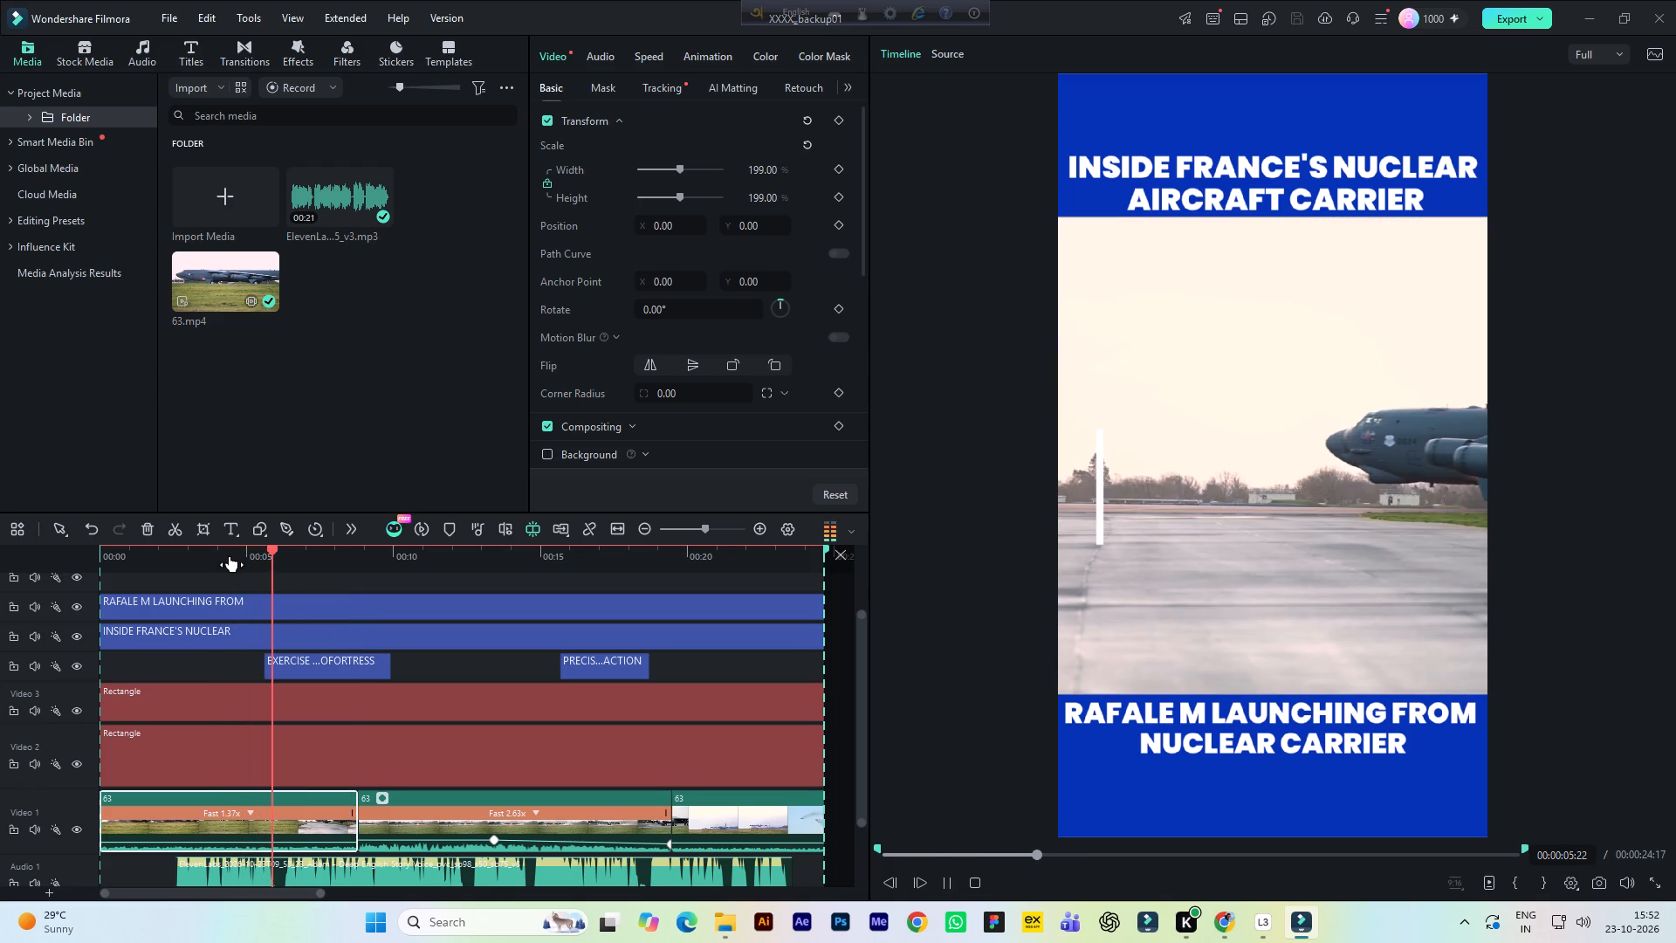
{"action": "key", "text": "space"}
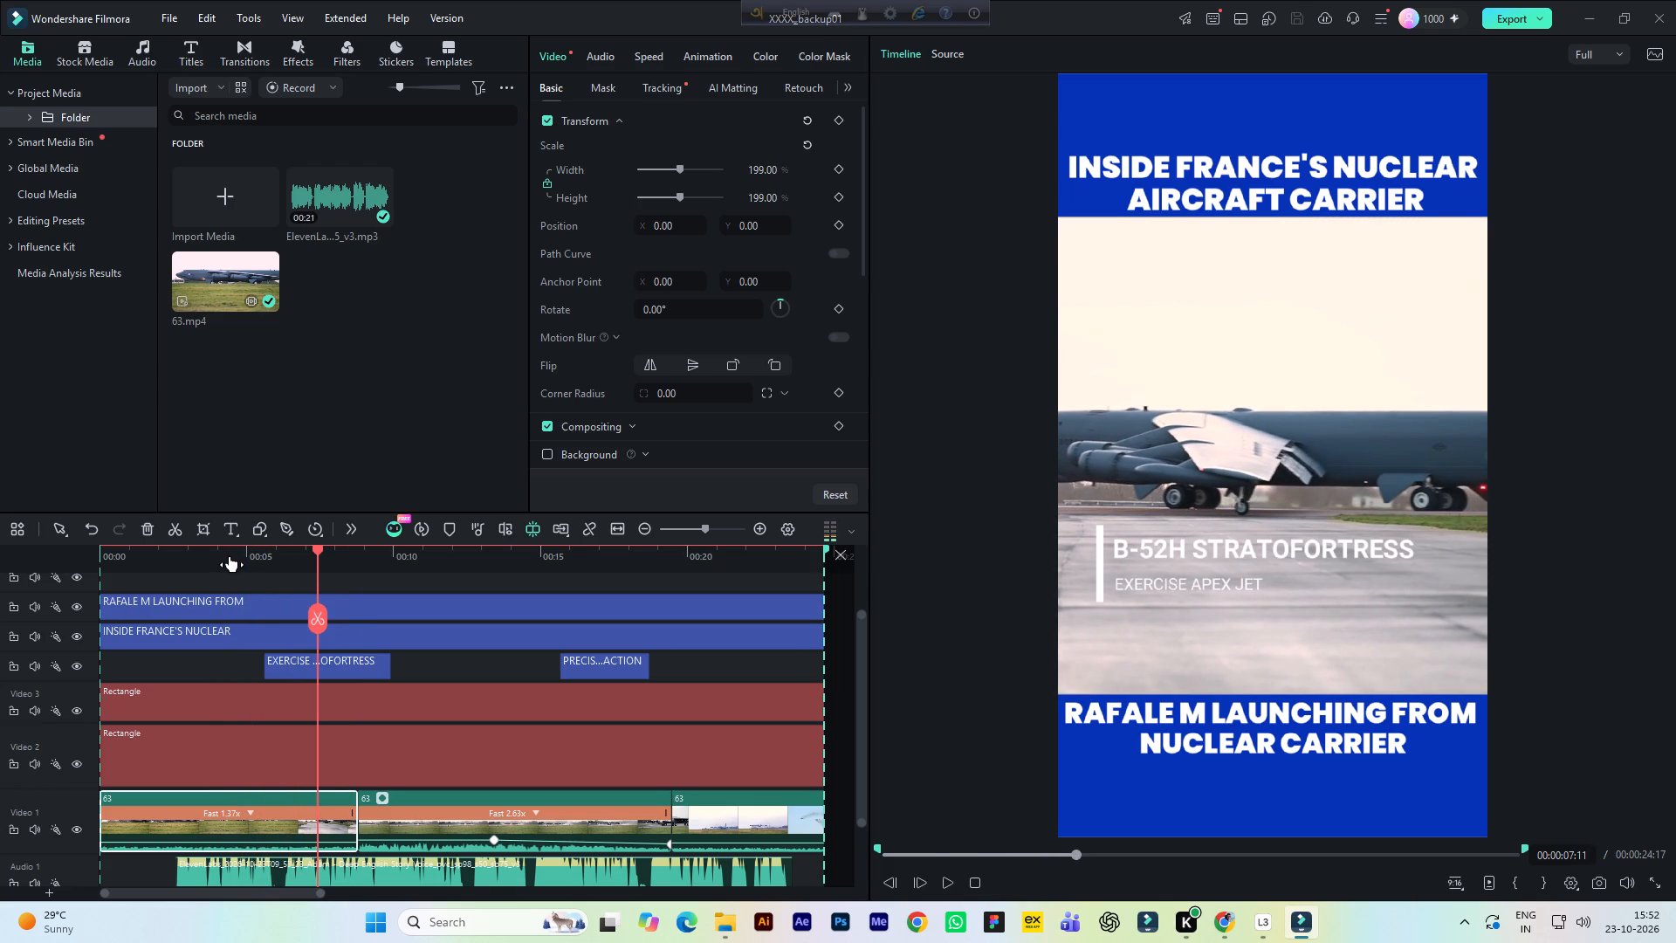
{"action": "left_click", "coordinate": [254, 556]}
{"action": "key", "text": "space"}
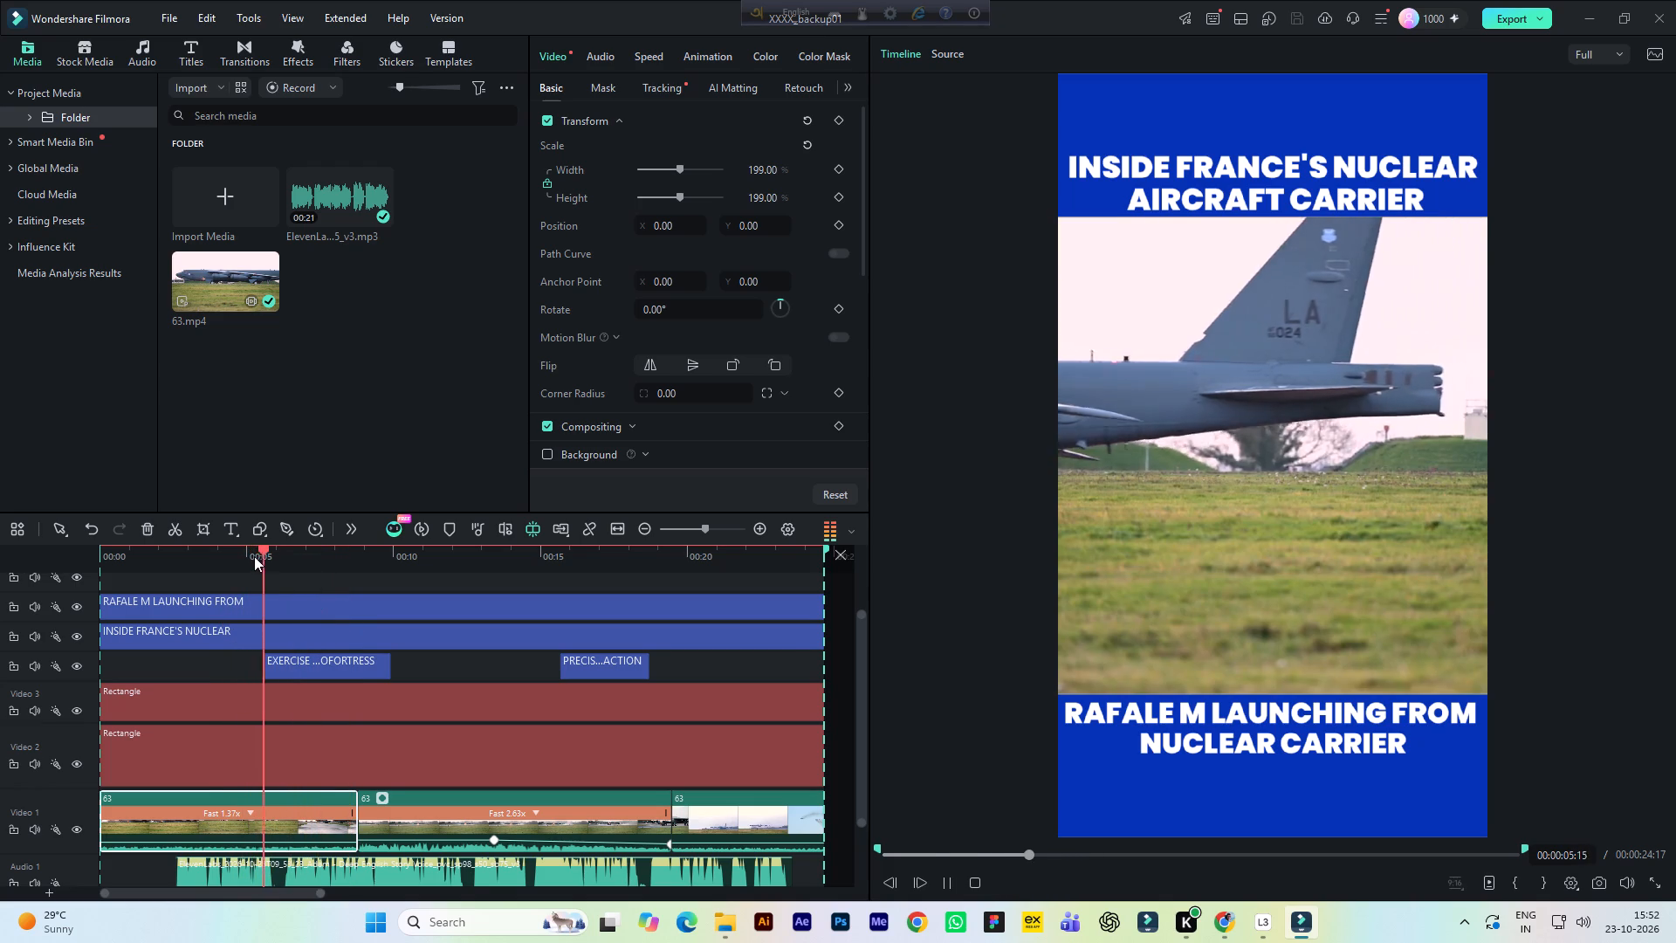
{"action": "key", "text": "space"}
{"action": "key", "text": "space"}
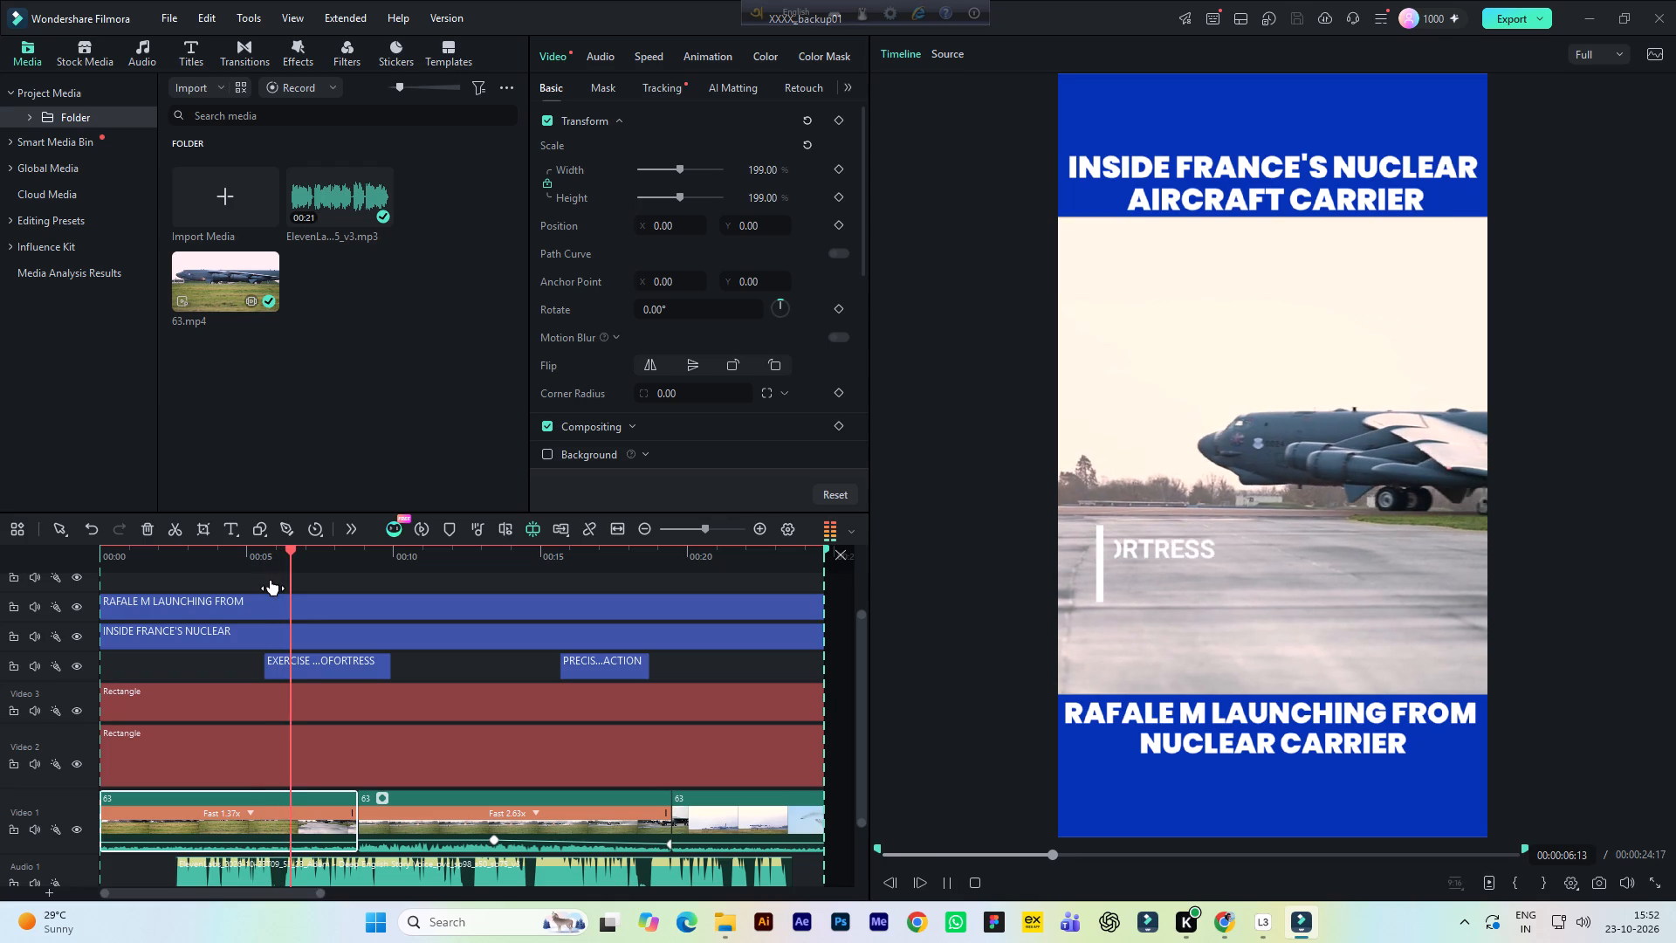
{"action": "key", "text": "space"}
Move the B-52H STRATOFORTRESS title clip about half a second earlier, starting at about 5 seconds.
{"action": "left_click_drag", "start_coordinate": [322, 664], "coordinate": [313, 664]}
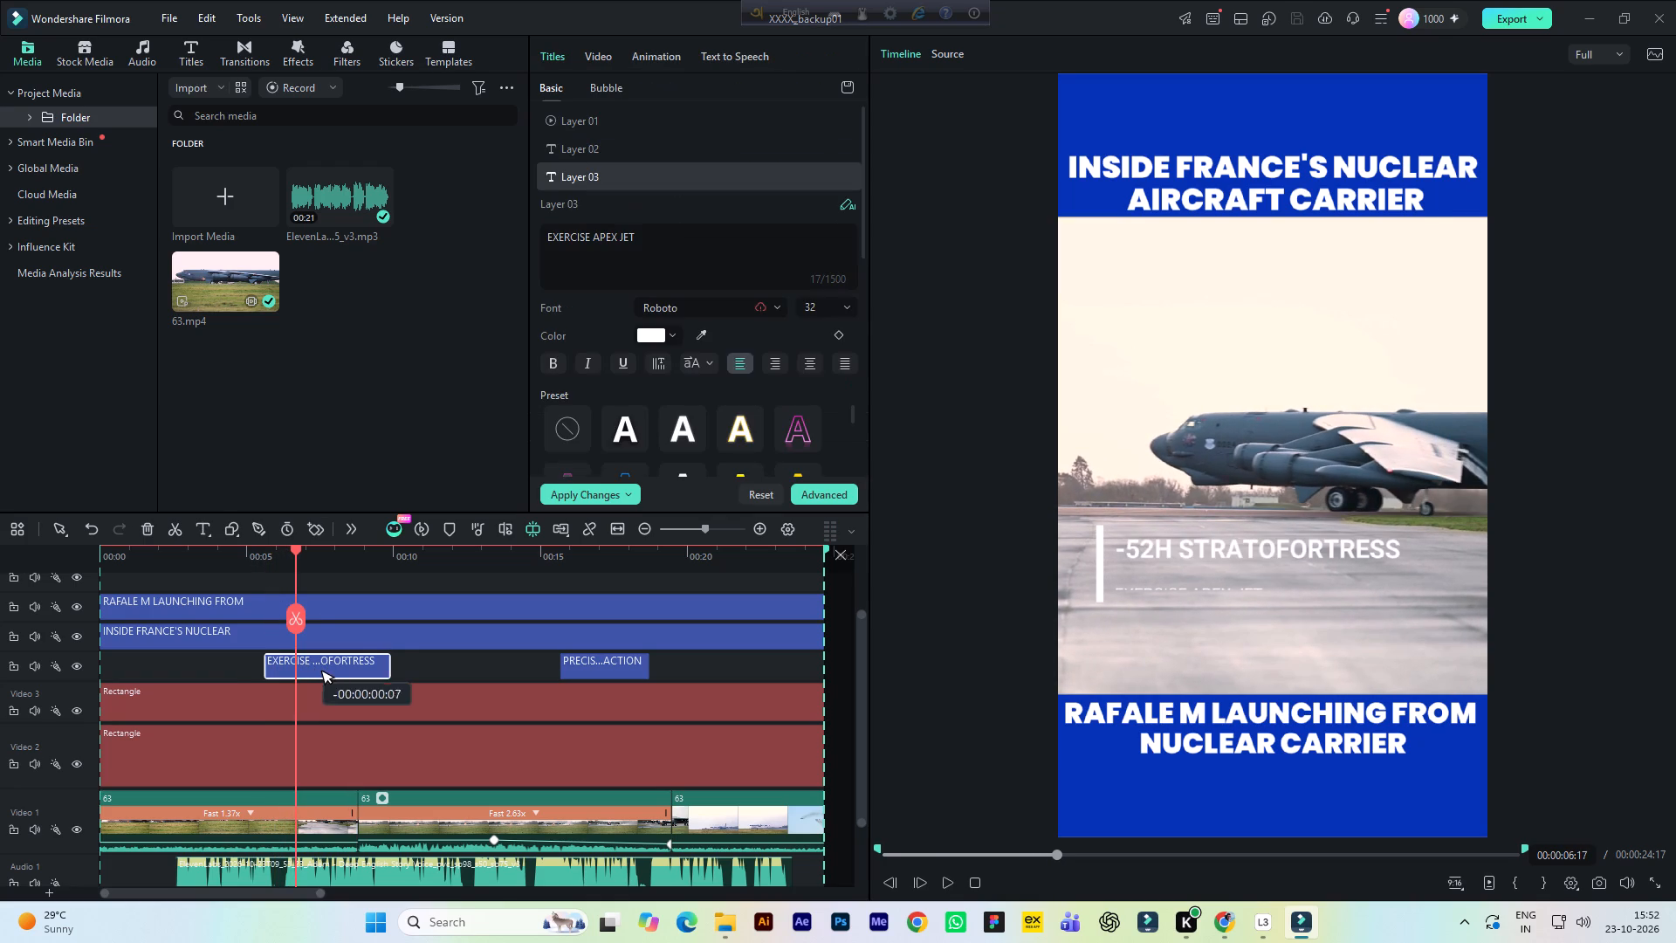
{"action": "left_click_drag", "start_coordinate": [313, 664], "coordinate": [308, 664]}
Play the video from before the B-52H STRATOFORTRESS title through the NATO ALLIANCE ACTION title to check their timing.
{"action": "left_click", "coordinate": [218, 558]}
{"action": "key", "text": "space"}
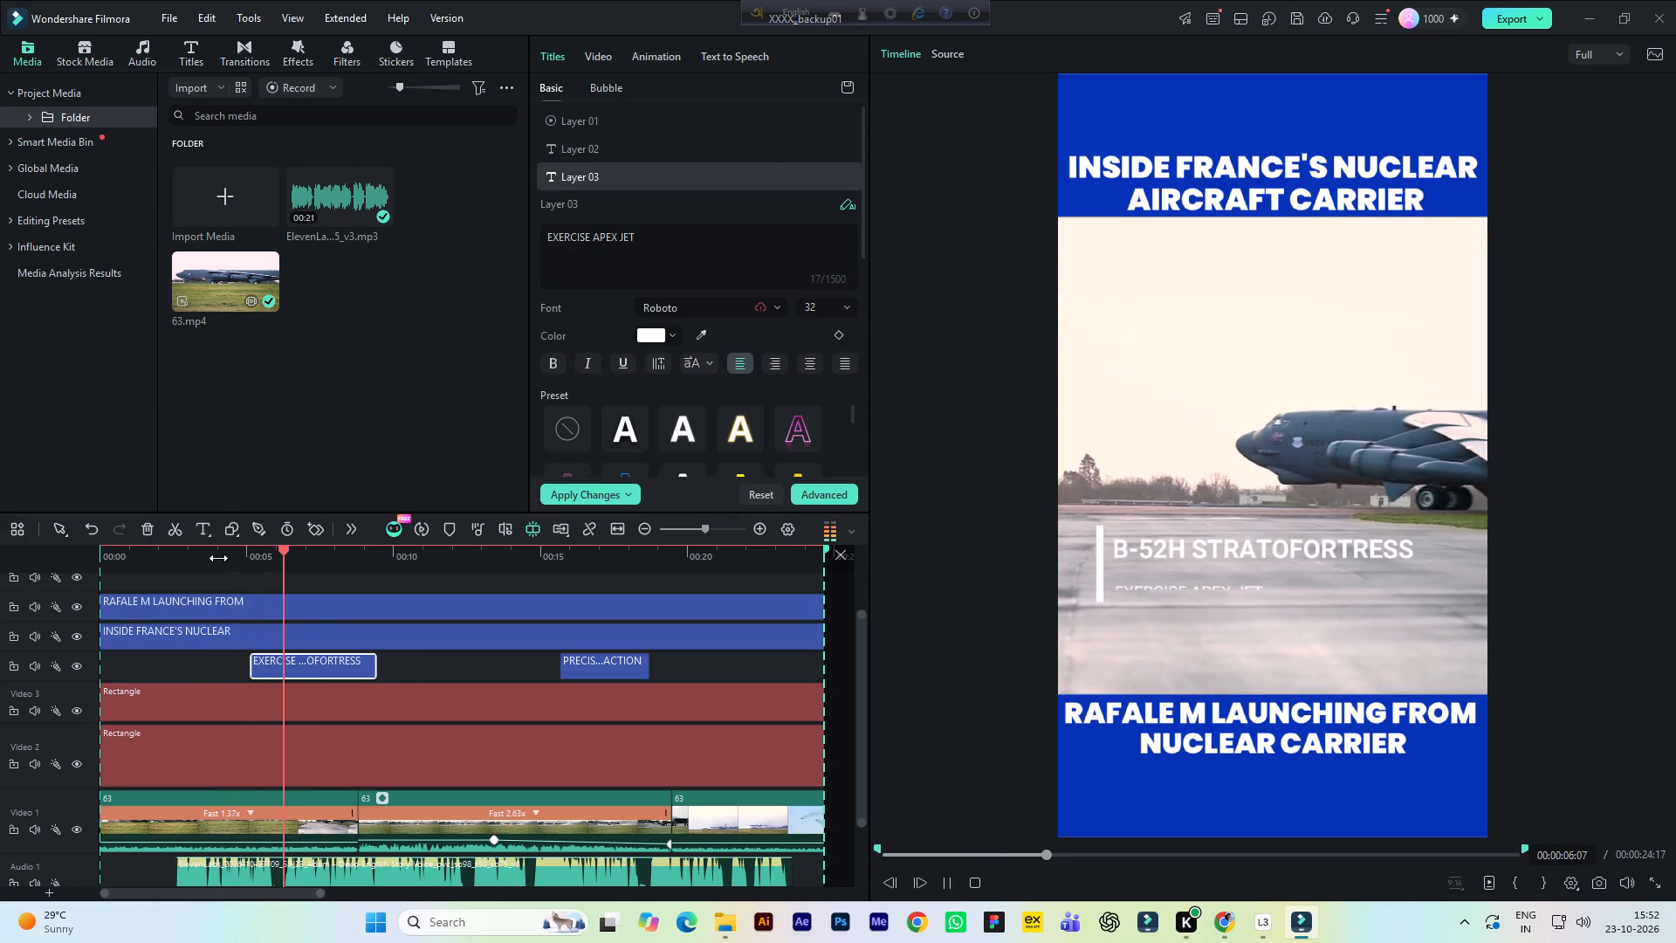
{"action": "key", "text": "space"}
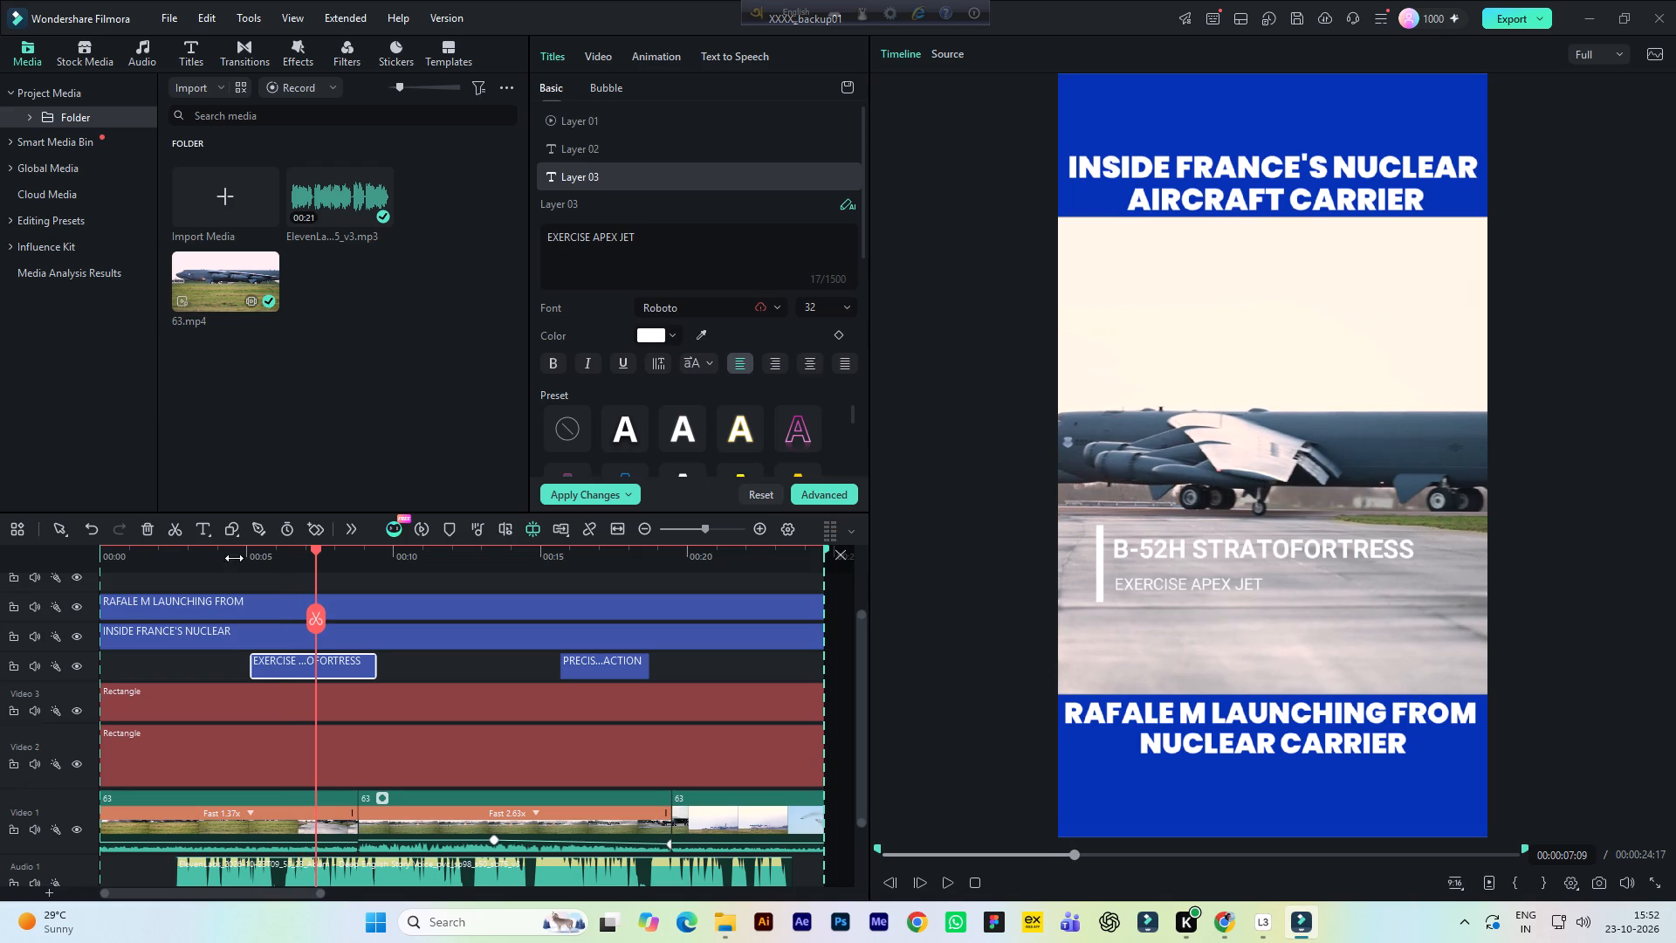
{"action": "left_click", "coordinate": [271, 555]}
{"action": "key", "text": "space"}
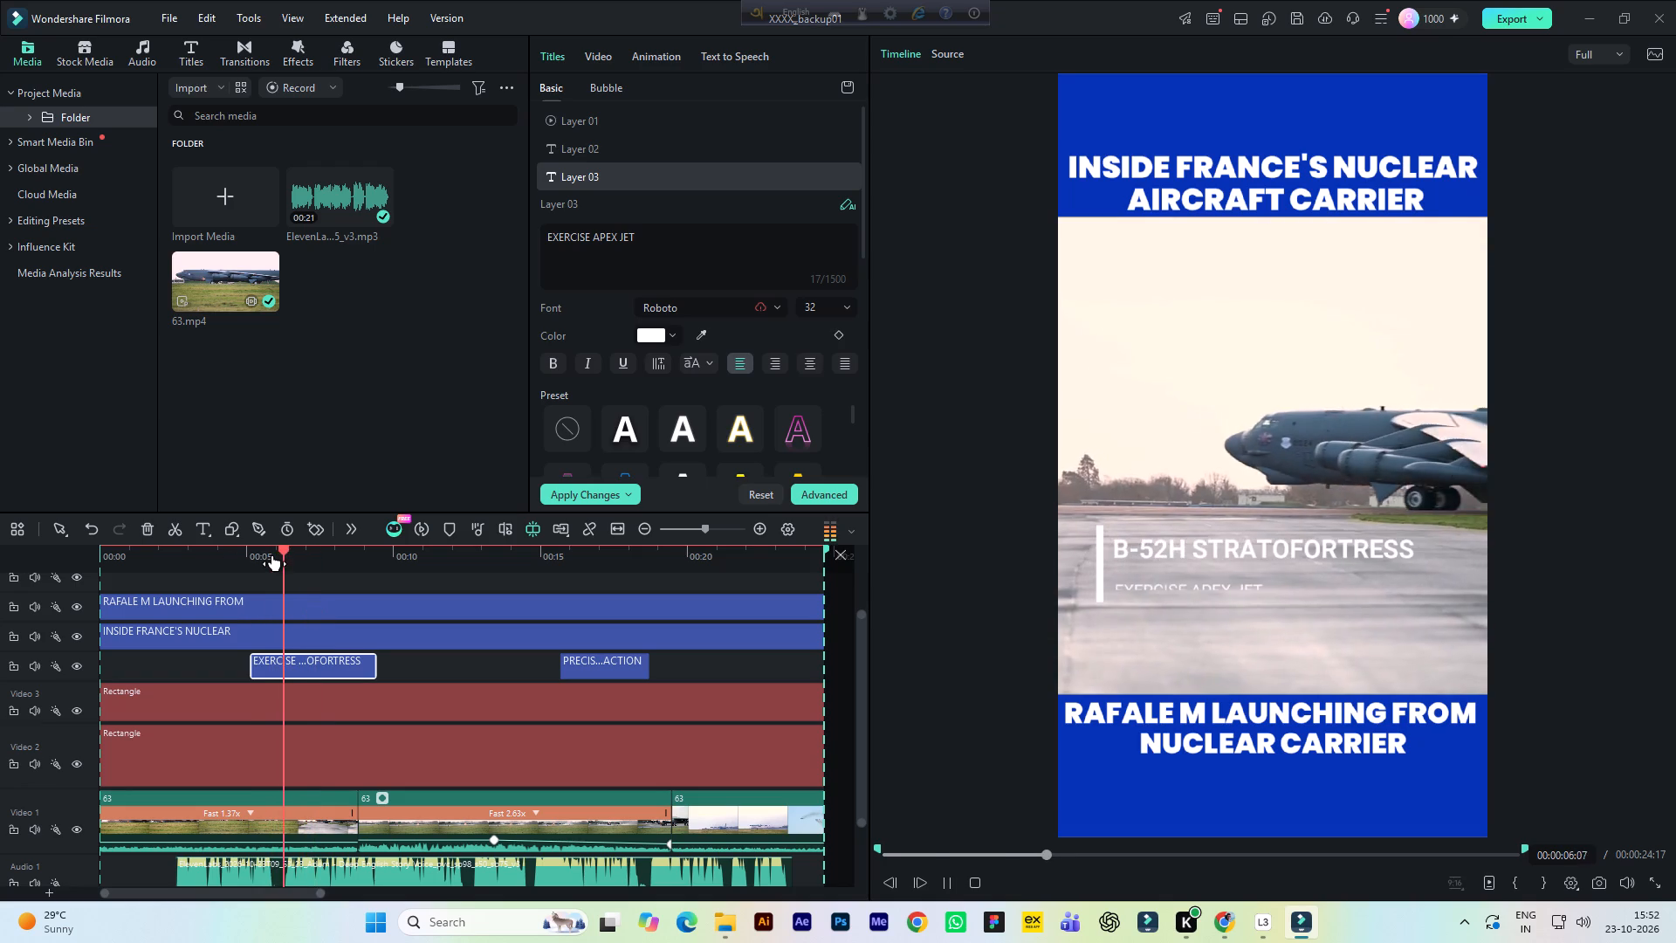
{"action": "key", "text": "space"}
{"action": "key", "text": "space"}
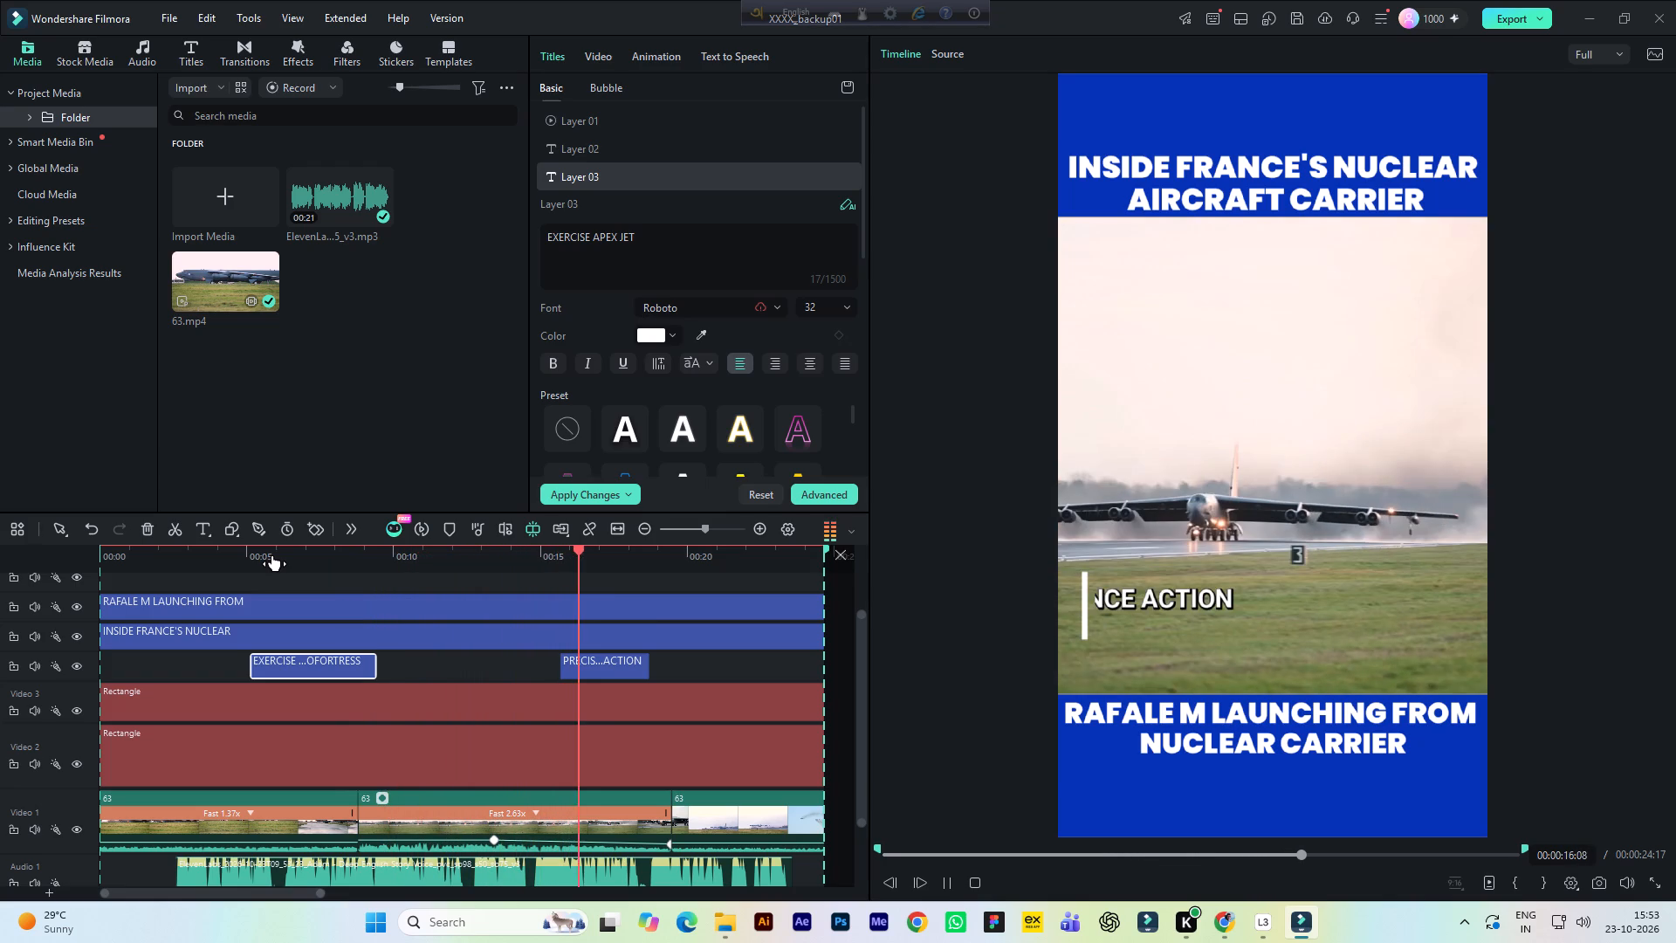
{"action": "key", "text": "space"}
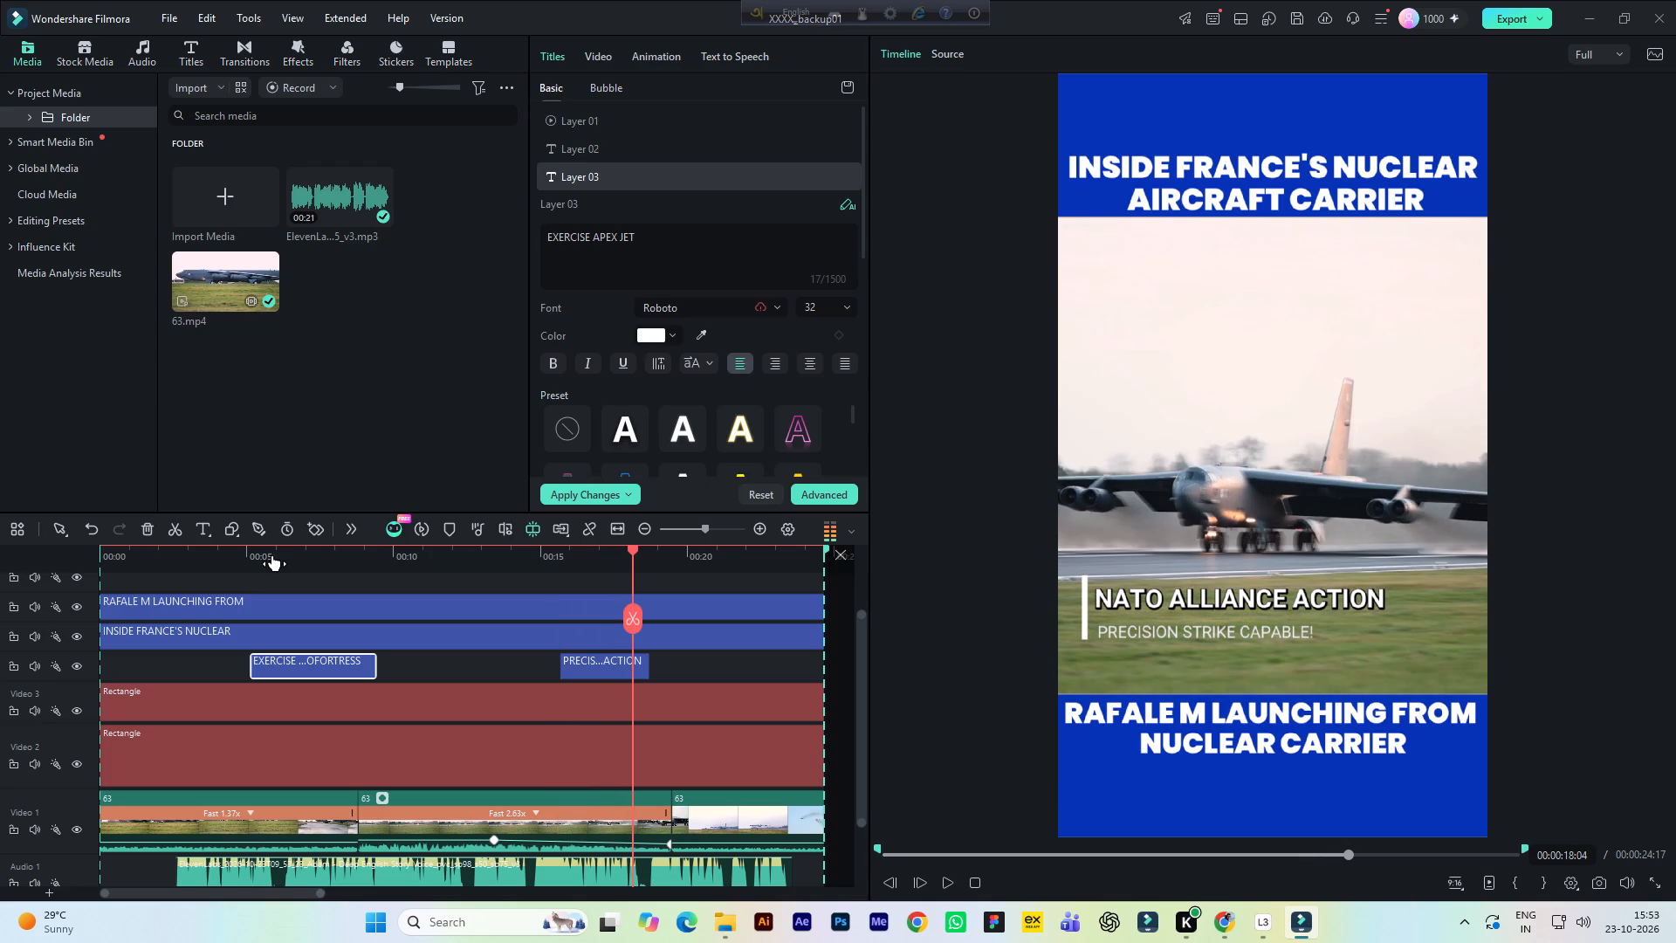
{"action": "key", "text": "space"}
{"action": "key", "text": "space"}
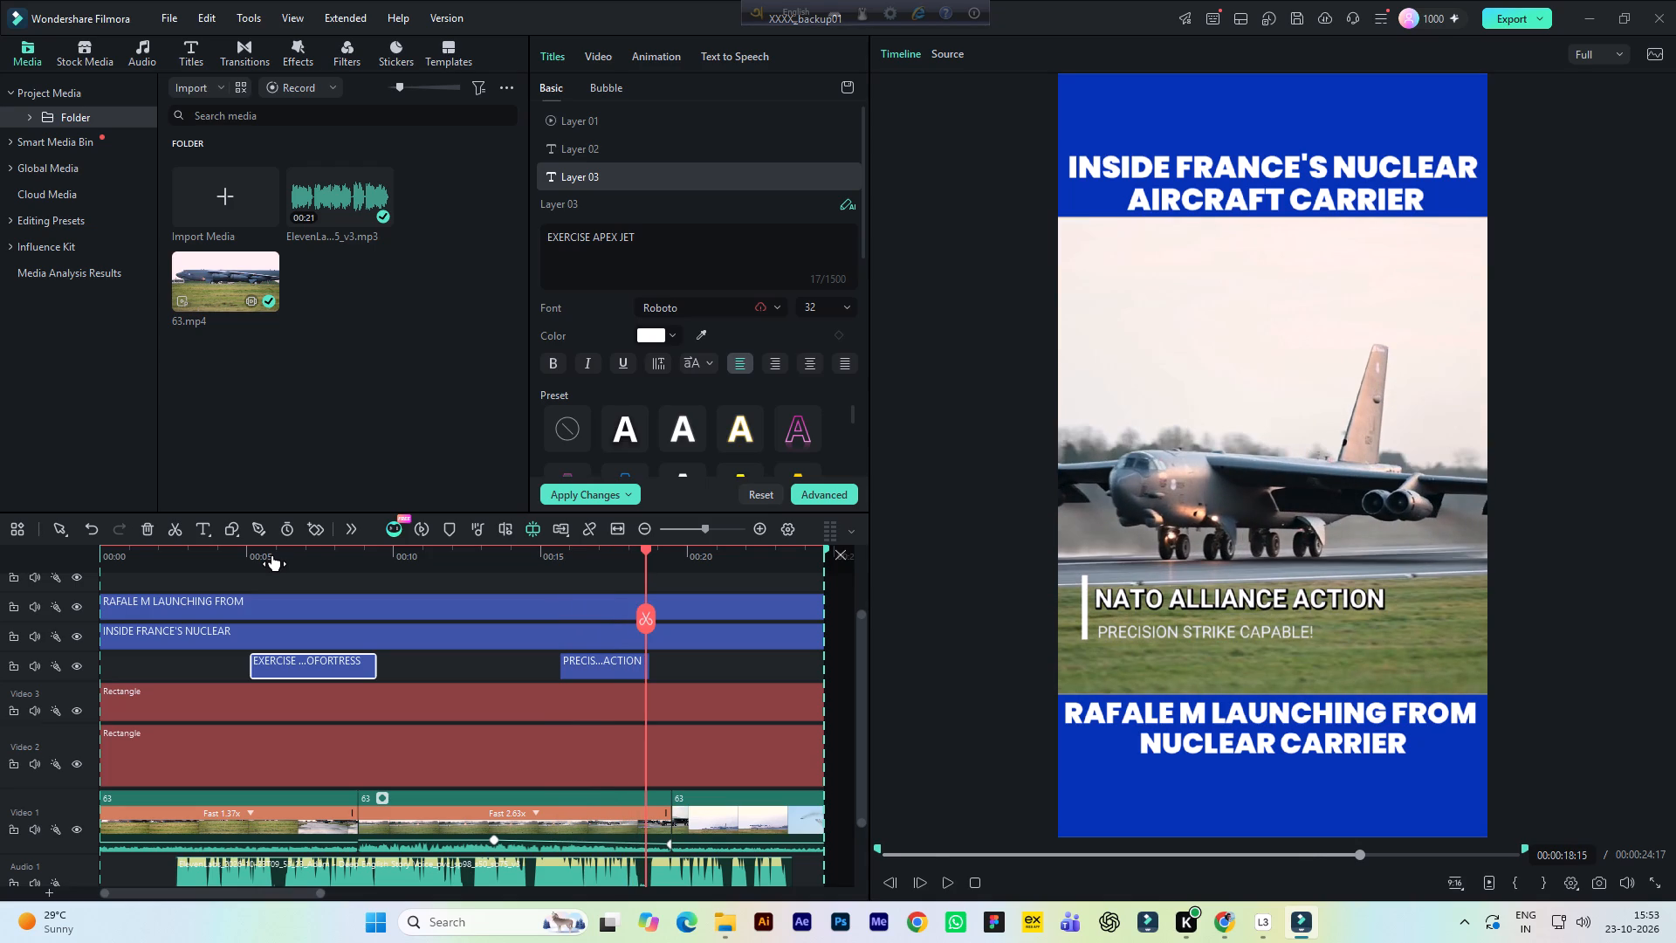
Save the project and adjust the second video clip's light settings: brightness 12, contrast 25, highlight 27 and shadow 19.
{"action": "scroll", "coordinate": [393, 628], "scroll_direction": "down", "scroll_amount": 2}
{"action": "left_click", "coordinate": [546, 720]}
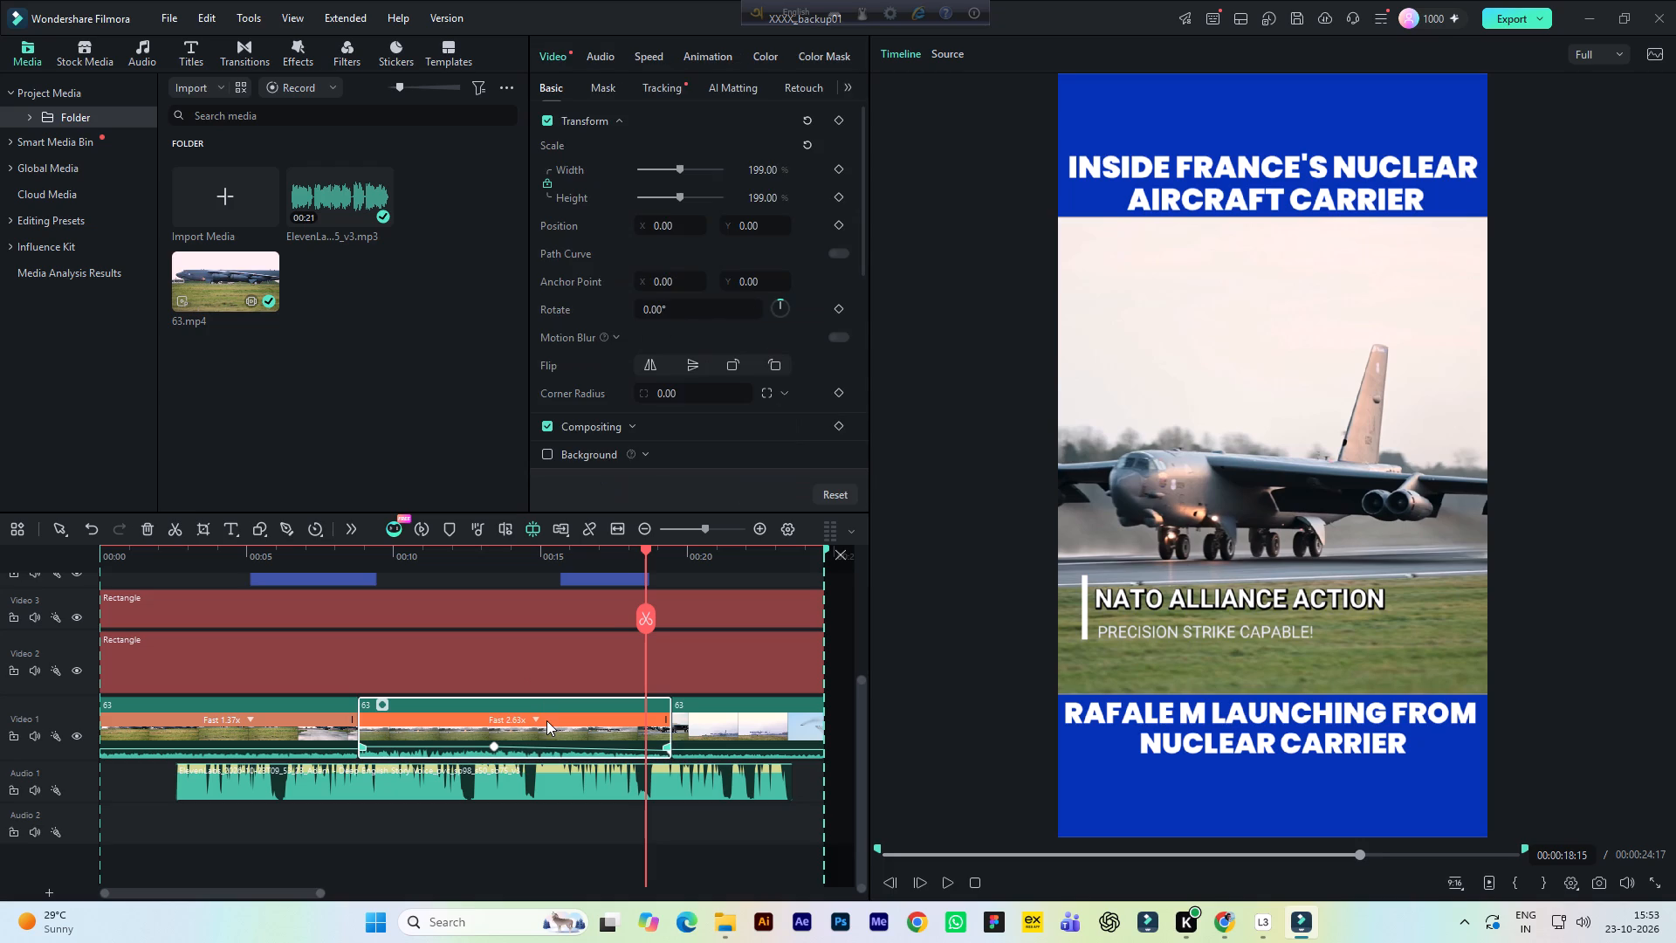
{"action": "key", "text": "ctrl+s"}
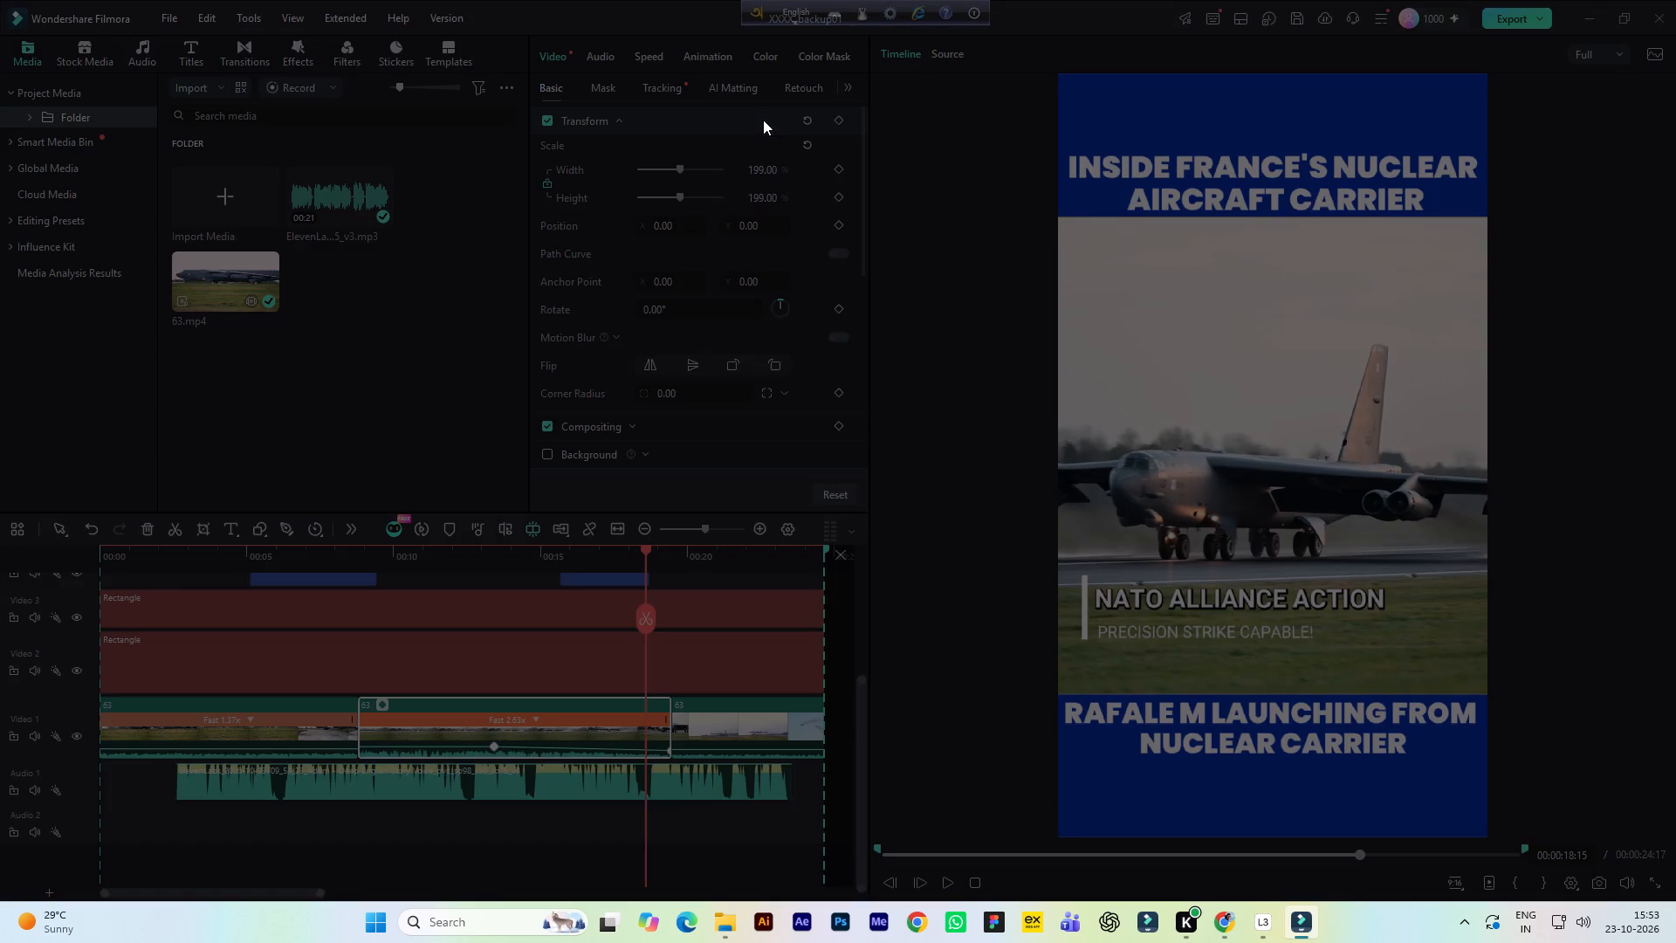
{"action": "left_click", "coordinate": [766, 61]}
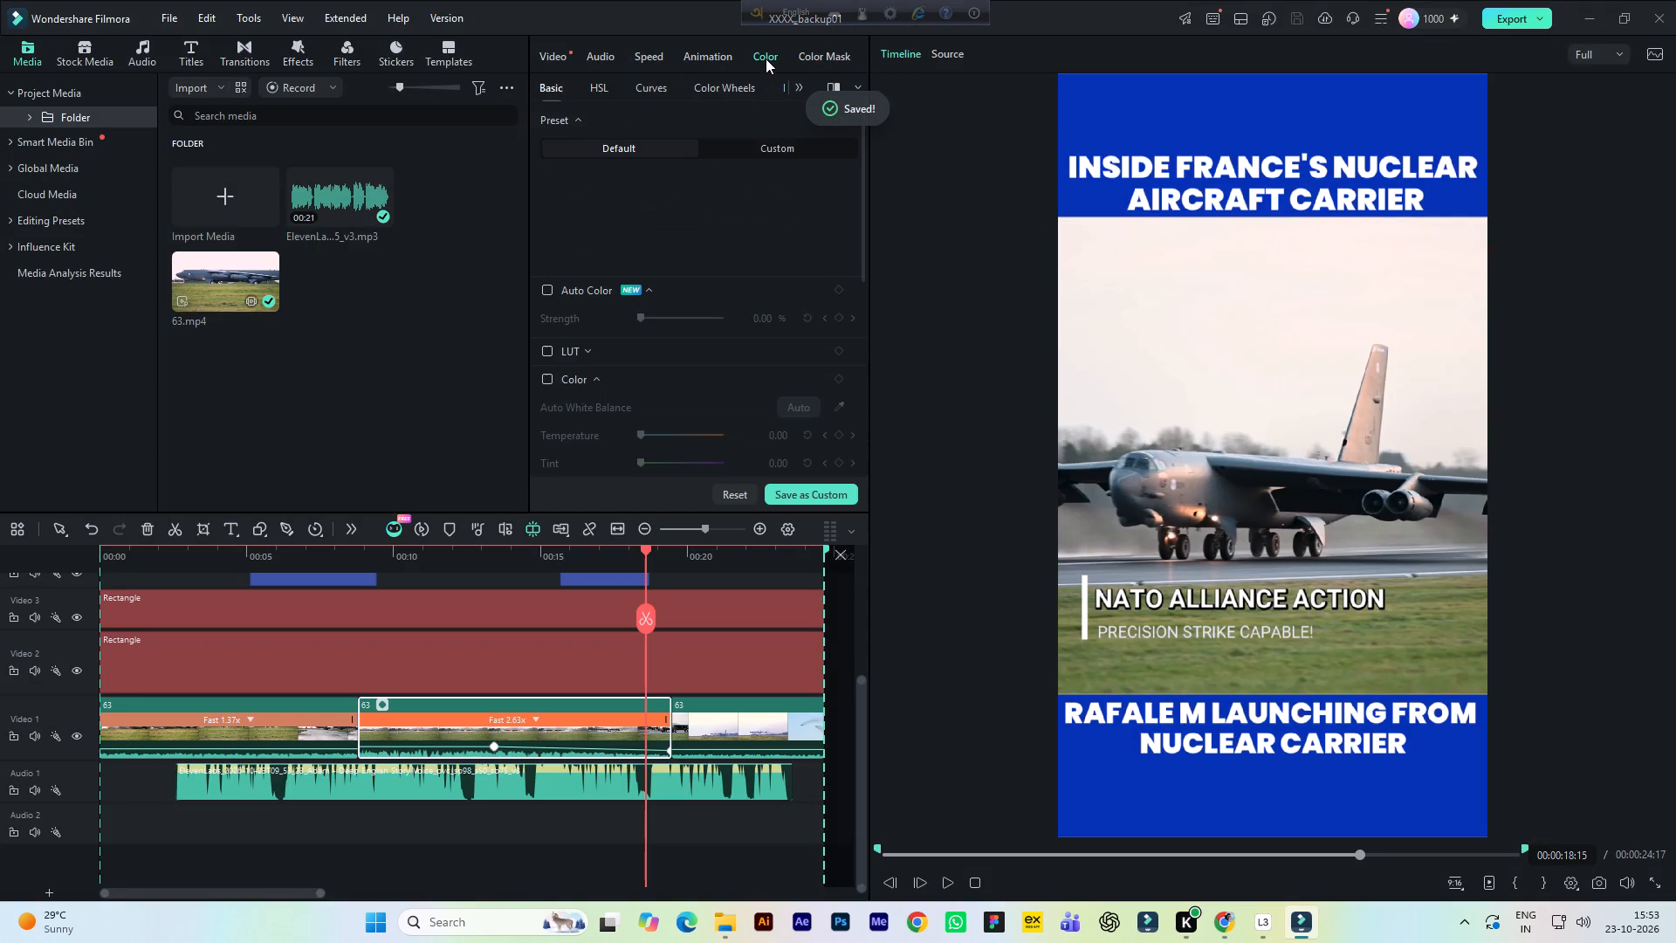
{"action": "scroll", "coordinate": [790, 409], "scroll_direction": "down", "scroll_amount": 5}
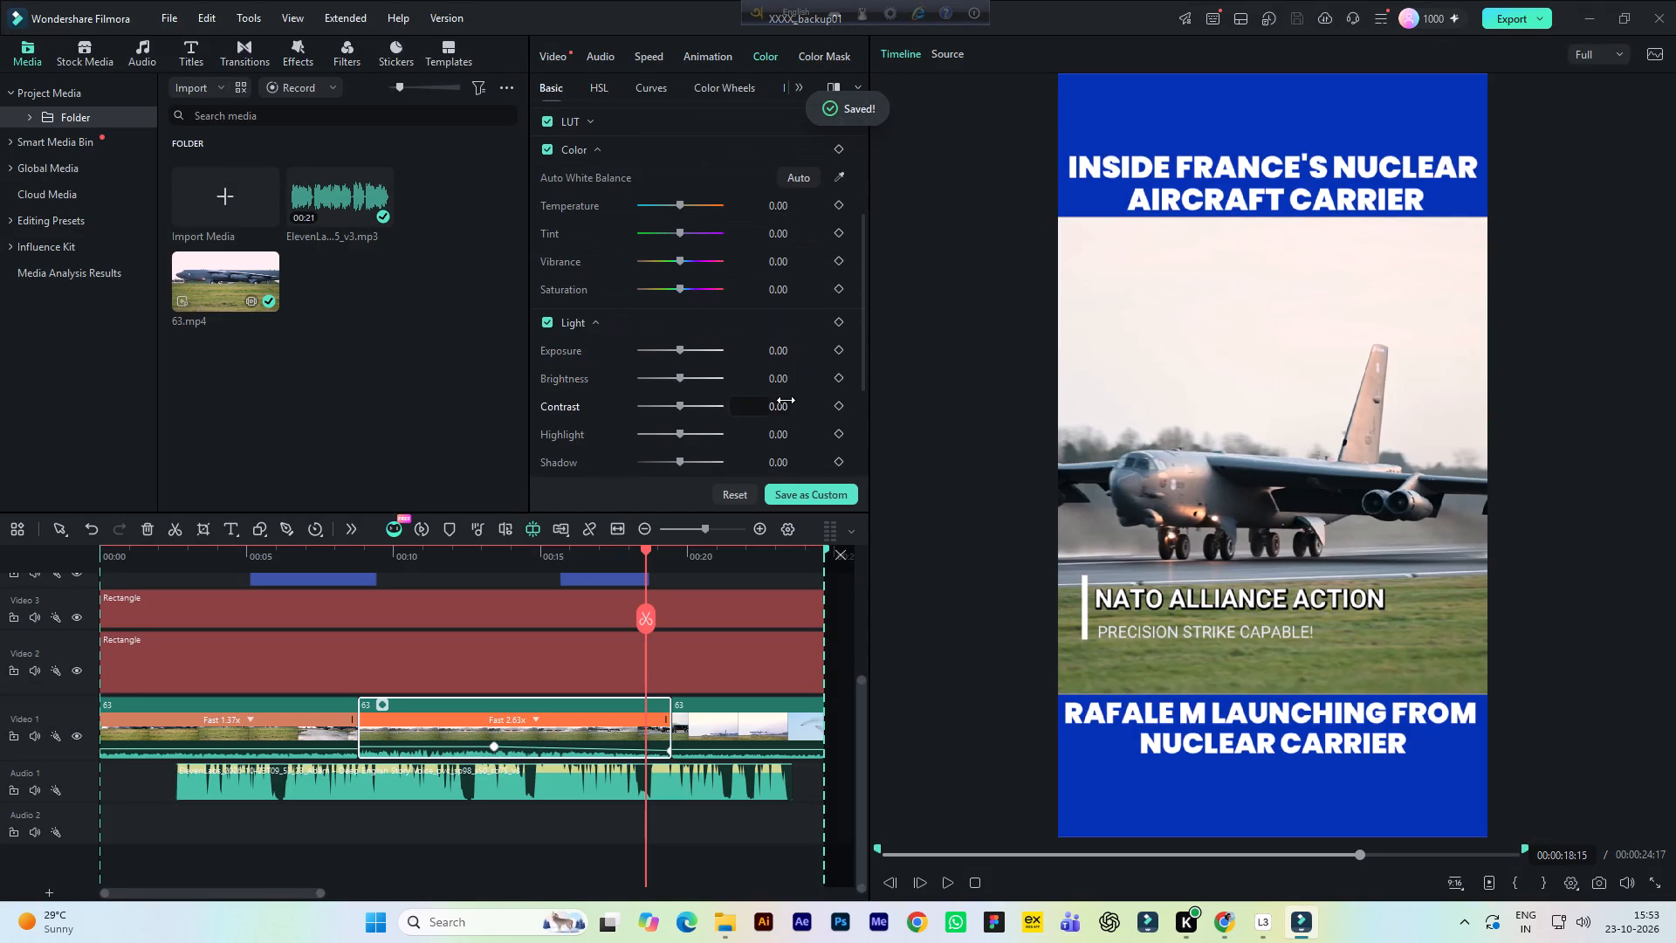
{"action": "left_click", "coordinate": [778, 376]}
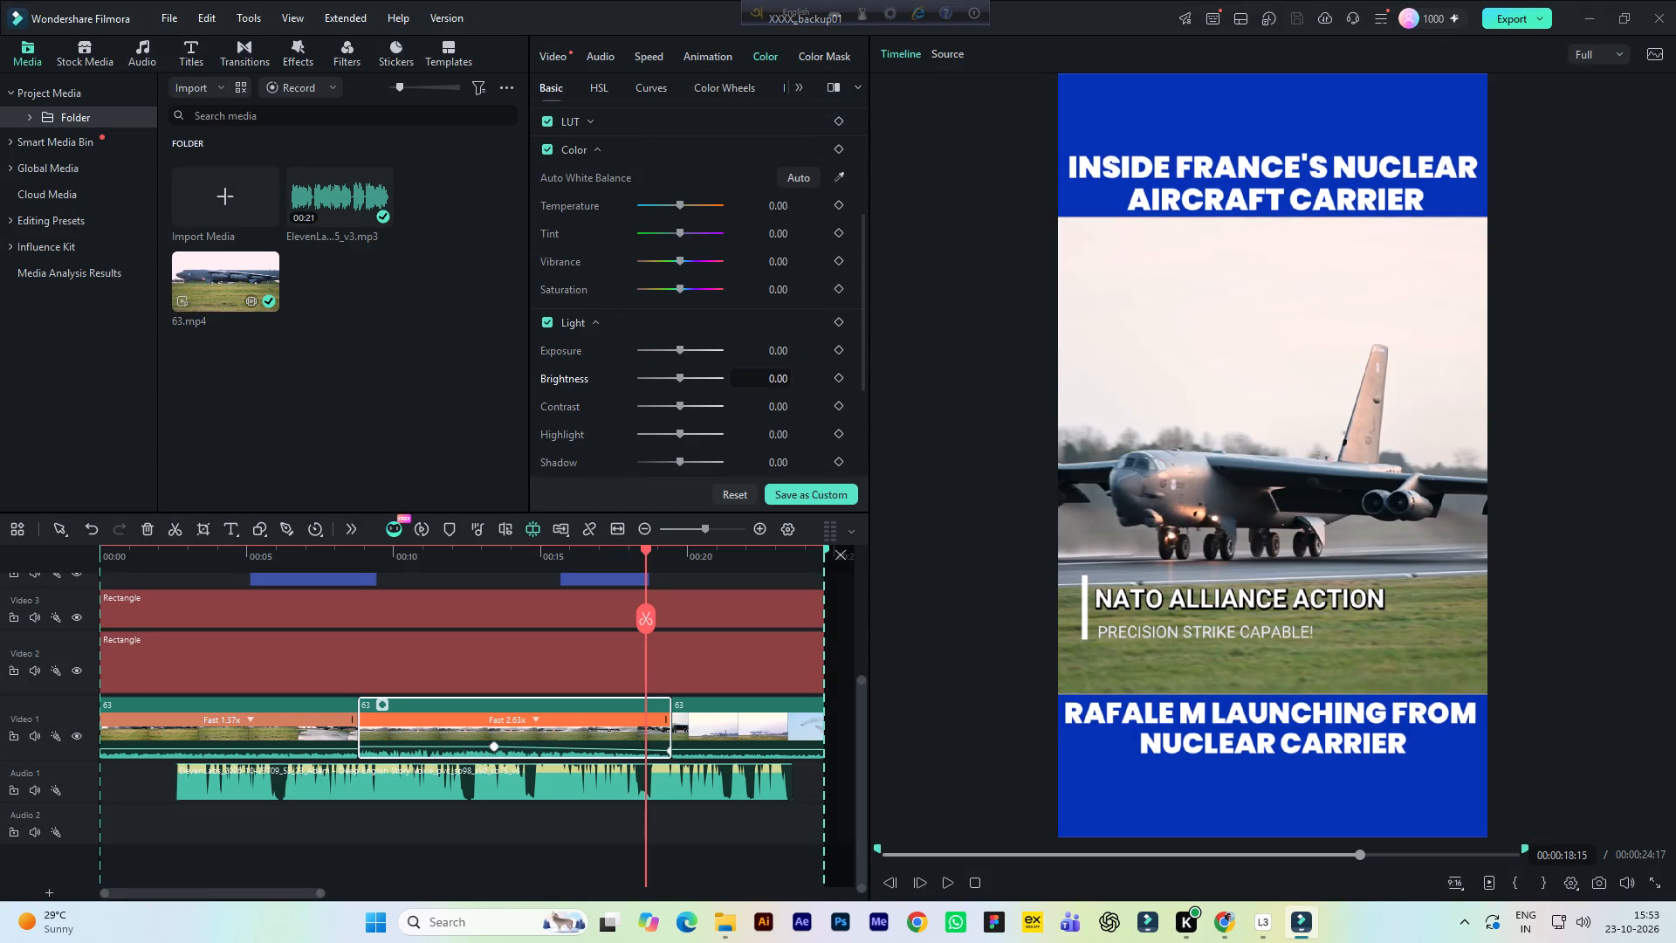
{"action": "left_click", "coordinate": [803, 381]}
{"action": "left_click", "coordinate": [683, 378]}
{"action": "left_click", "coordinate": [688, 378]}
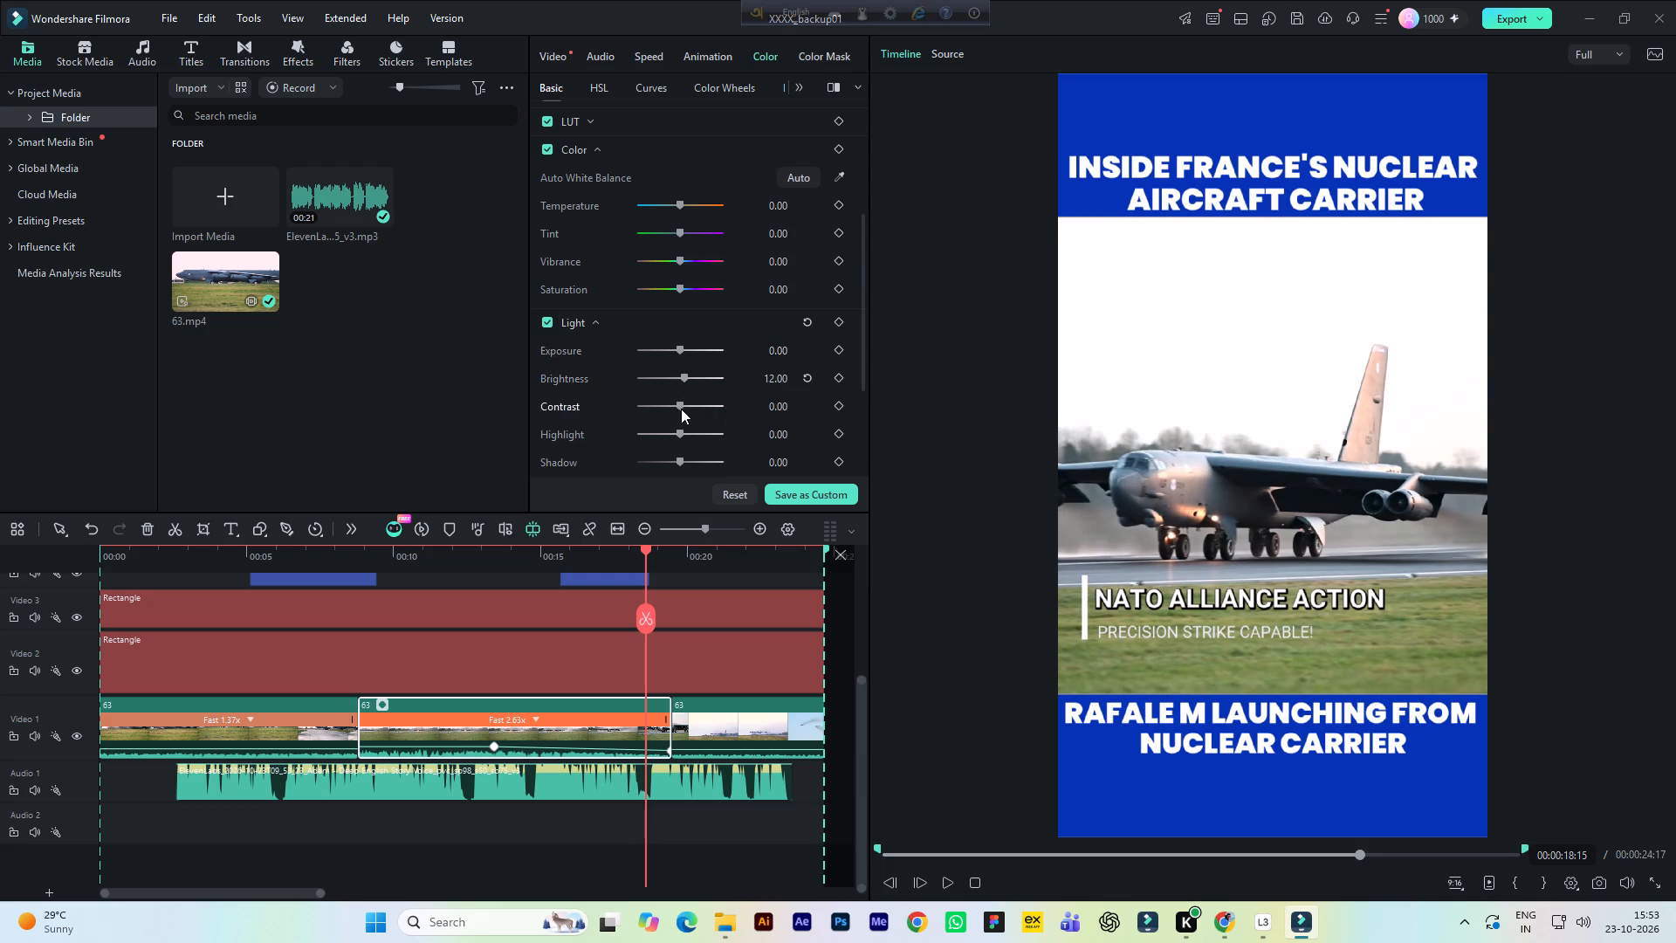
{"action": "left_click_drag", "start_coordinate": [677, 403], "coordinate": [690, 403]}
{"action": "scroll", "coordinate": [690, 403], "scroll_direction": "down", "scroll_amount": 1}
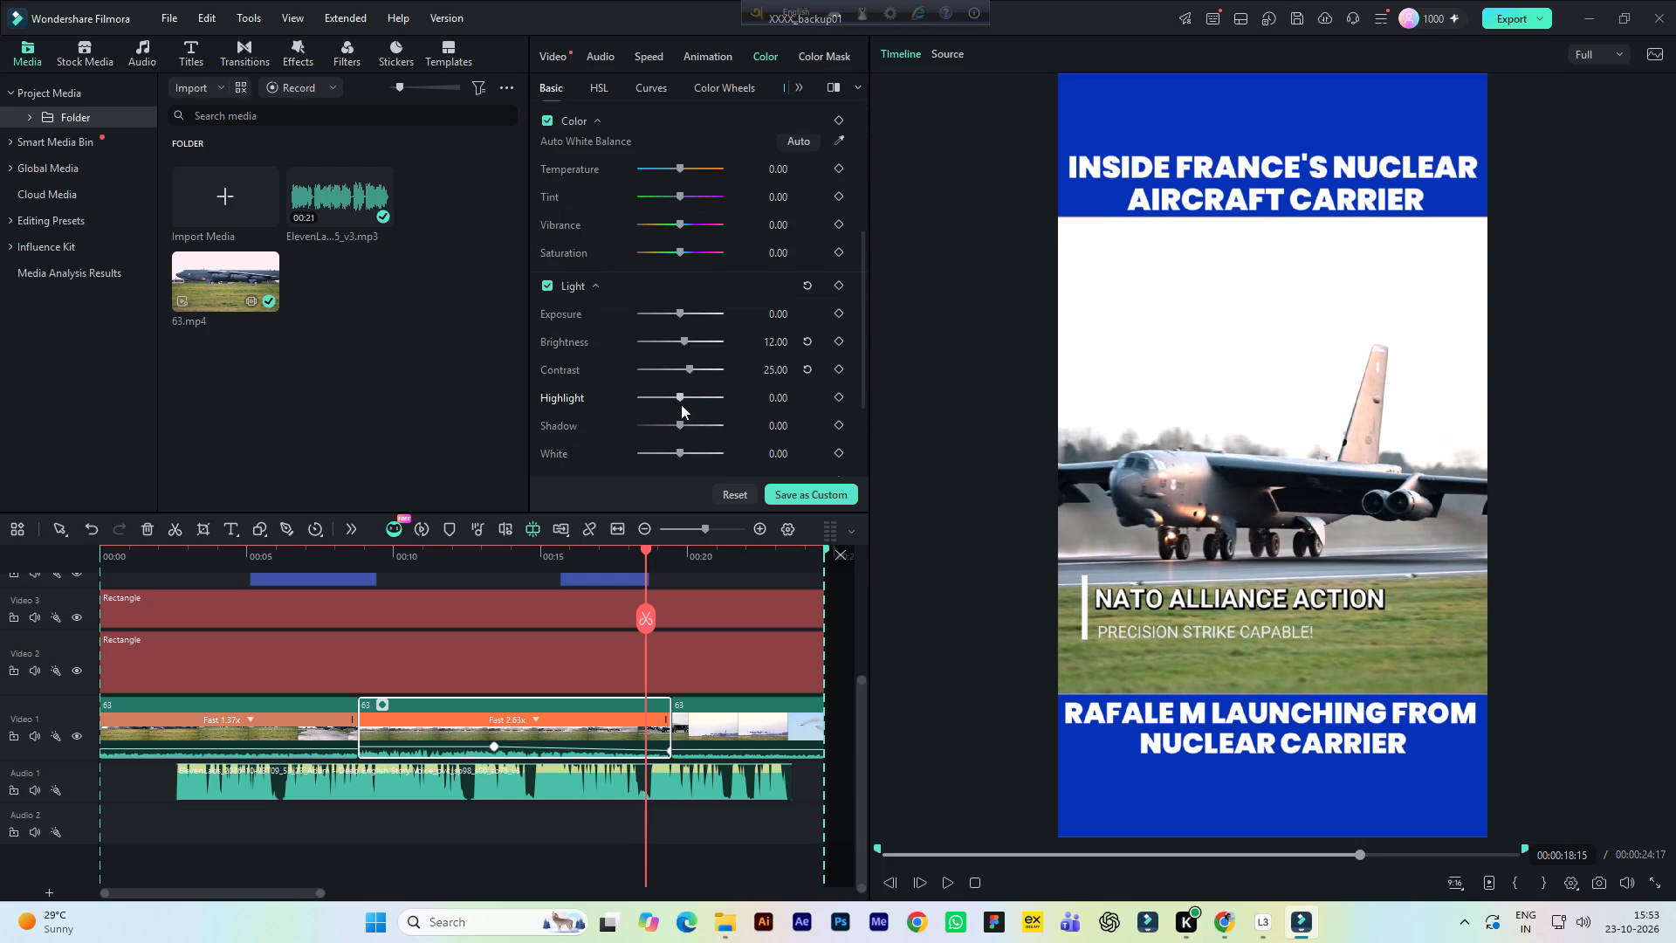
{"action": "left_click_drag", "start_coordinate": [682, 396], "coordinate": [691, 395]}
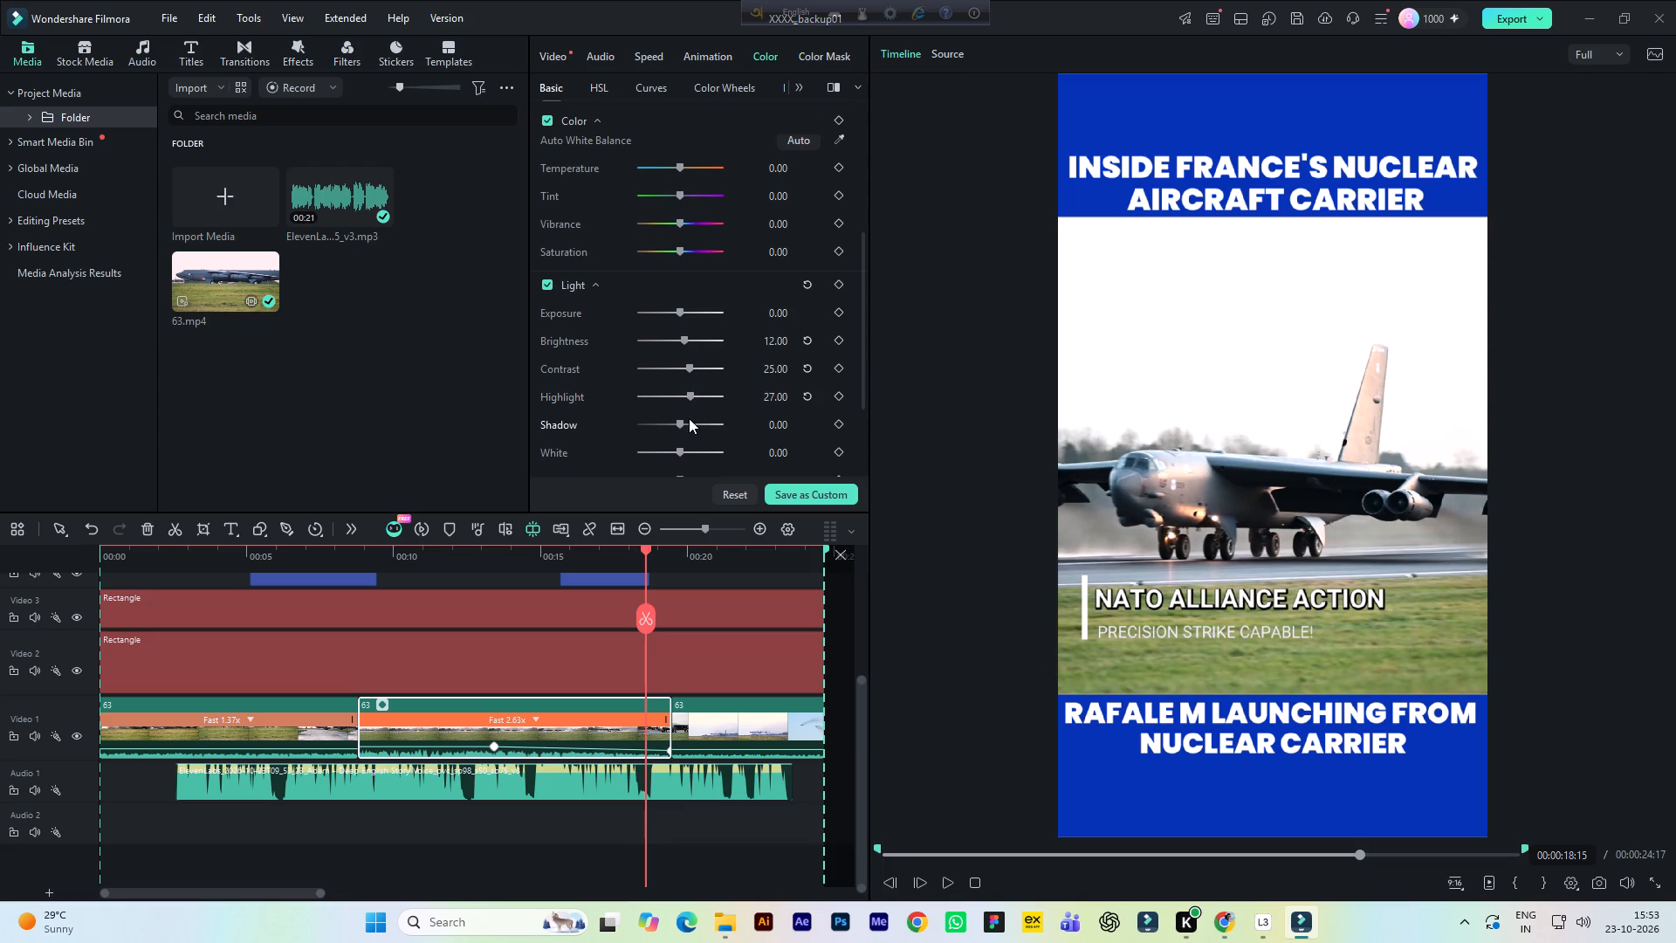
{"action": "left_click", "coordinate": [688, 421]}
{"action": "scroll", "coordinate": [682, 354], "scroll_direction": "up", "scroll_amount": 1}
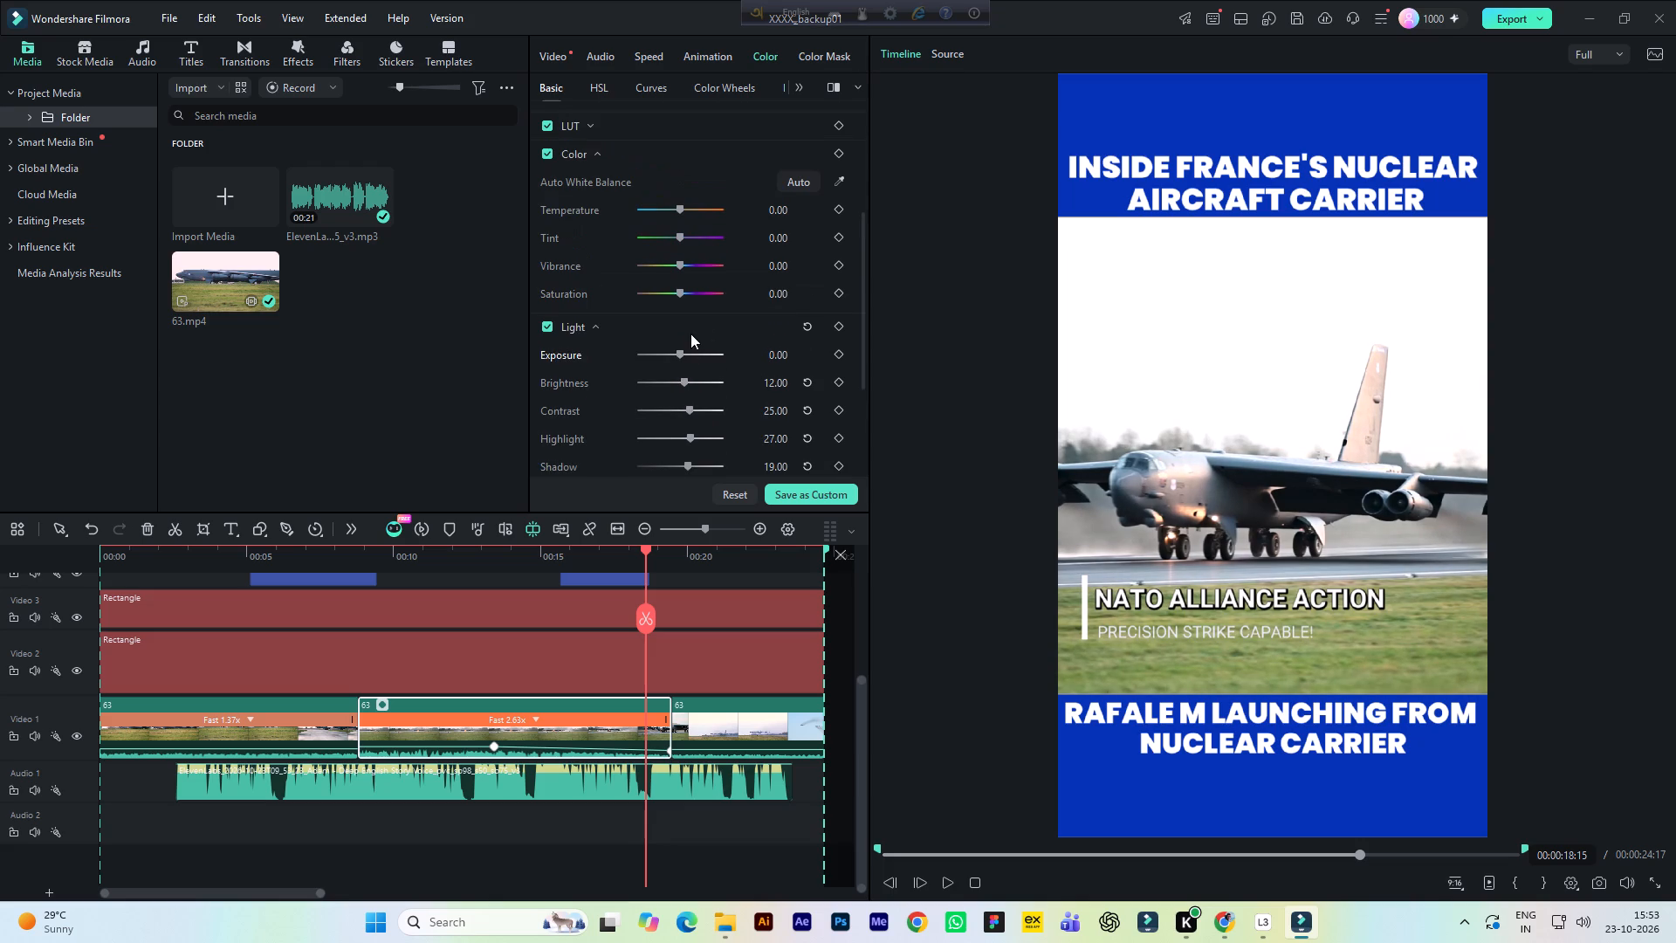
Set the second video clip's saturation to 45 and vibrance to 43, and save the project.
{"action": "left_click_drag", "start_coordinate": [680, 291], "coordinate": [698, 296]}
{"action": "left_click_drag", "start_coordinate": [678, 265], "coordinate": [697, 270]}
{"action": "key", "text": "ctrl+s"}
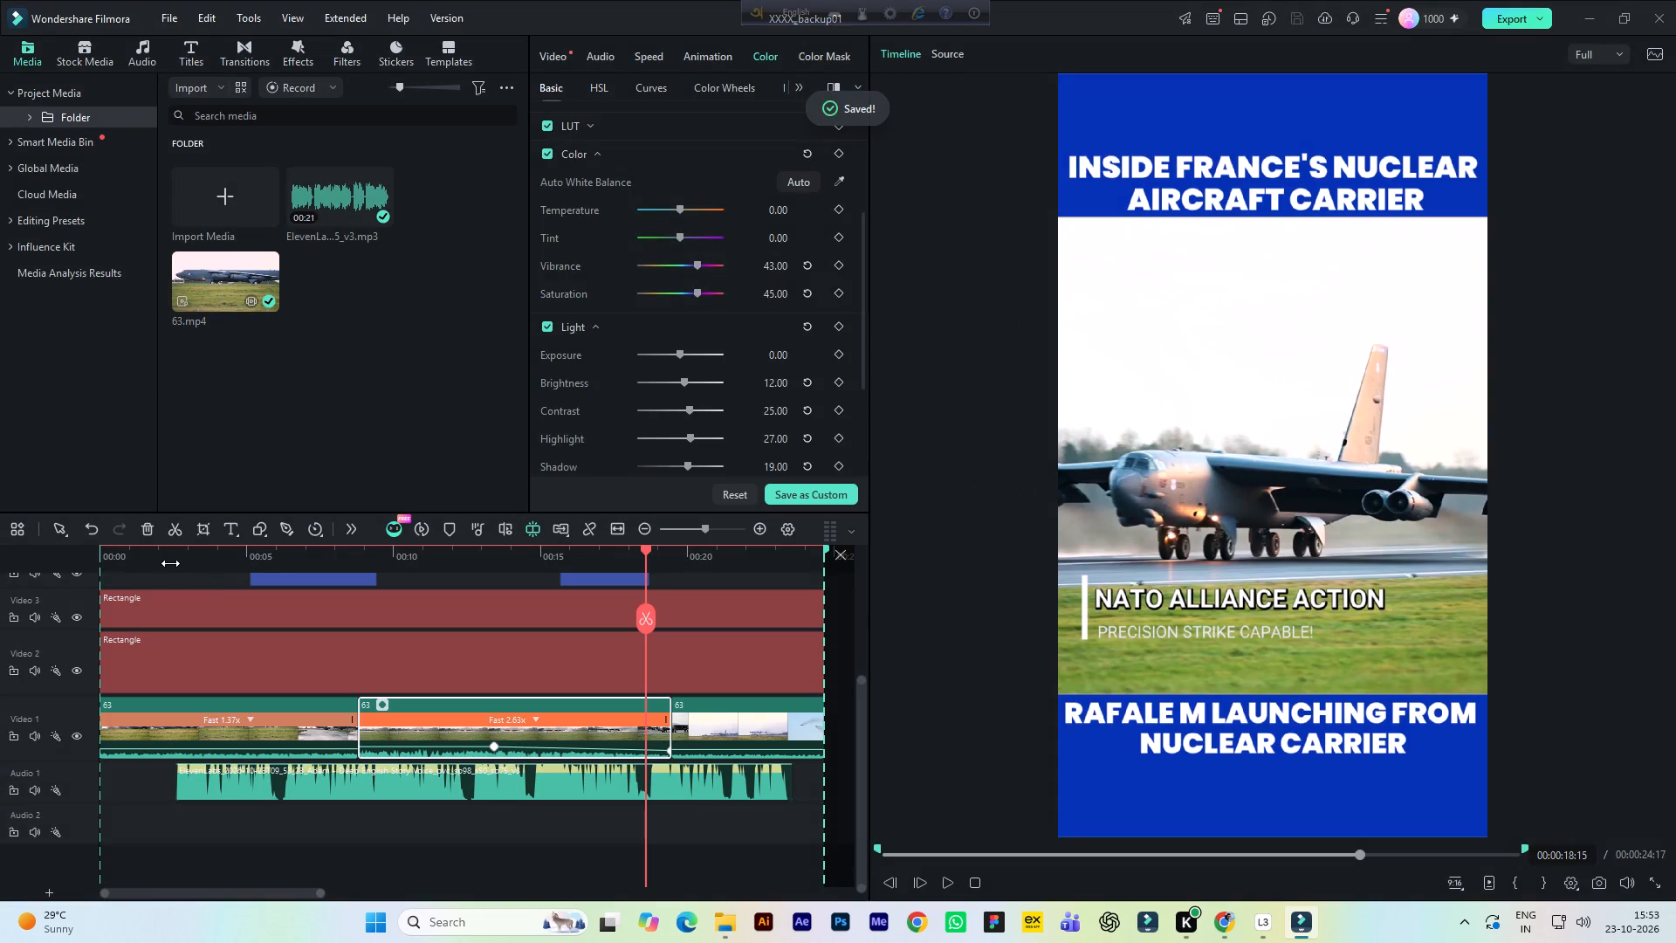
Set the first video clip's brightness to 15, contrast to 20 and highlight to 18, and raise its shadow slightly.
{"action": "left_click", "coordinate": [170, 563]}
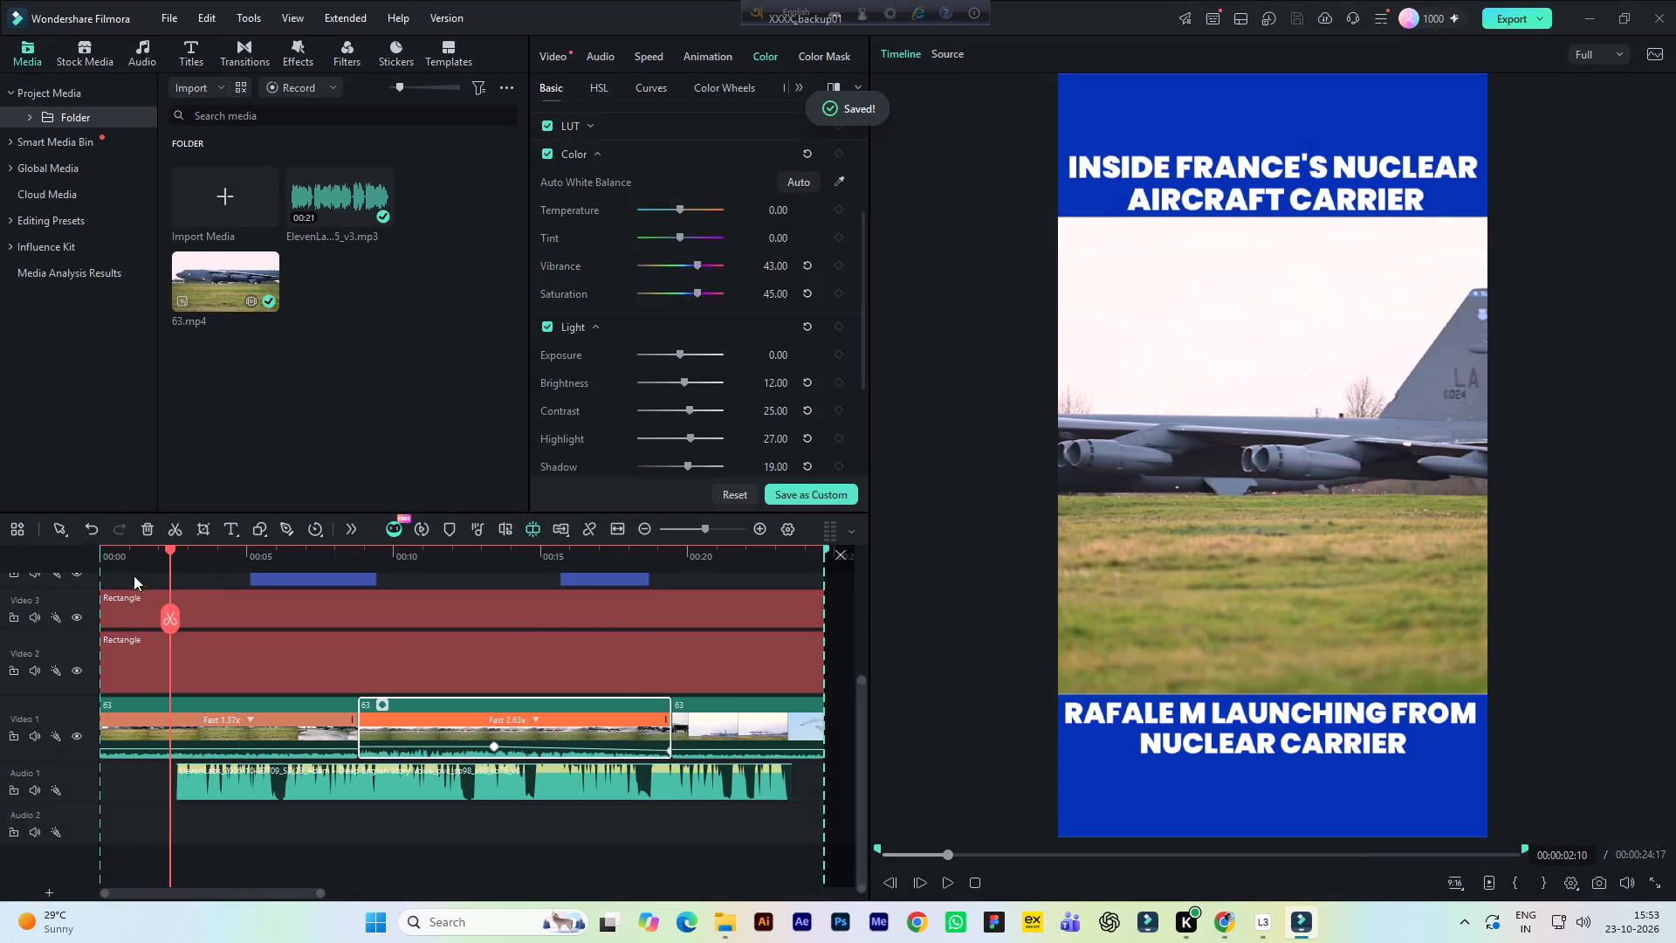
{"action": "left_click", "coordinate": [130, 555]}
{"action": "left_click", "coordinate": [180, 733]}
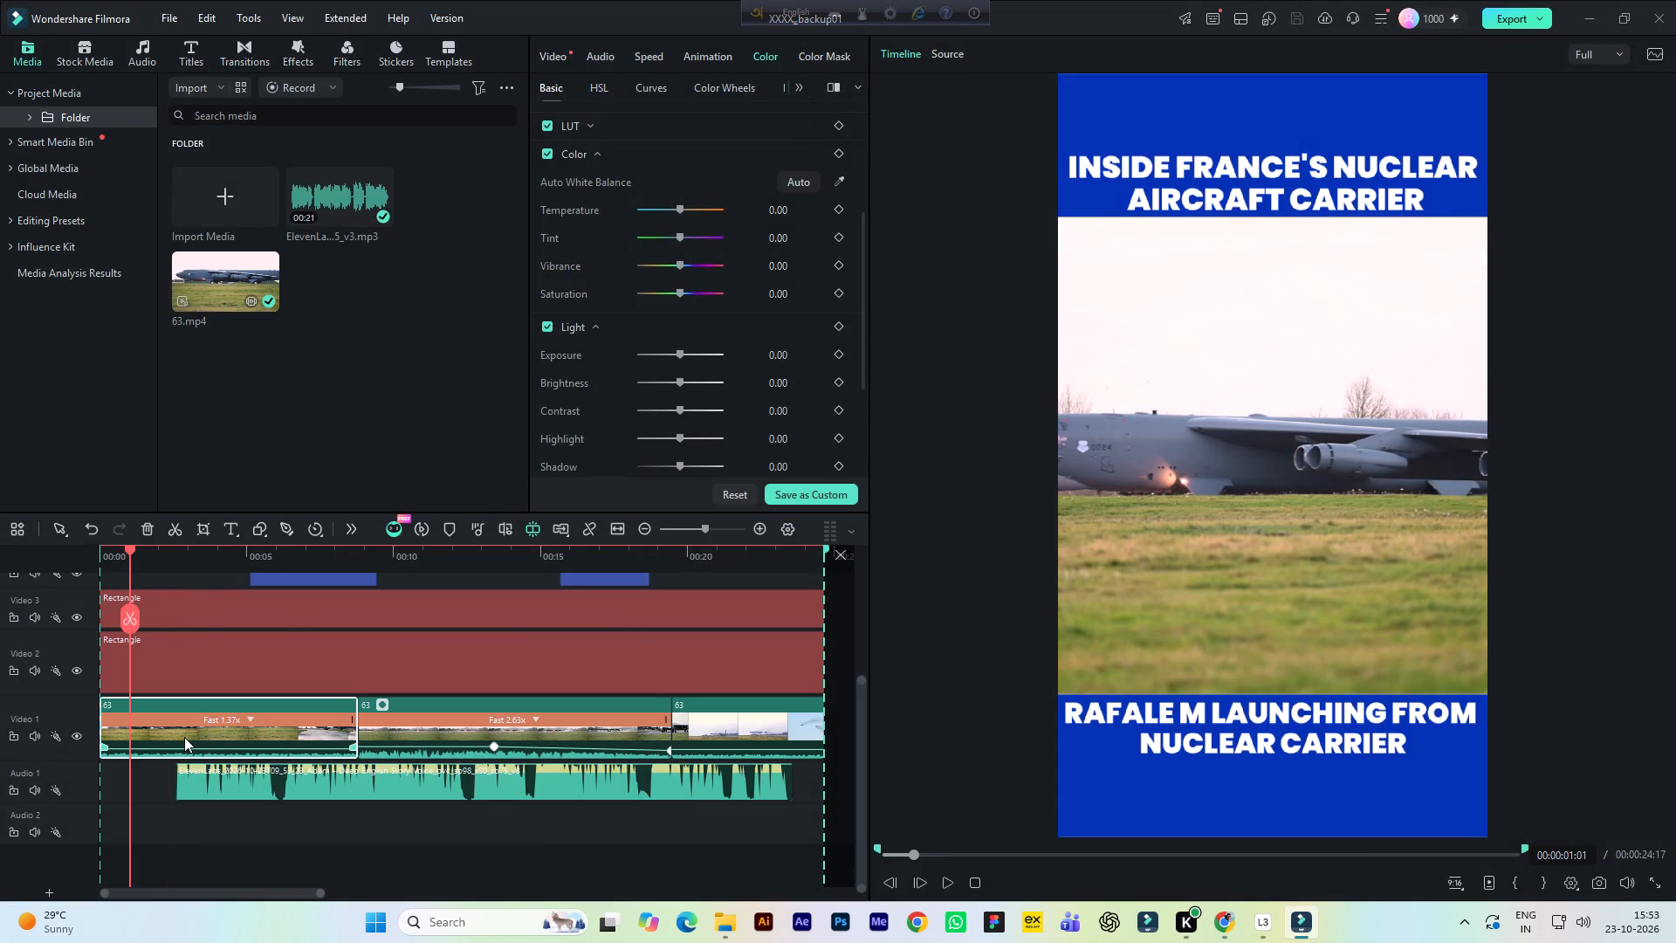
{"action": "left_click", "coordinate": [776, 388]}
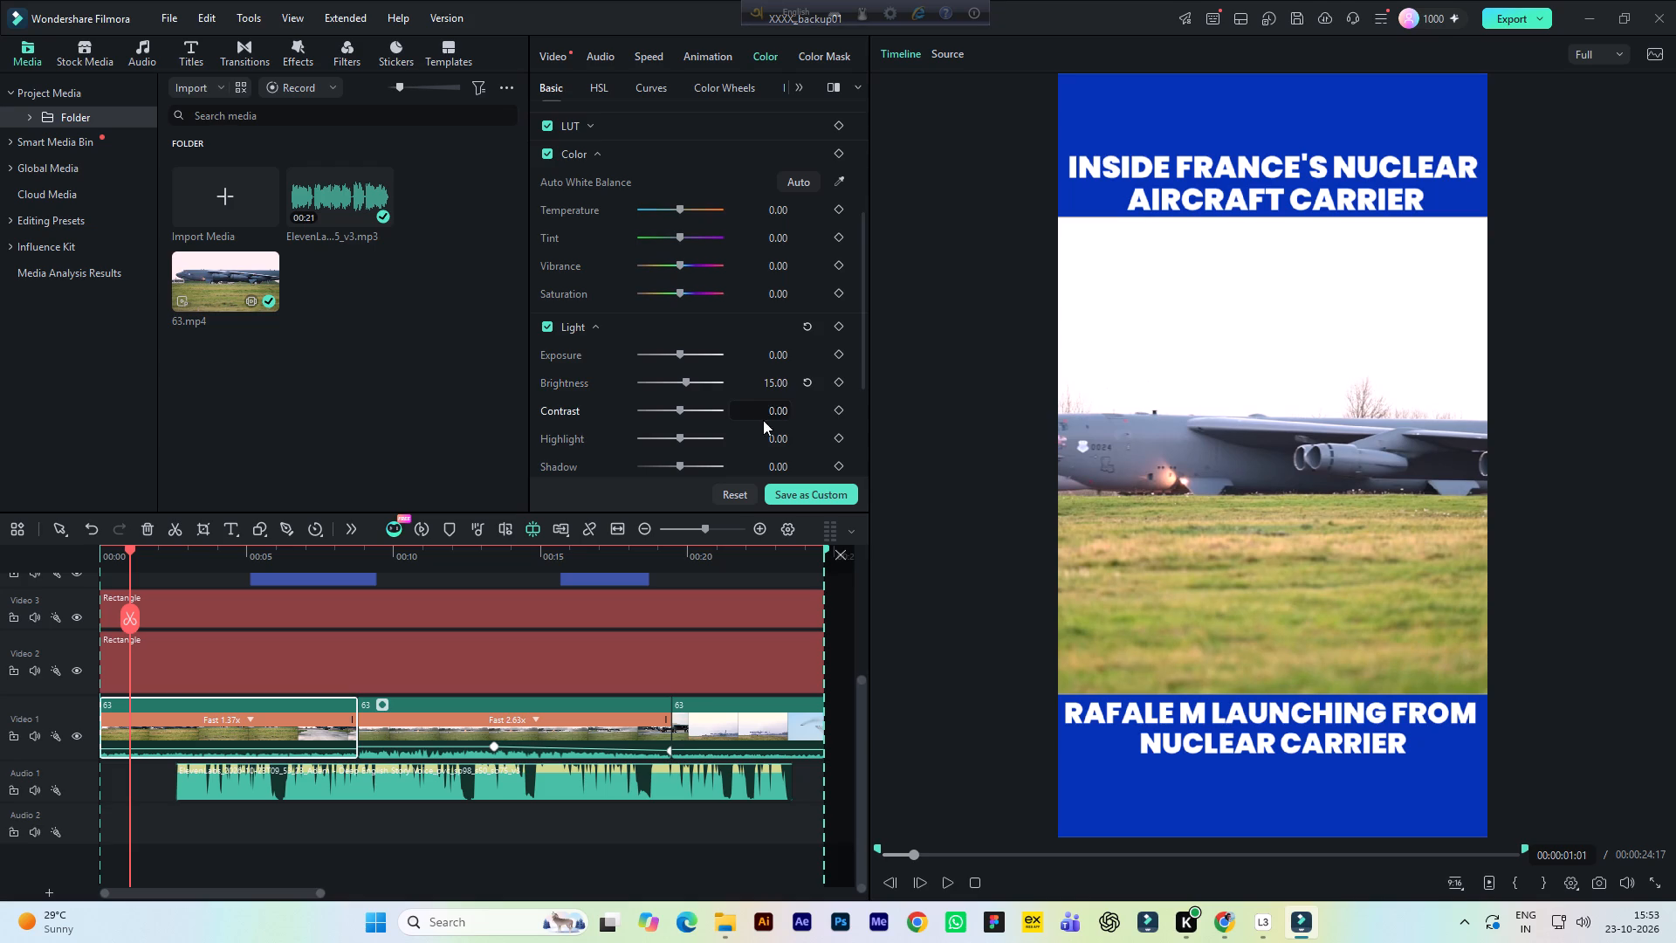
{"action": "left_click", "coordinate": [772, 411]}
{"action": "scroll", "coordinate": [772, 411], "scroll_direction": "down", "scroll_amount": 1}
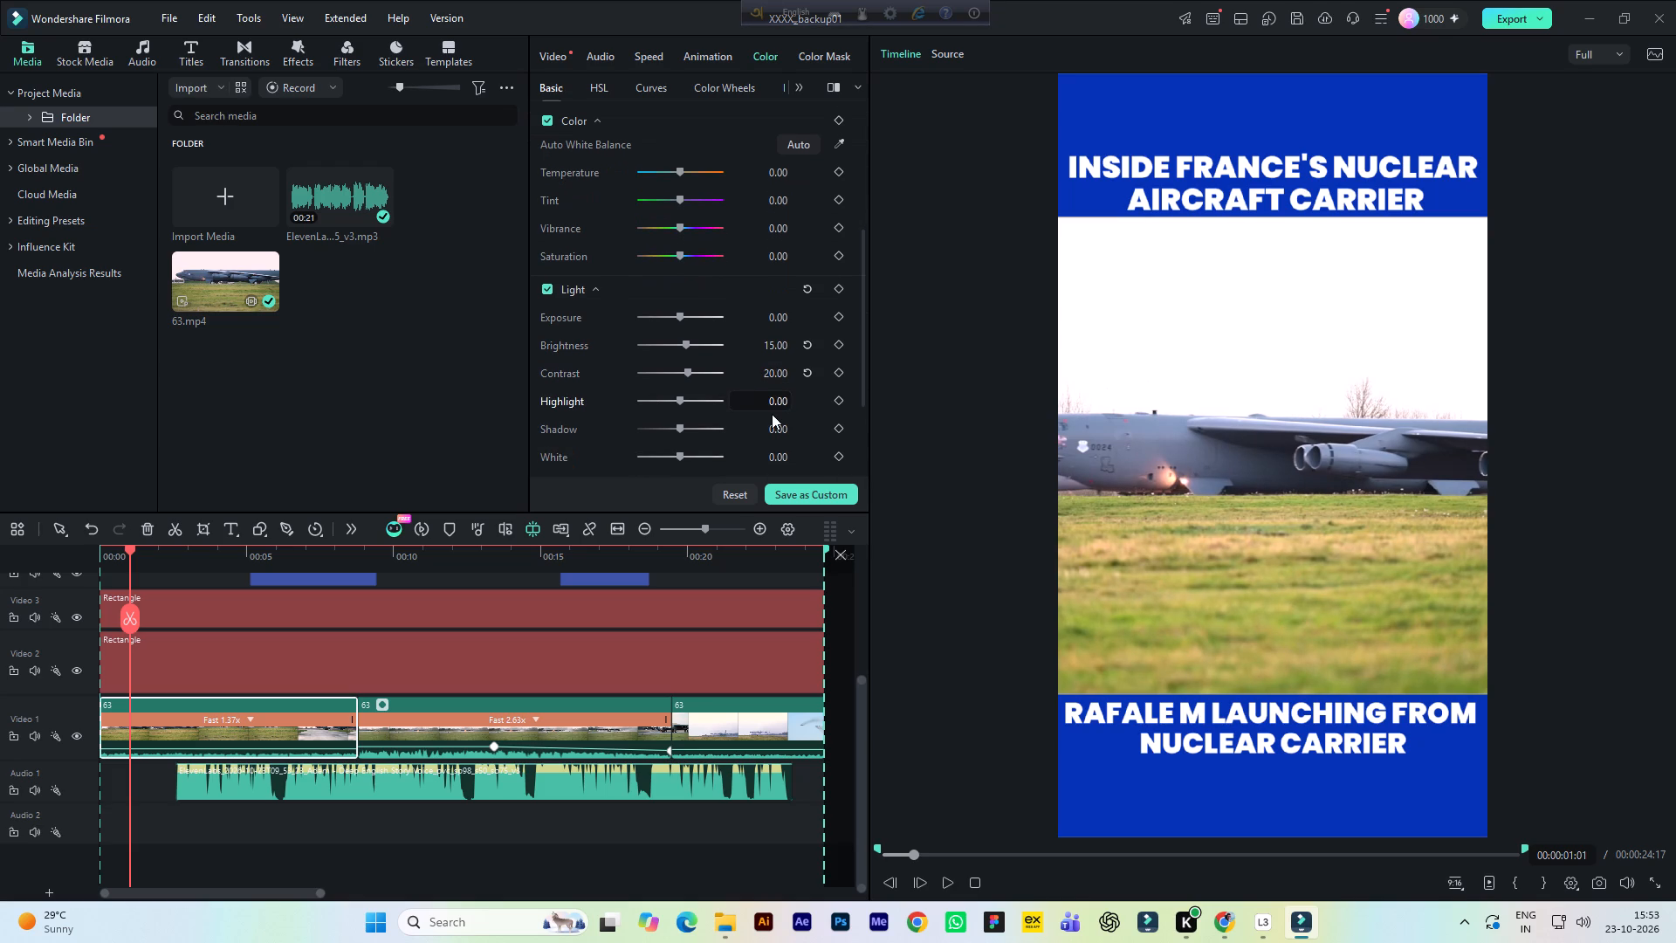
{"action": "left_click", "coordinate": [777, 405]}
{"action": "left_click_drag", "start_coordinate": [783, 403], "coordinate": [793, 404]}
{"action": "left_click", "coordinate": [793, 404]}
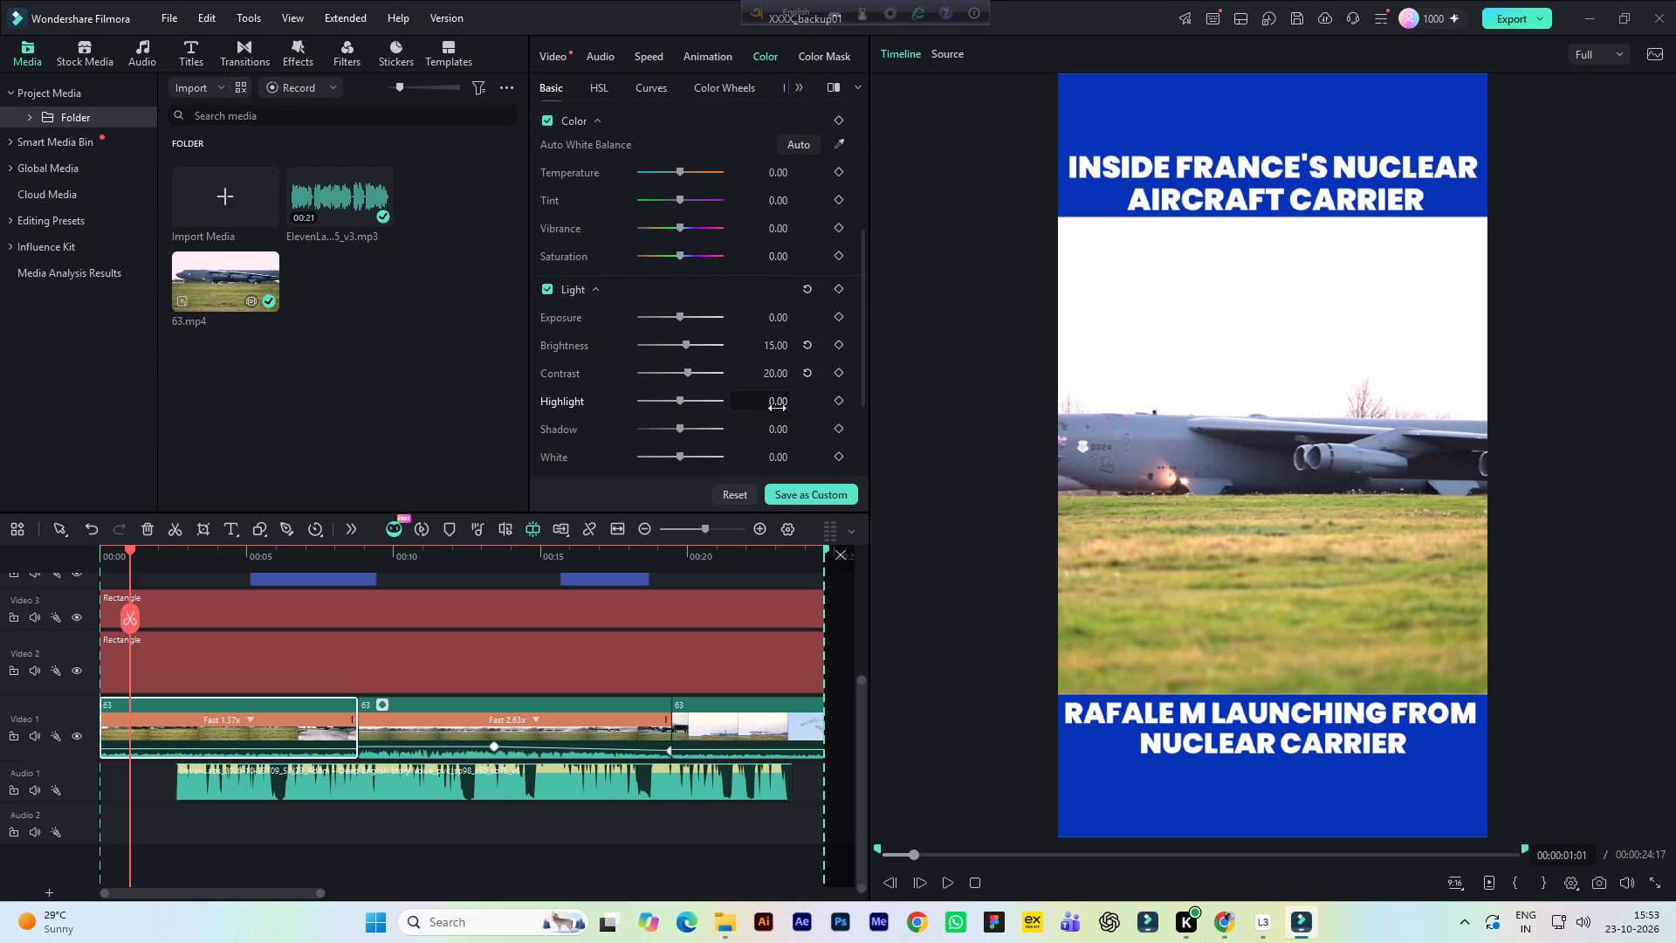
{"action": "left_click", "coordinate": [777, 408]}
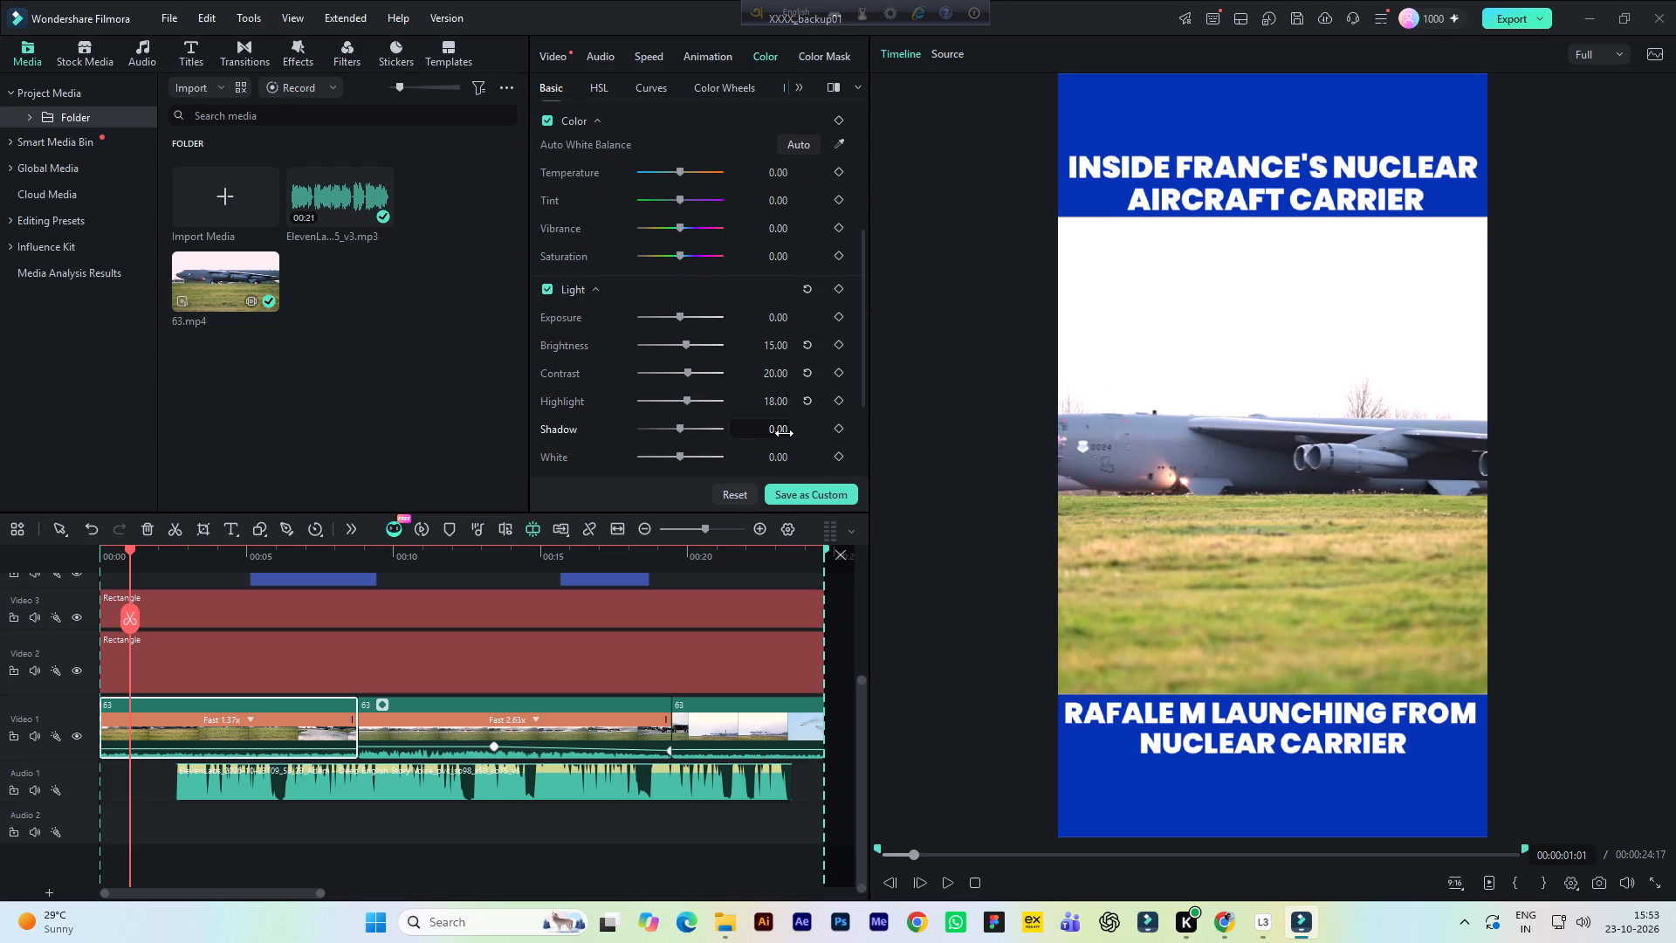
{"action": "double_click", "coordinate": [784, 433]}
{"action": "left_click", "coordinate": [790, 433]}
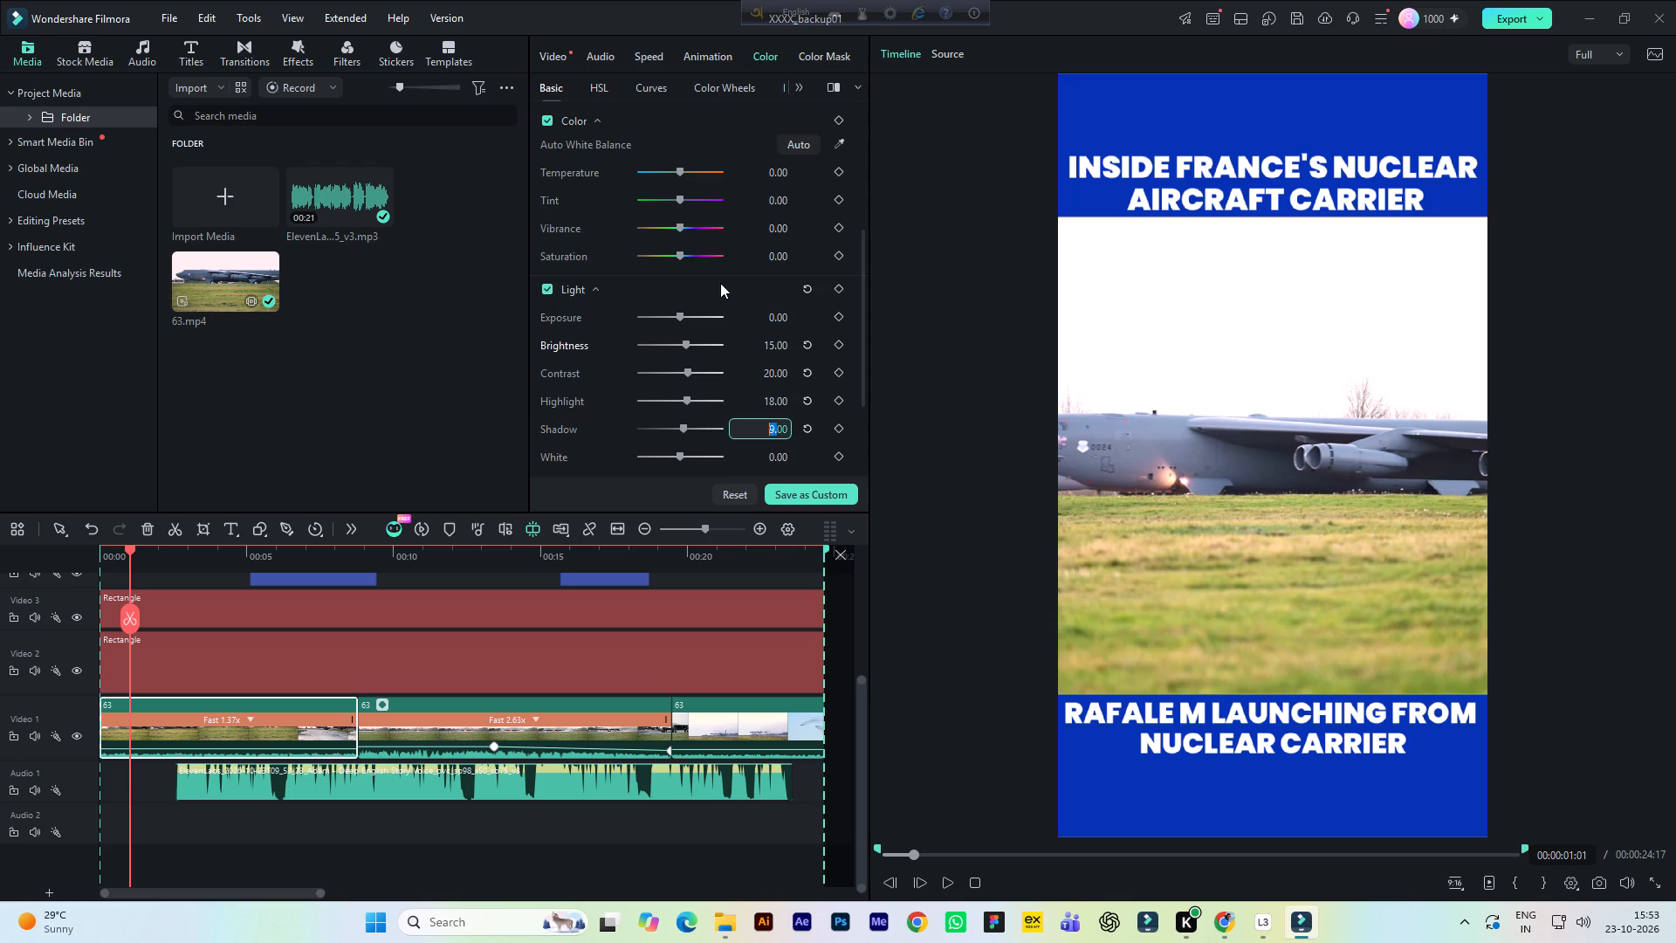
Set the first video clip's saturation to 34 and vibrance to 25, and save the project.
{"action": "left_click", "coordinate": [723, 283]}
{"action": "left_click", "coordinate": [786, 319]}
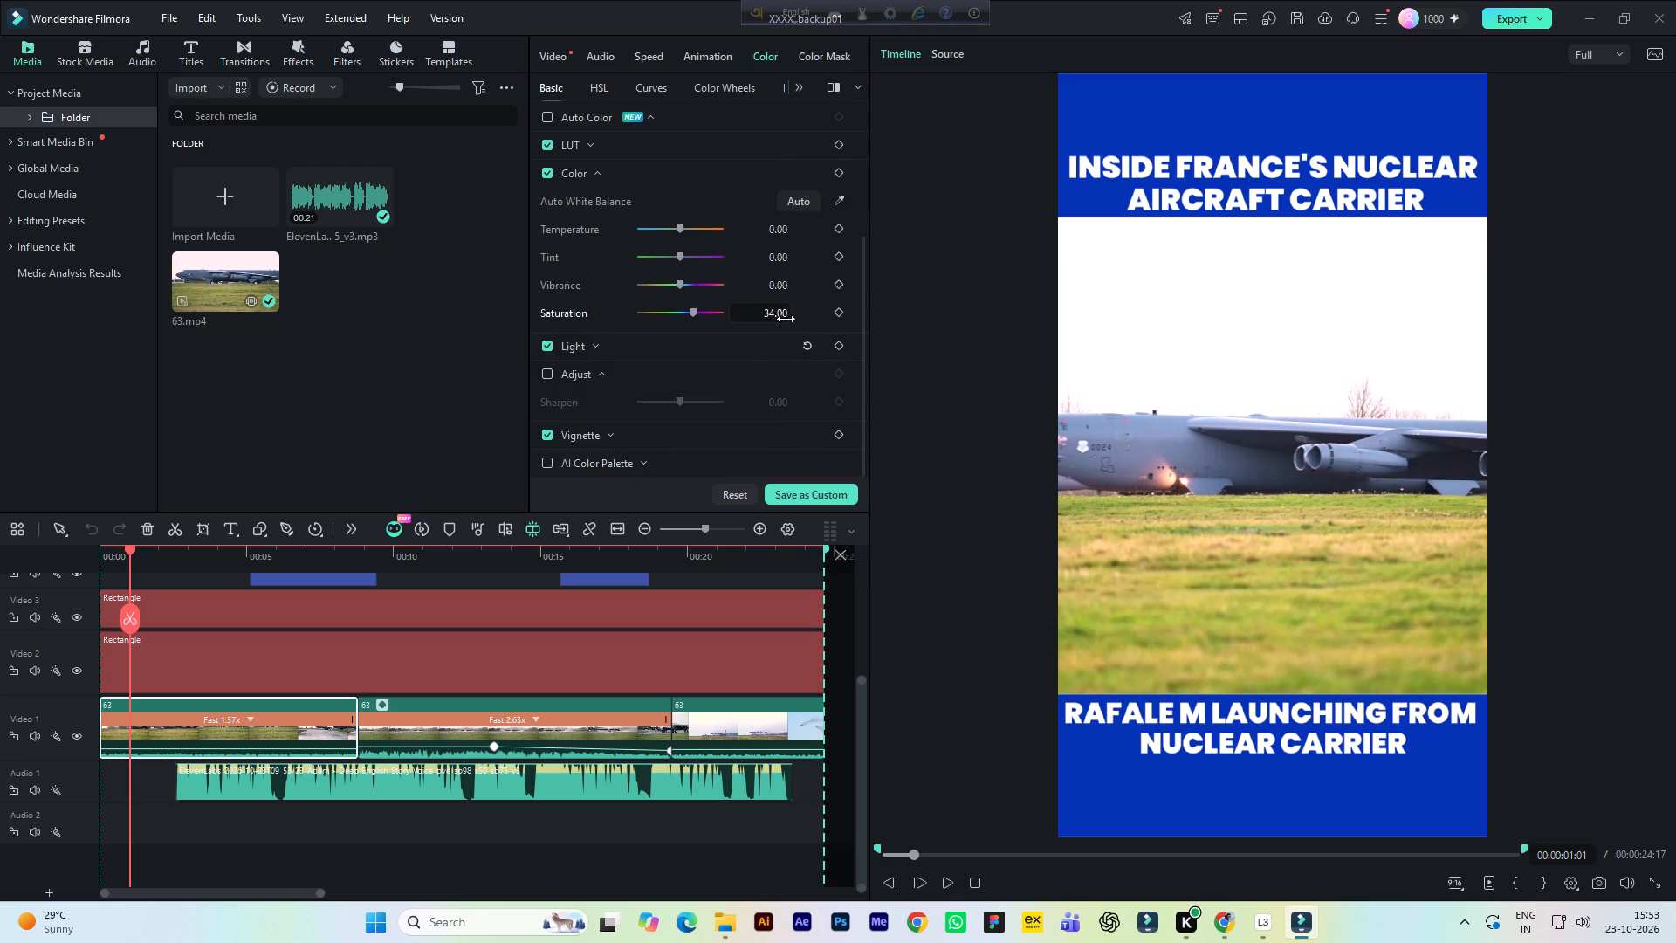
{"action": "left_click", "coordinate": [775, 286]}
{"action": "key", "text": "ctrl+s"}
Play the video from about 1 second into the B-52H STRATOFORTRESS title to check the color correction and title legibility.
{"action": "key", "text": "space"}
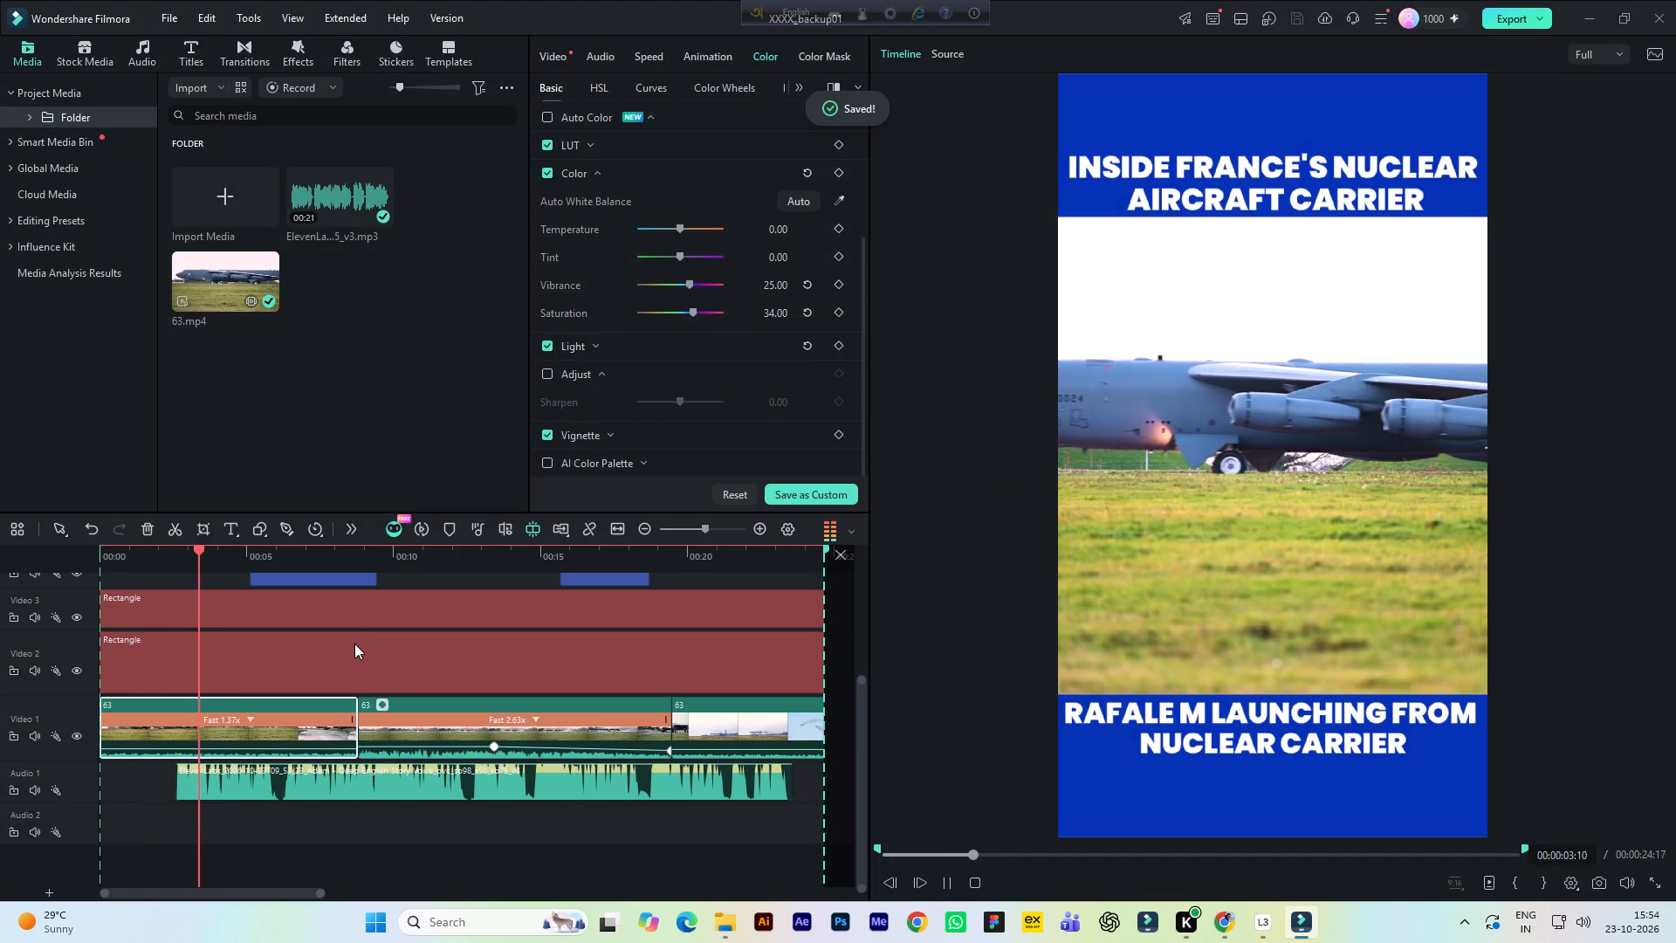
{"action": "key", "text": "ctrl+s"}
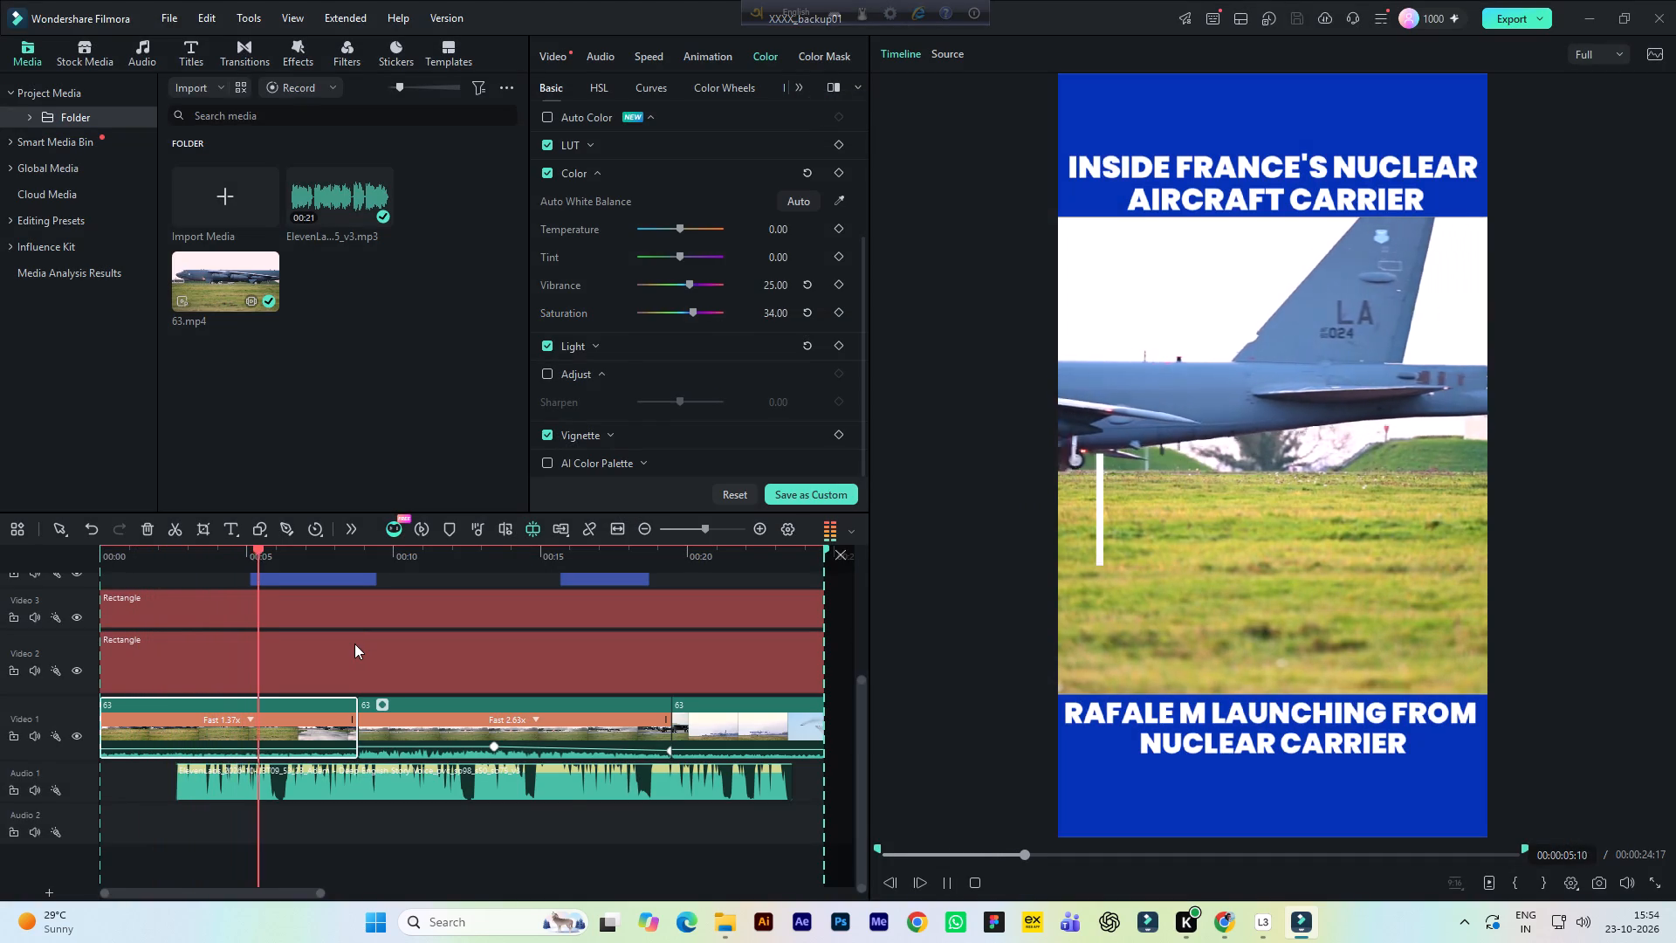
{"action": "key", "text": "space"}
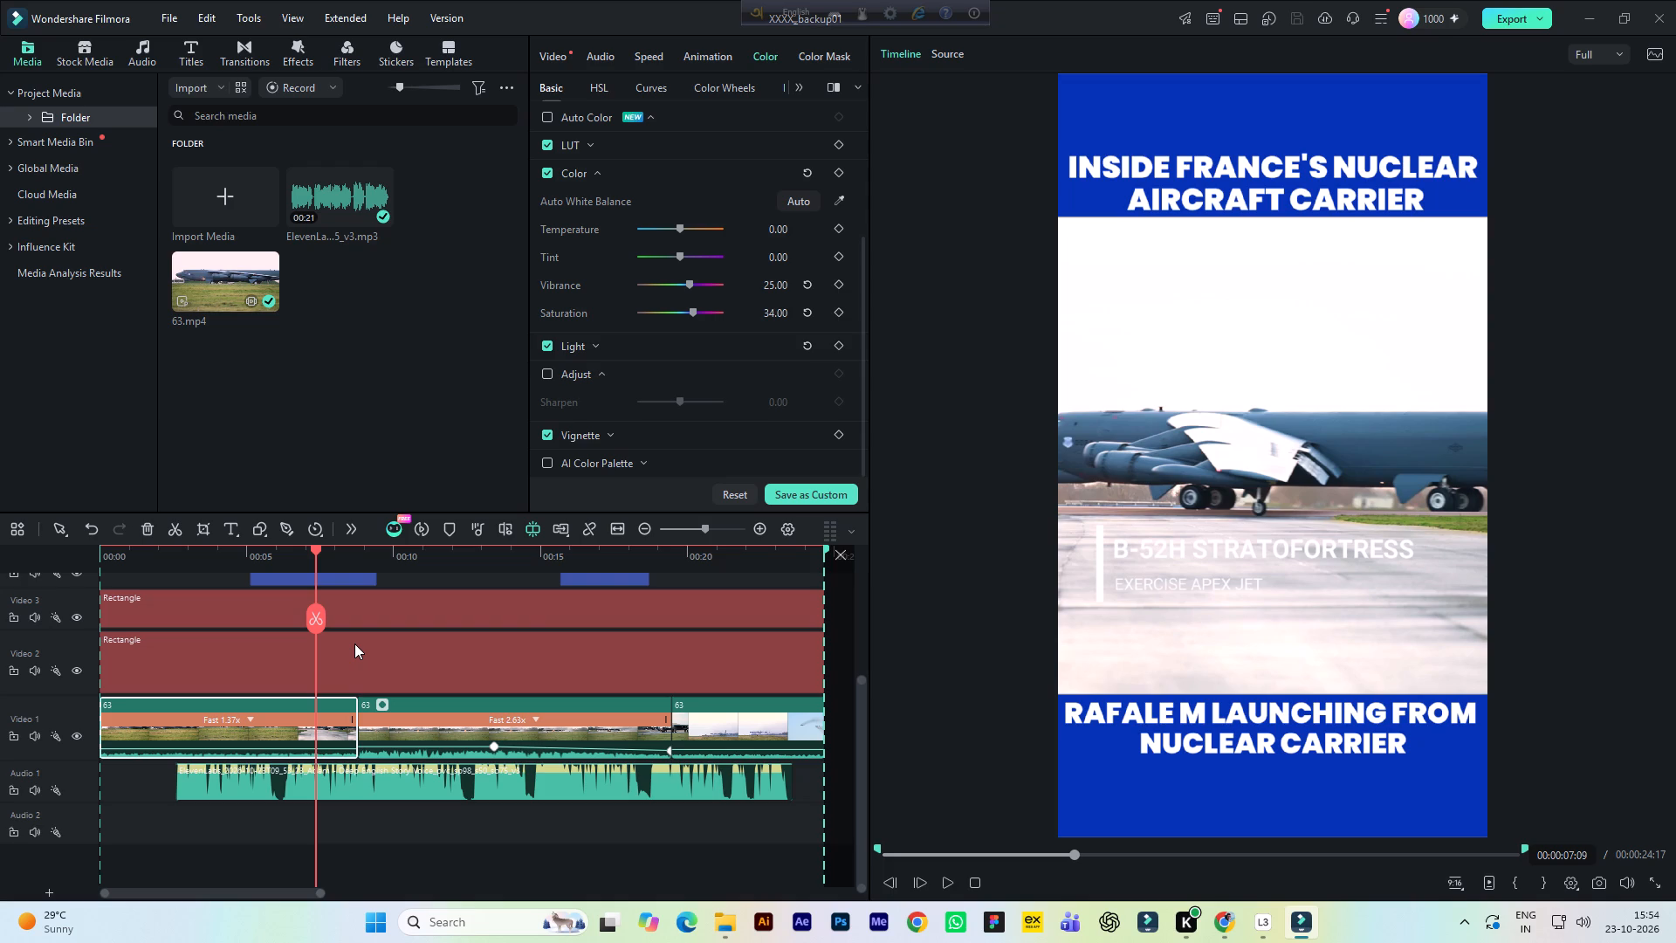
Apply the yellow text preset with dark edging to both the B-52H STRATOFORTRESS and EXERCISE APEX JET lines.
{"action": "scroll", "coordinate": [364, 622], "scroll_direction": "up", "scroll_amount": 2}
{"action": "left_click", "coordinate": [322, 677]}
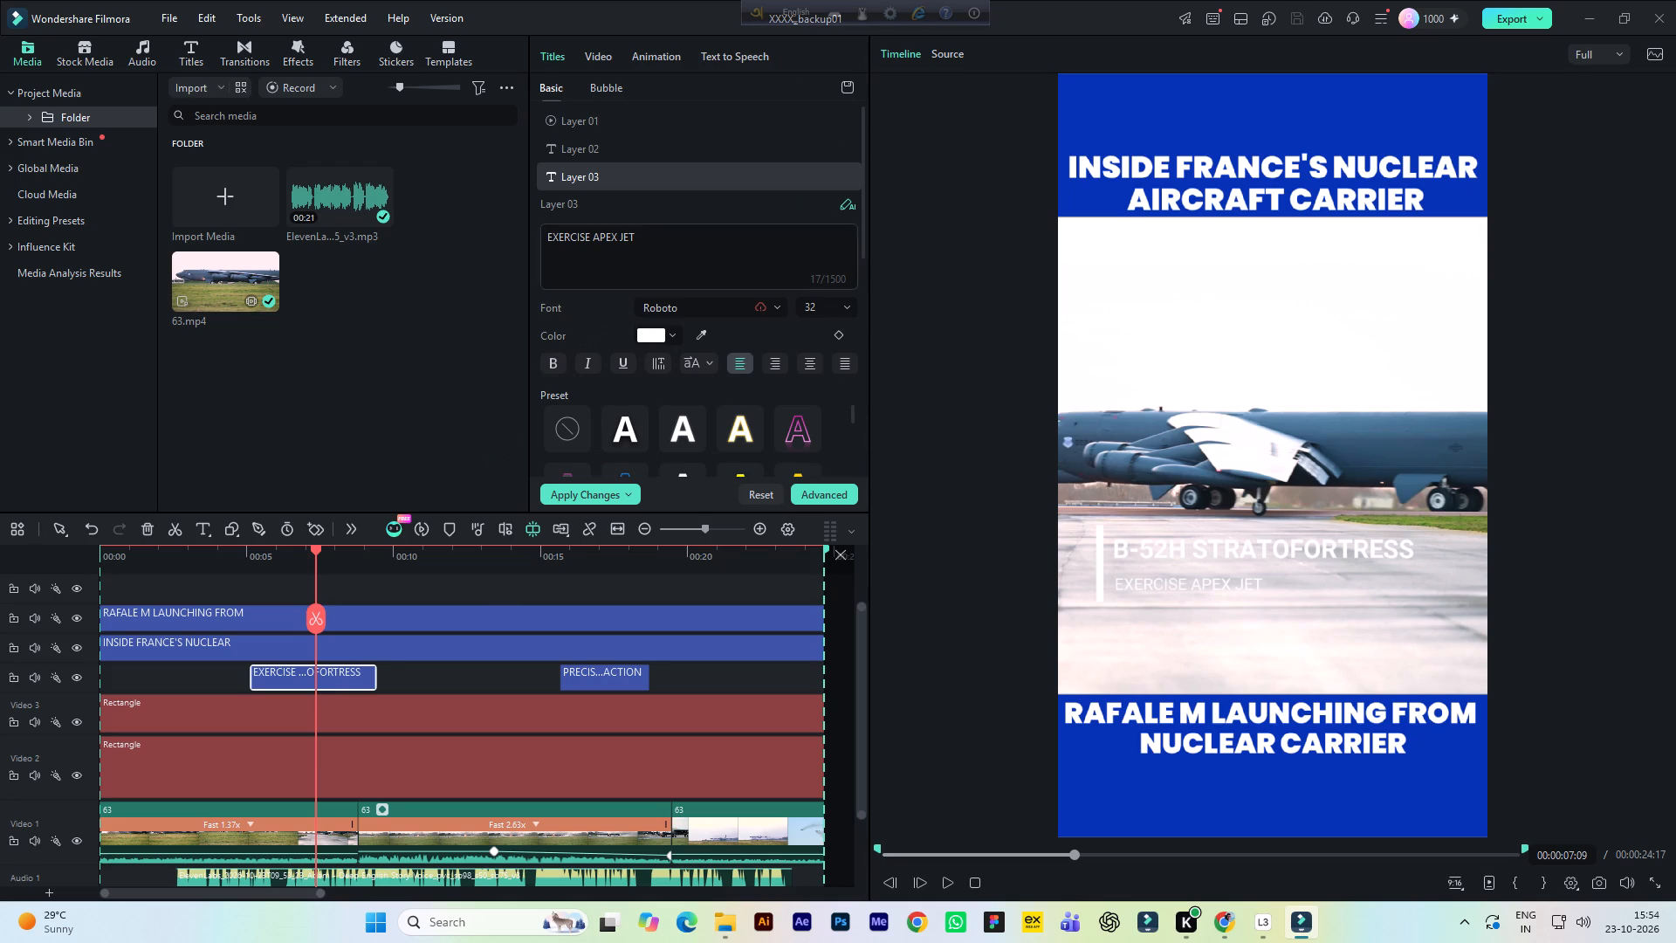
{"action": "left_click", "coordinate": [607, 161]}
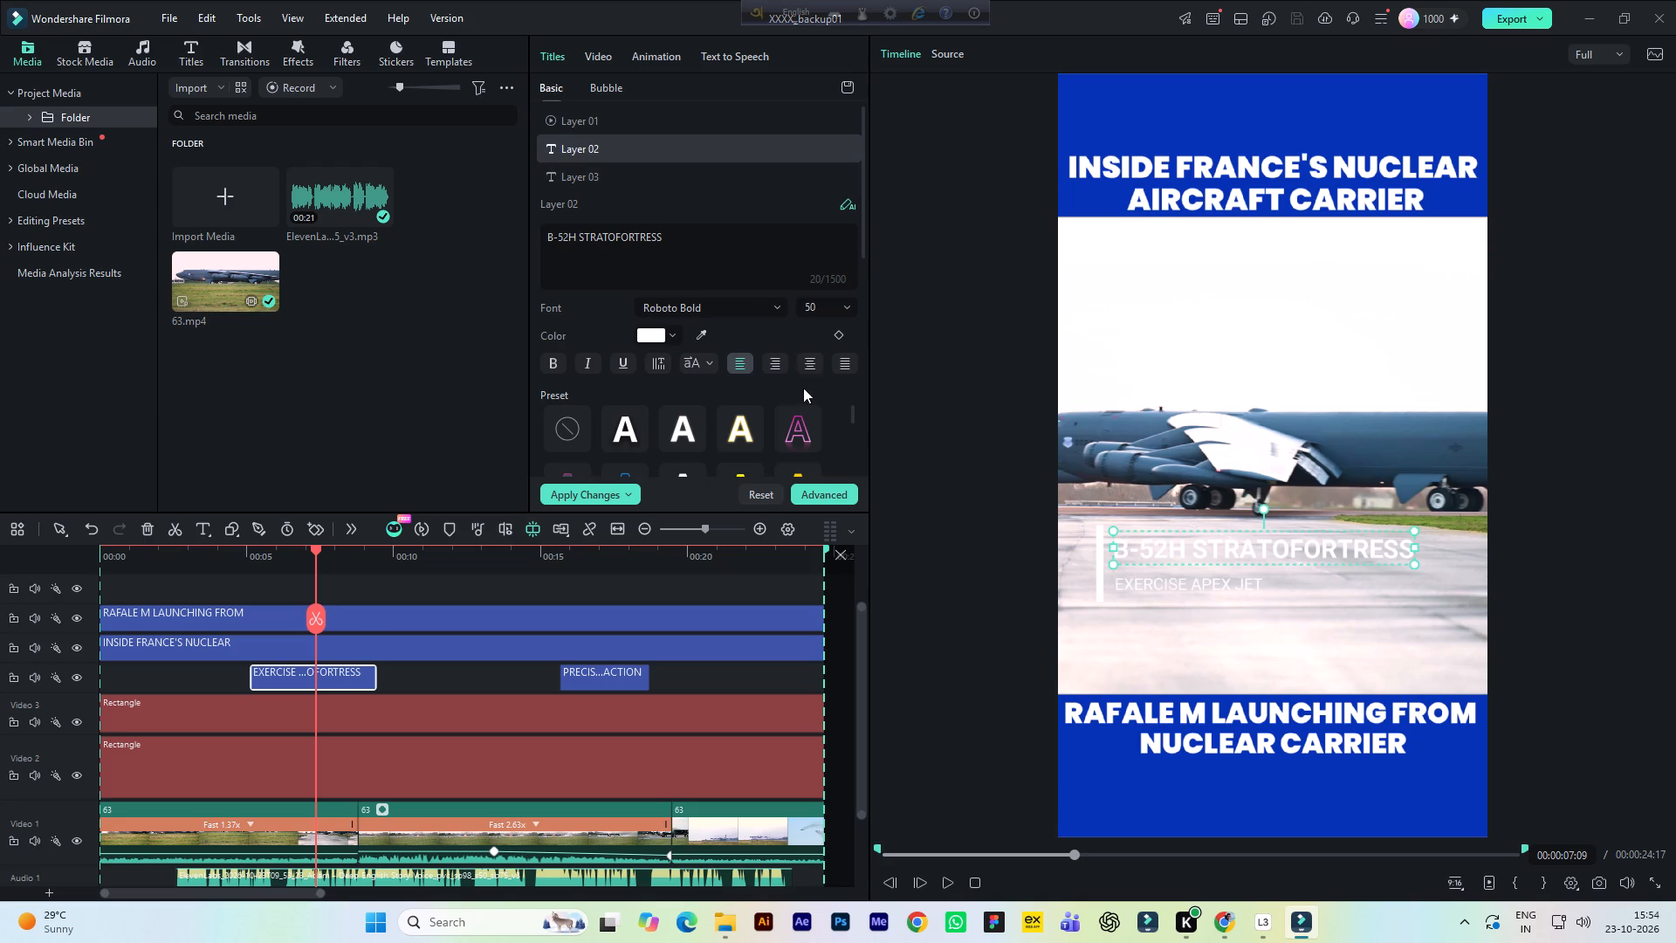
{"action": "scroll", "coordinate": [804, 444], "scroll_direction": "down", "scroll_amount": 1}
{"action": "left_click", "coordinate": [749, 437]}
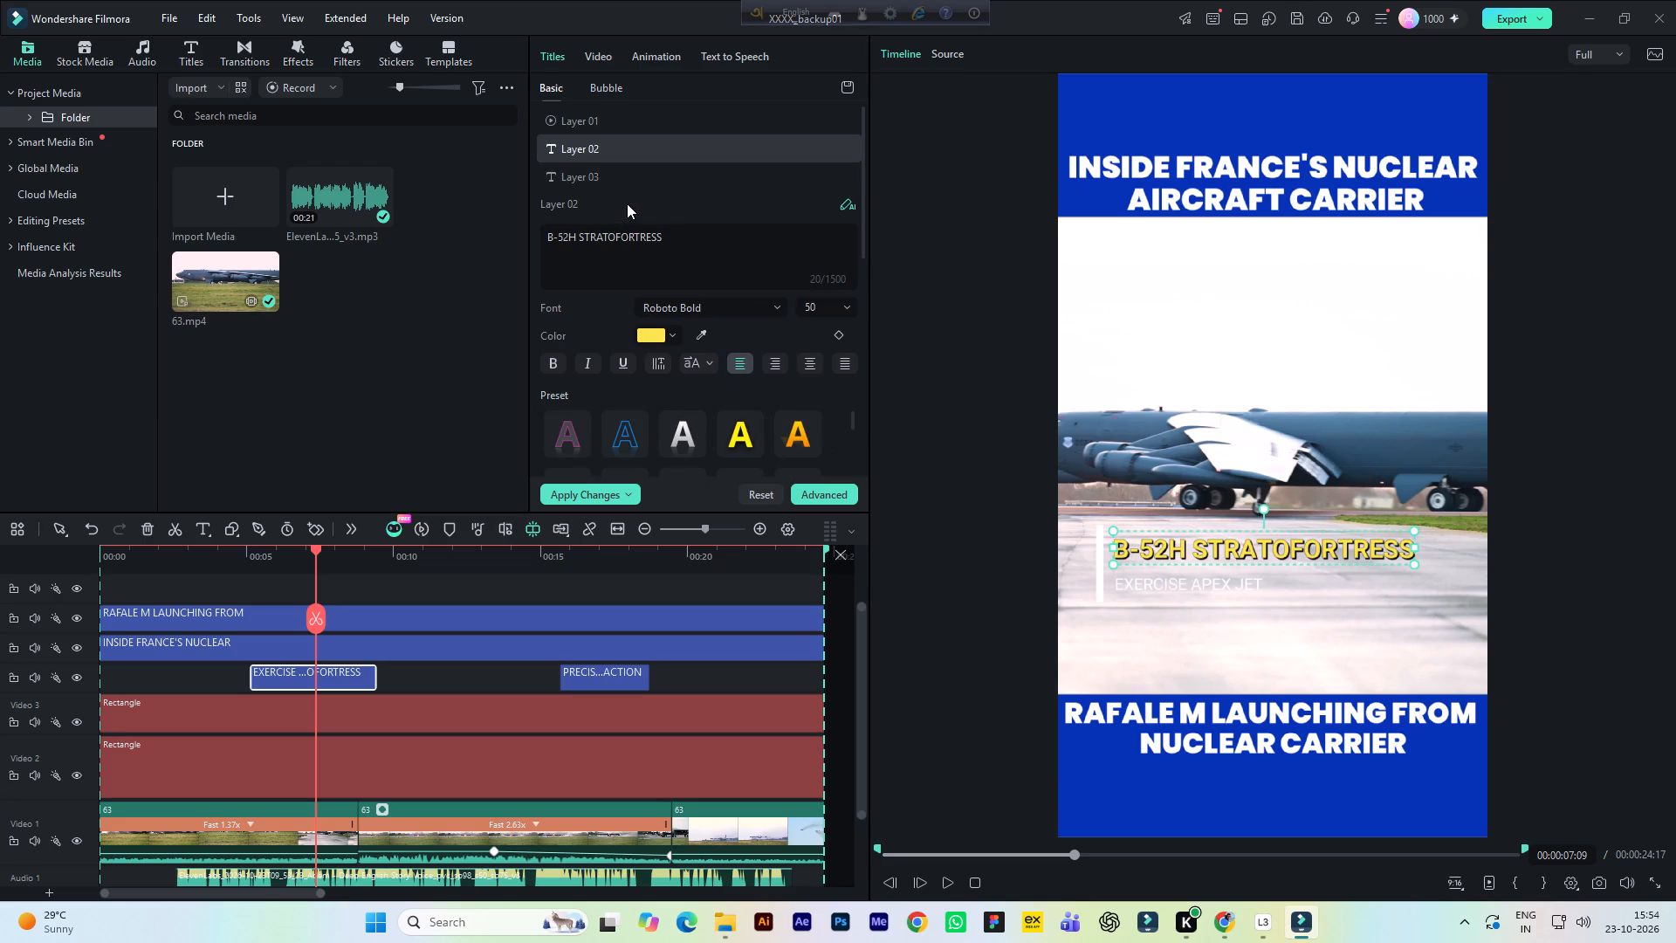
{"action": "left_click", "coordinate": [628, 182]}
{"action": "left_click", "coordinate": [742, 422]}
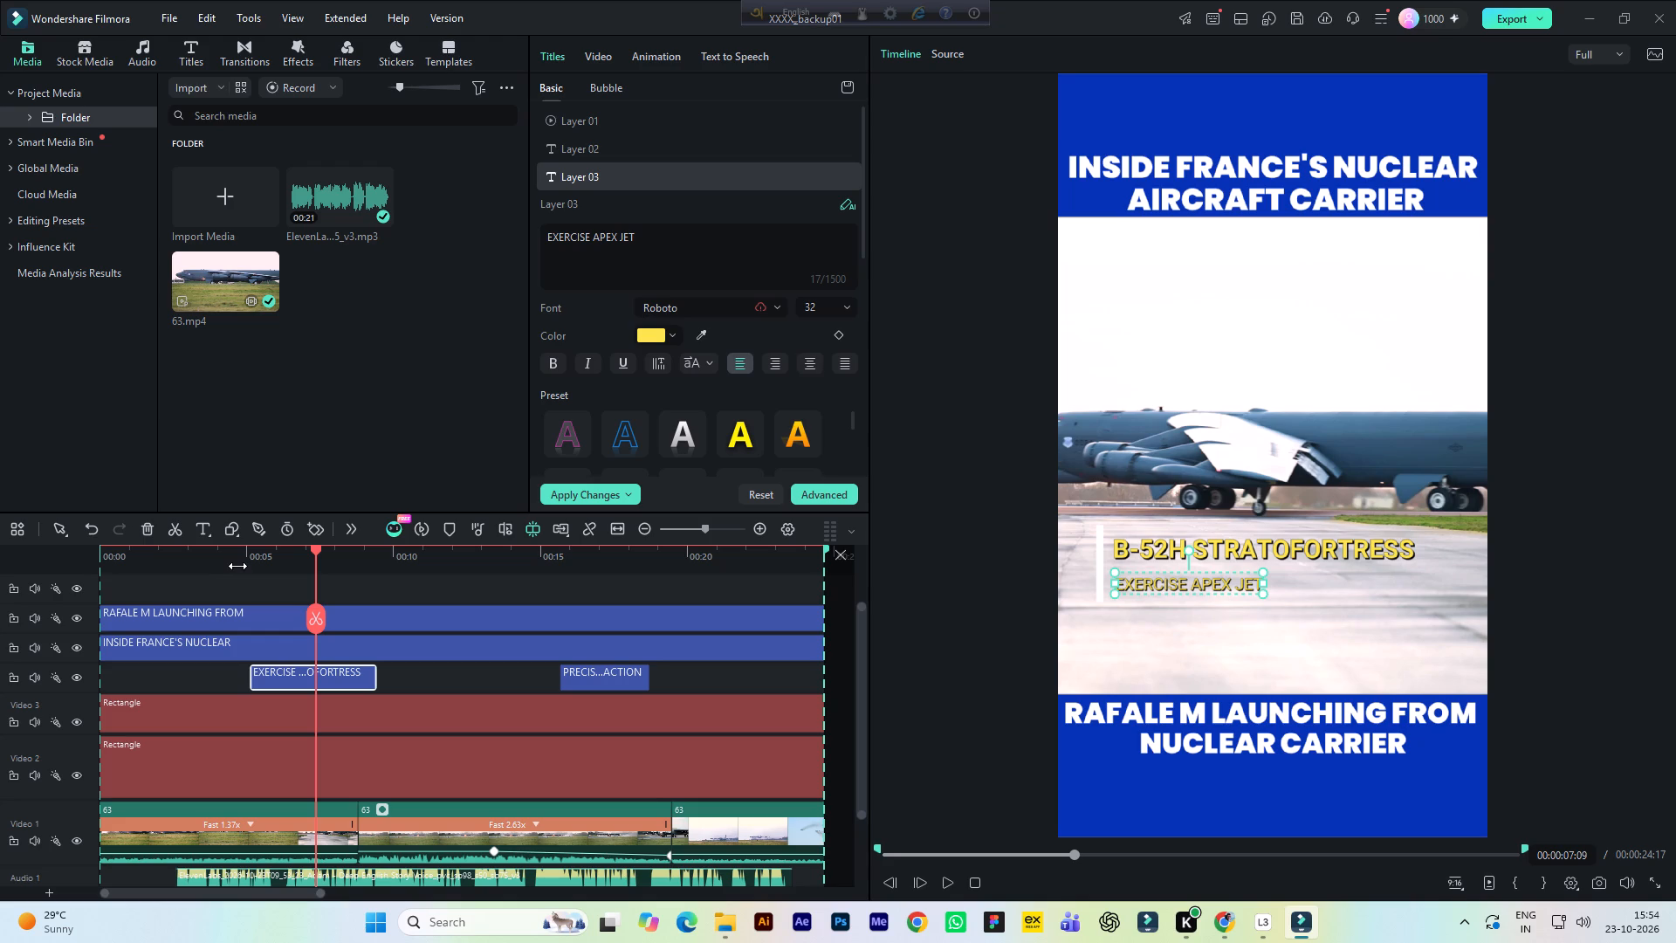
{"action": "left_click", "coordinate": [635, 436]}
{"action": "left_click", "coordinate": [744, 439]}
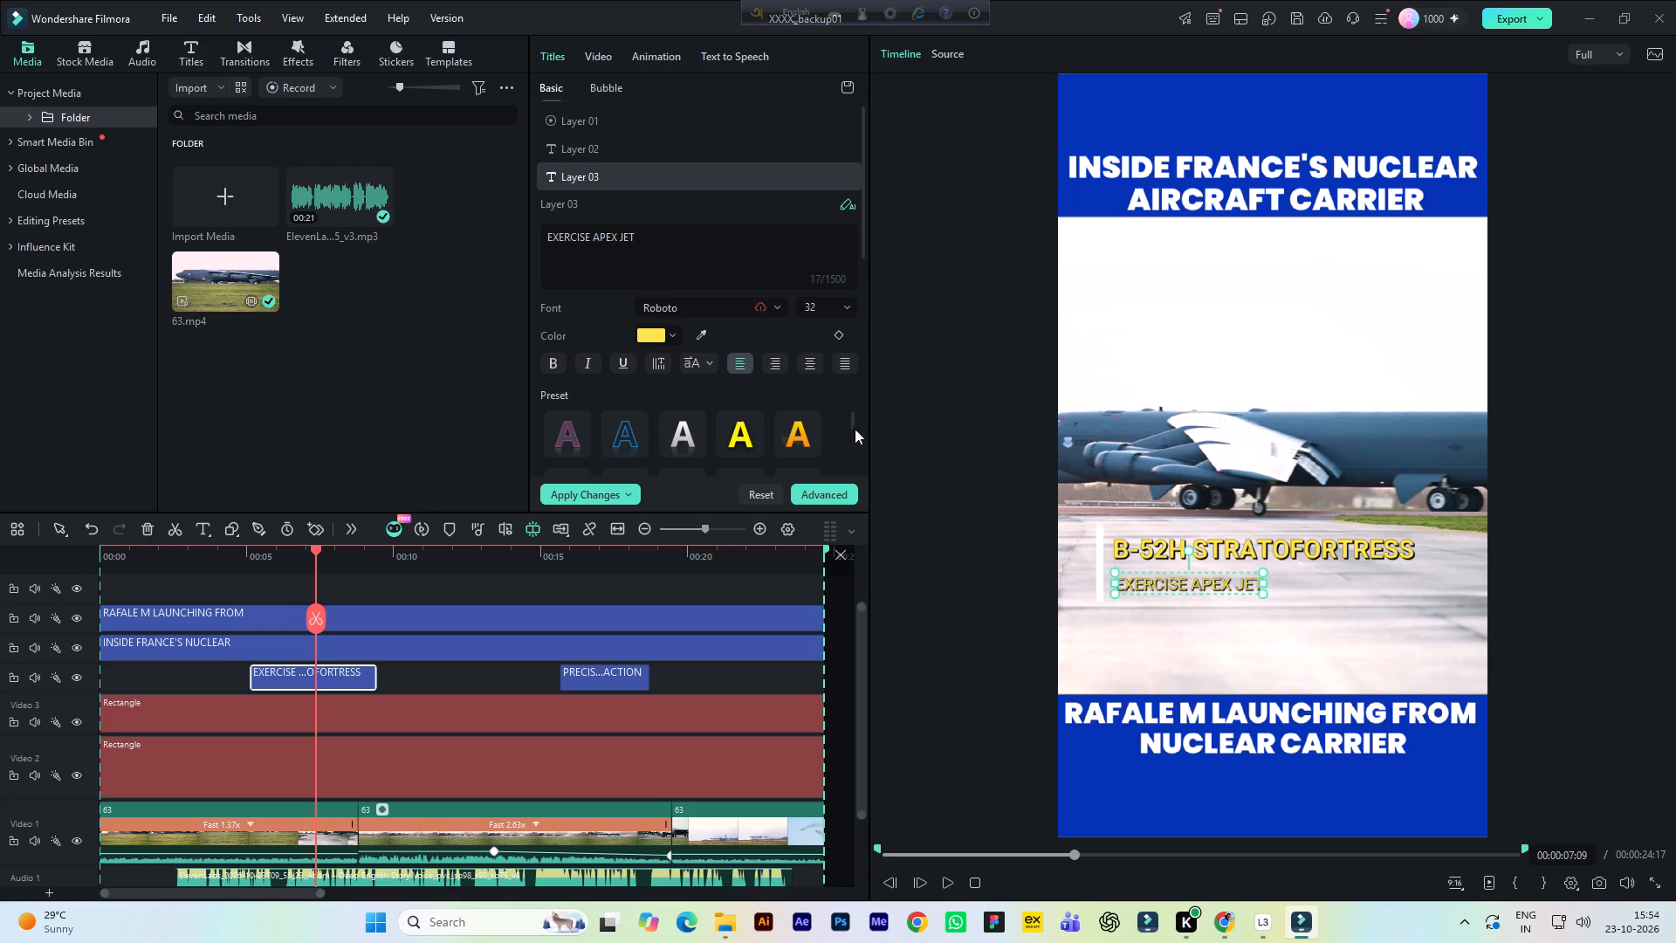
Reduce the font size of the EXERCISE APEX JET line to 28.
{"action": "scroll", "coordinate": [856, 264], "scroll_direction": "down", "scroll_amount": 3}
{"action": "scroll", "coordinate": [862, 336], "scroll_direction": "down", "scroll_amount": 1}
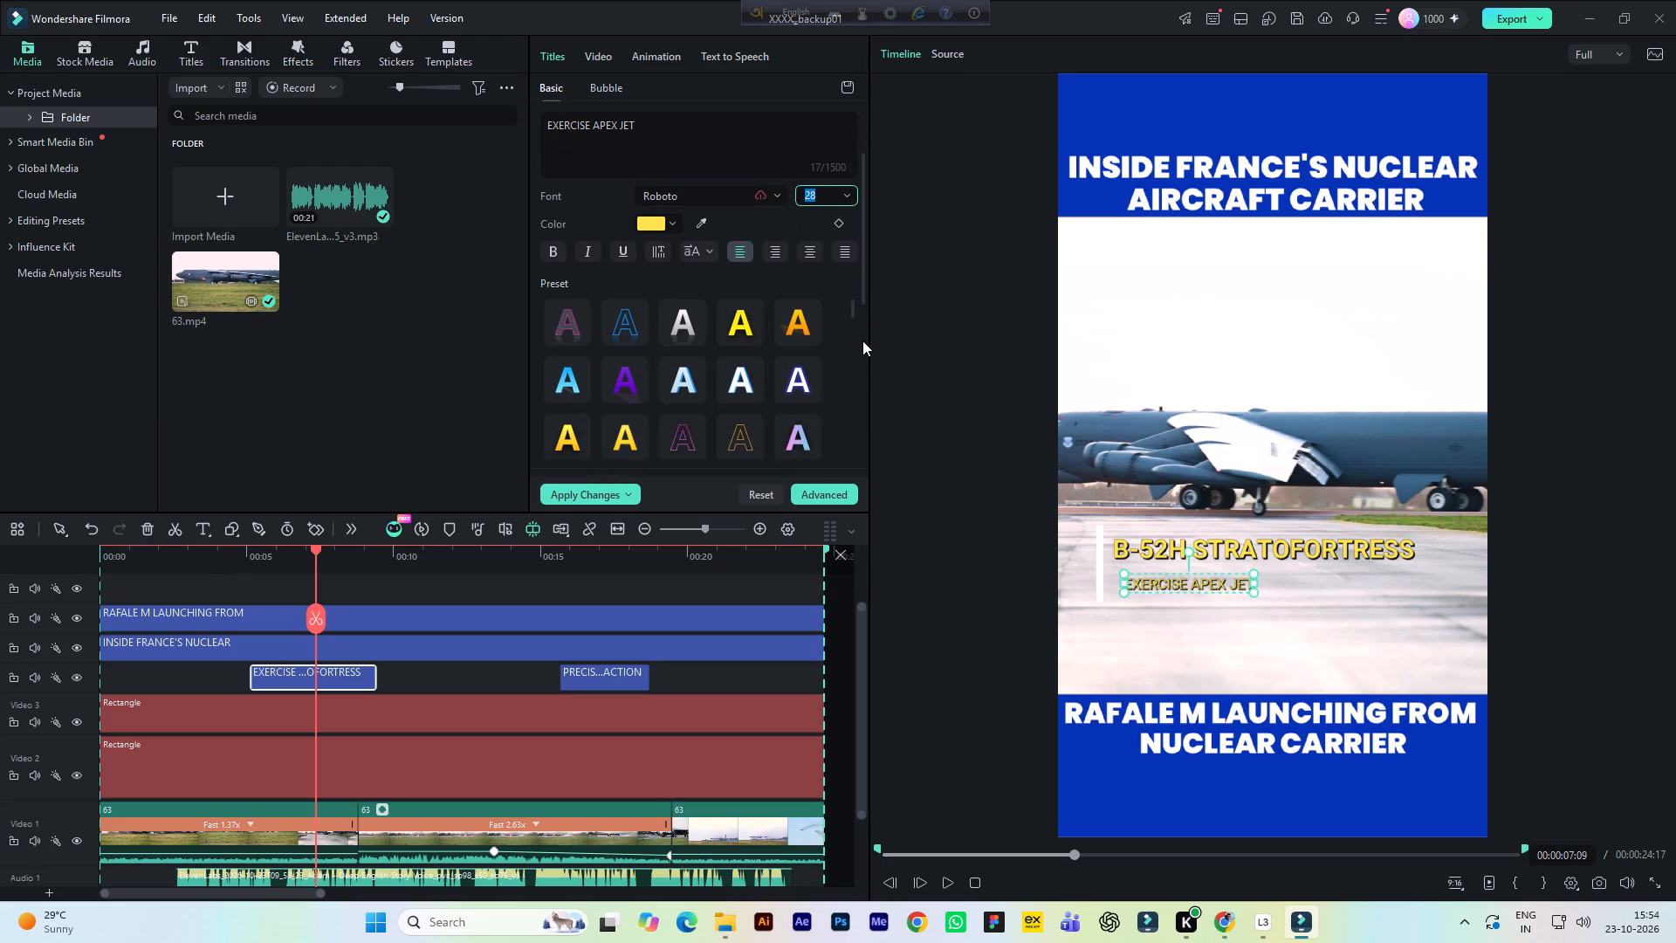
Browse the text style presets for the EXERCISE APEX JET line.
{"action": "scroll", "coordinate": [862, 344], "scroll_direction": "down", "scroll_amount": 3}
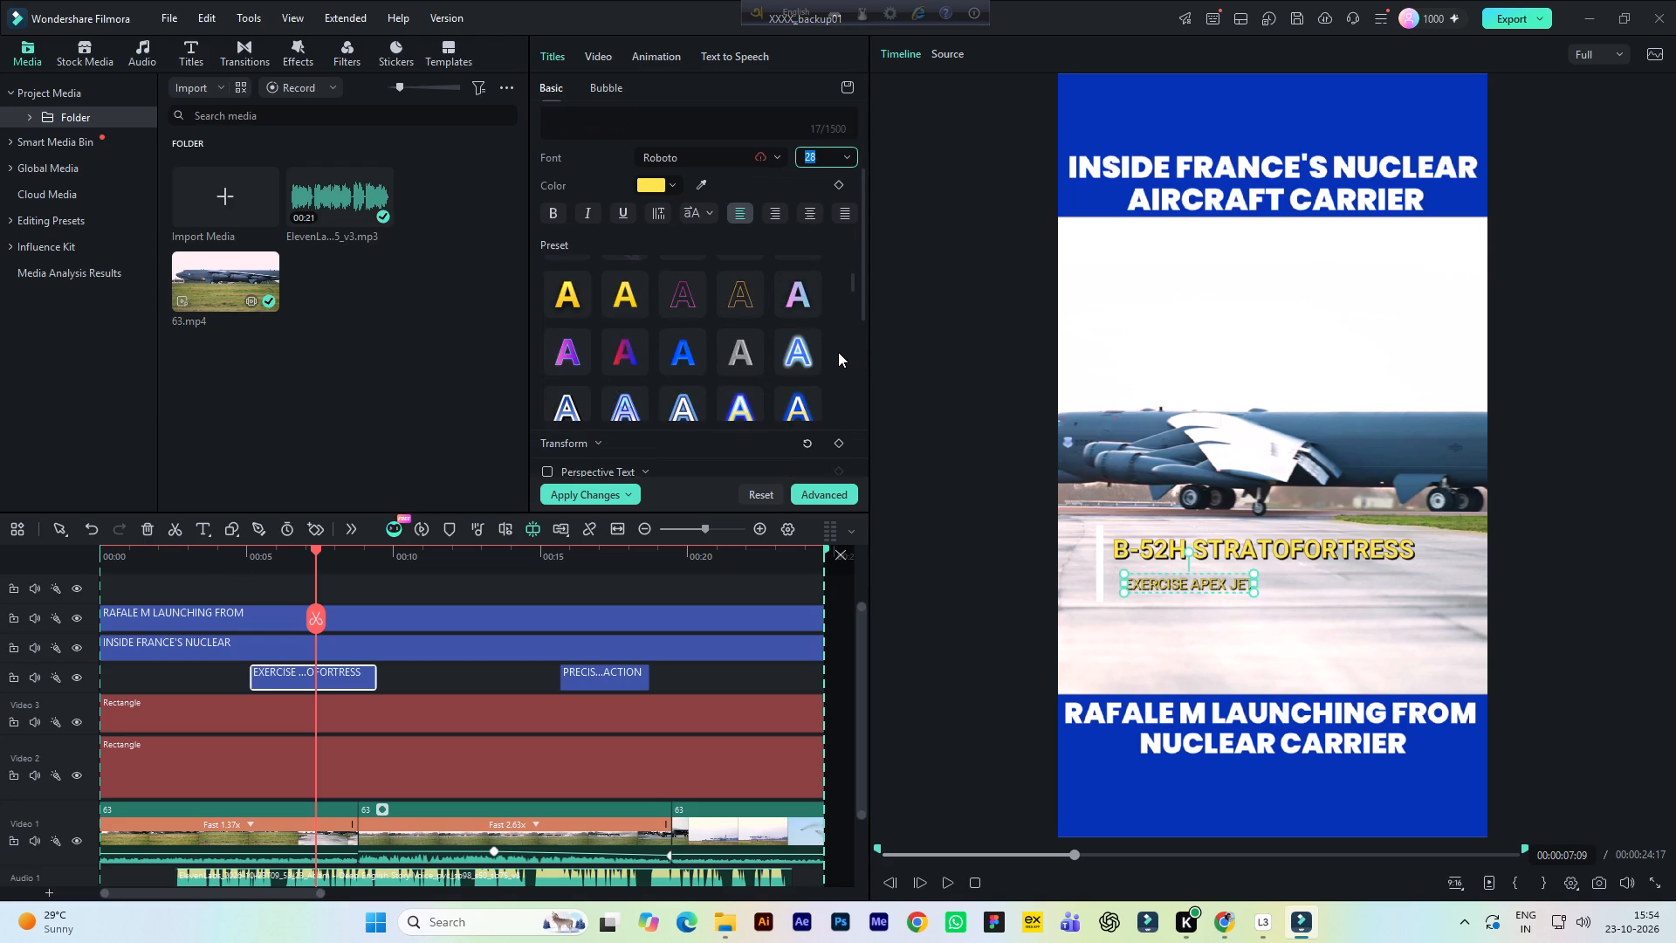
{"action": "scroll", "coordinate": [828, 357], "scroll_direction": "down", "scroll_amount": 14}
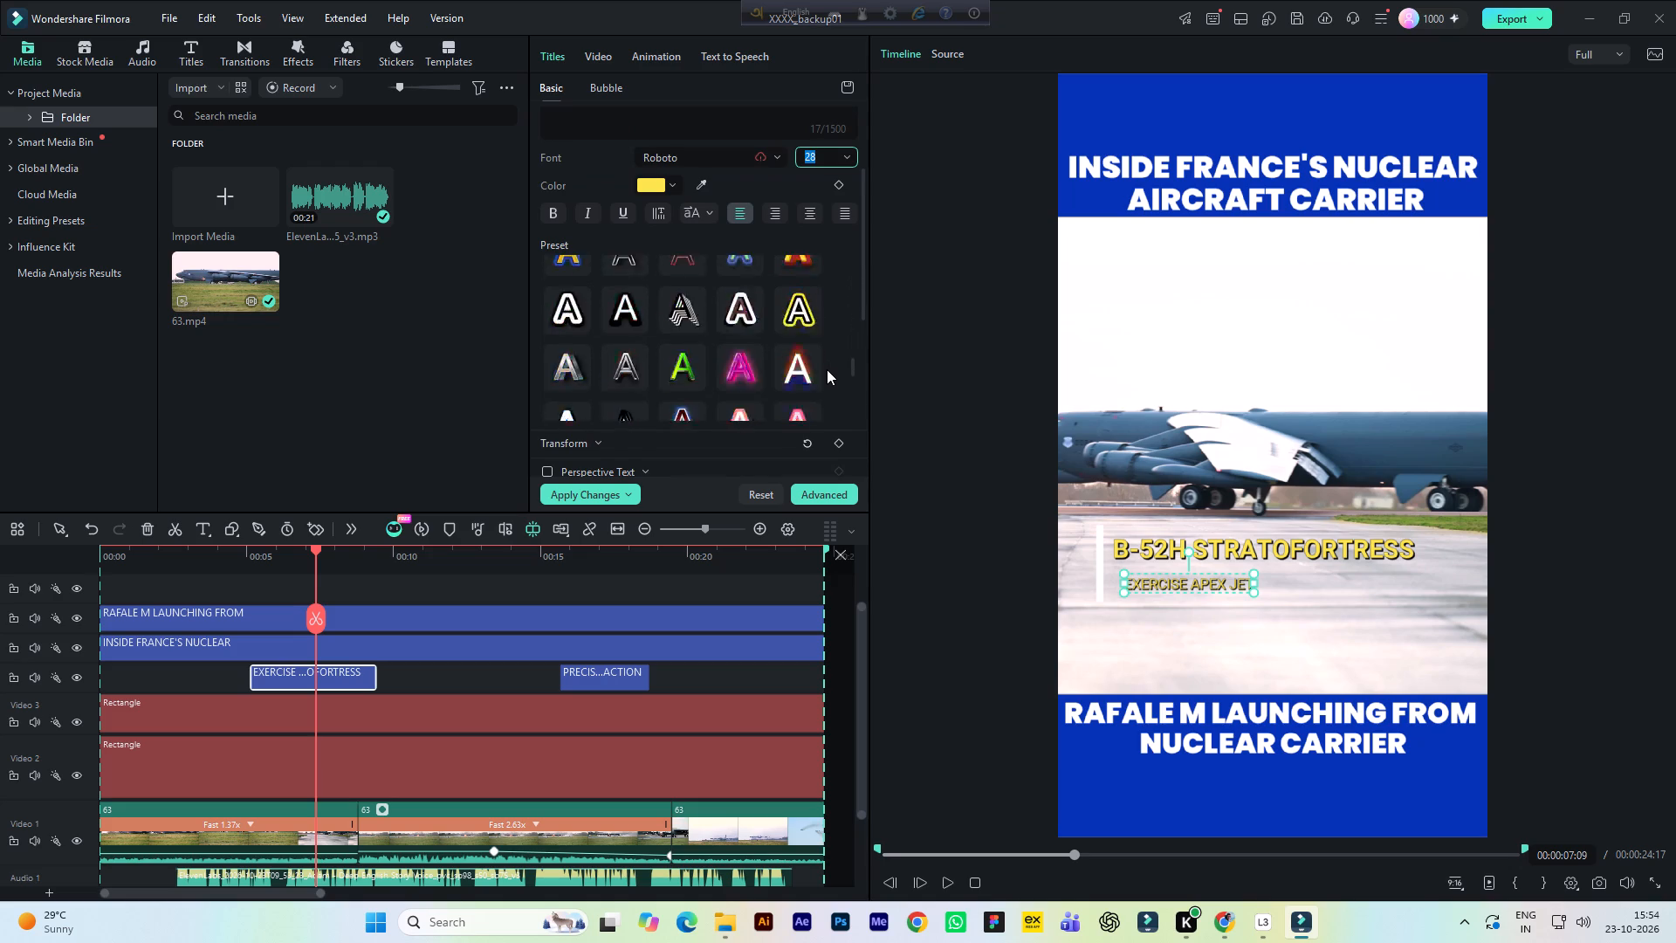
{"action": "scroll", "coordinate": [827, 369], "scroll_direction": "down", "scroll_amount": 9}
{"action": "scroll", "coordinate": [828, 371], "scroll_direction": "up", "scroll_amount": 2}
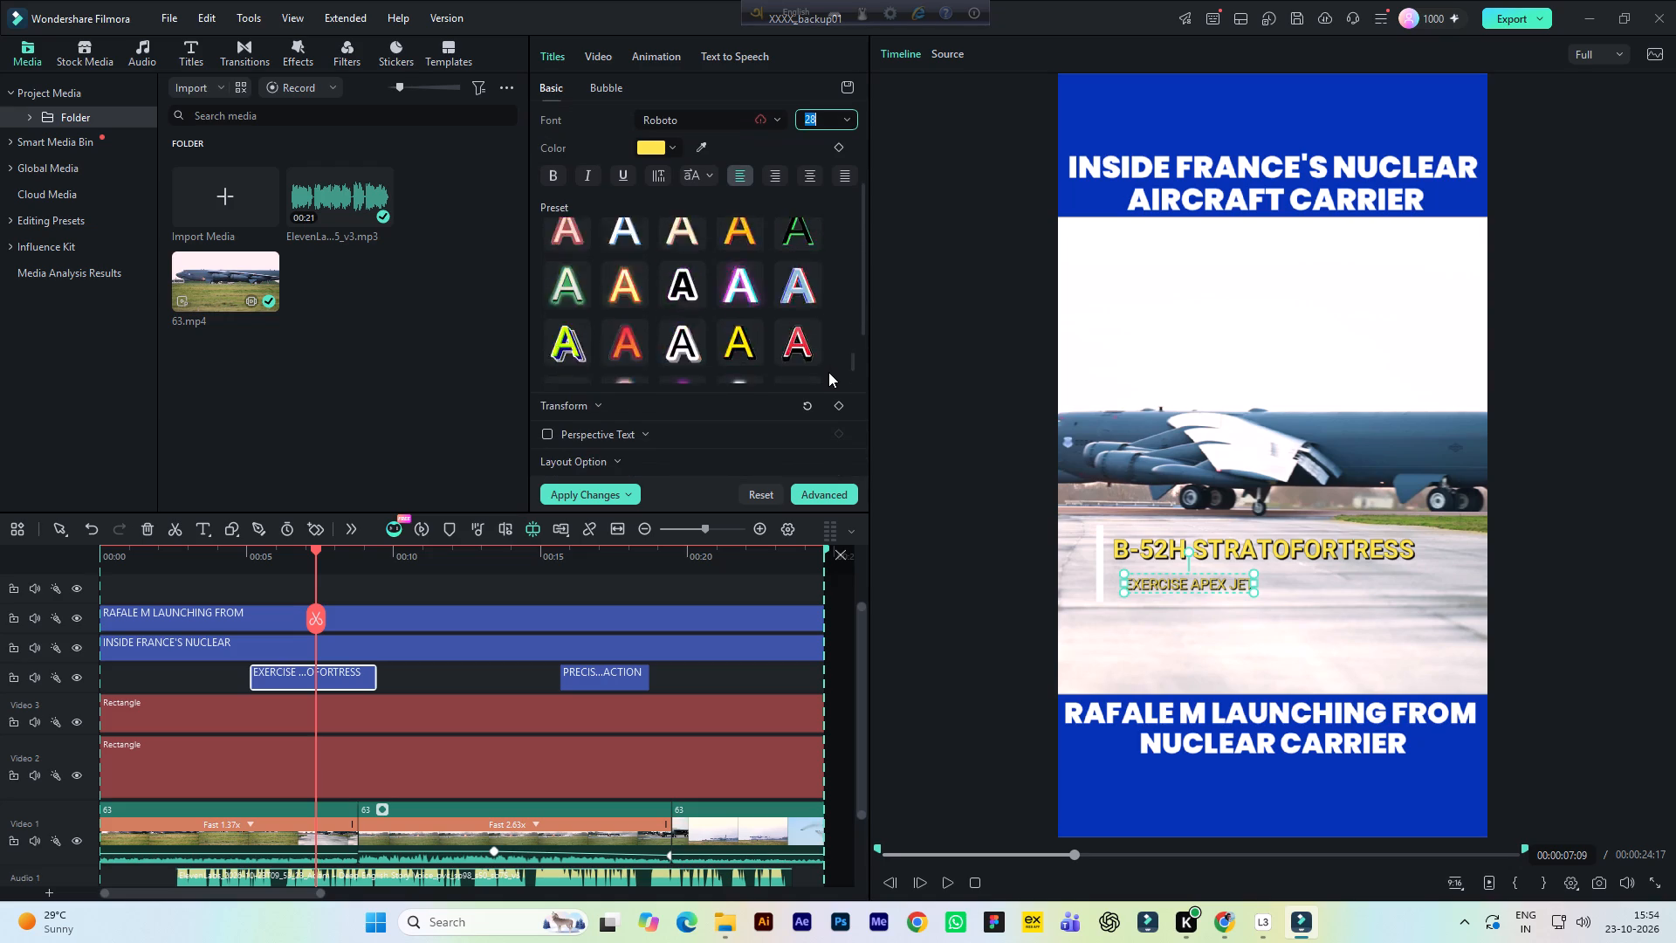
{"action": "scroll", "coordinate": [828, 372], "scroll_direction": "up", "scroll_amount": 20}
{"action": "scroll", "coordinate": [828, 372], "scroll_direction": "up", "scroll_amount": 10}
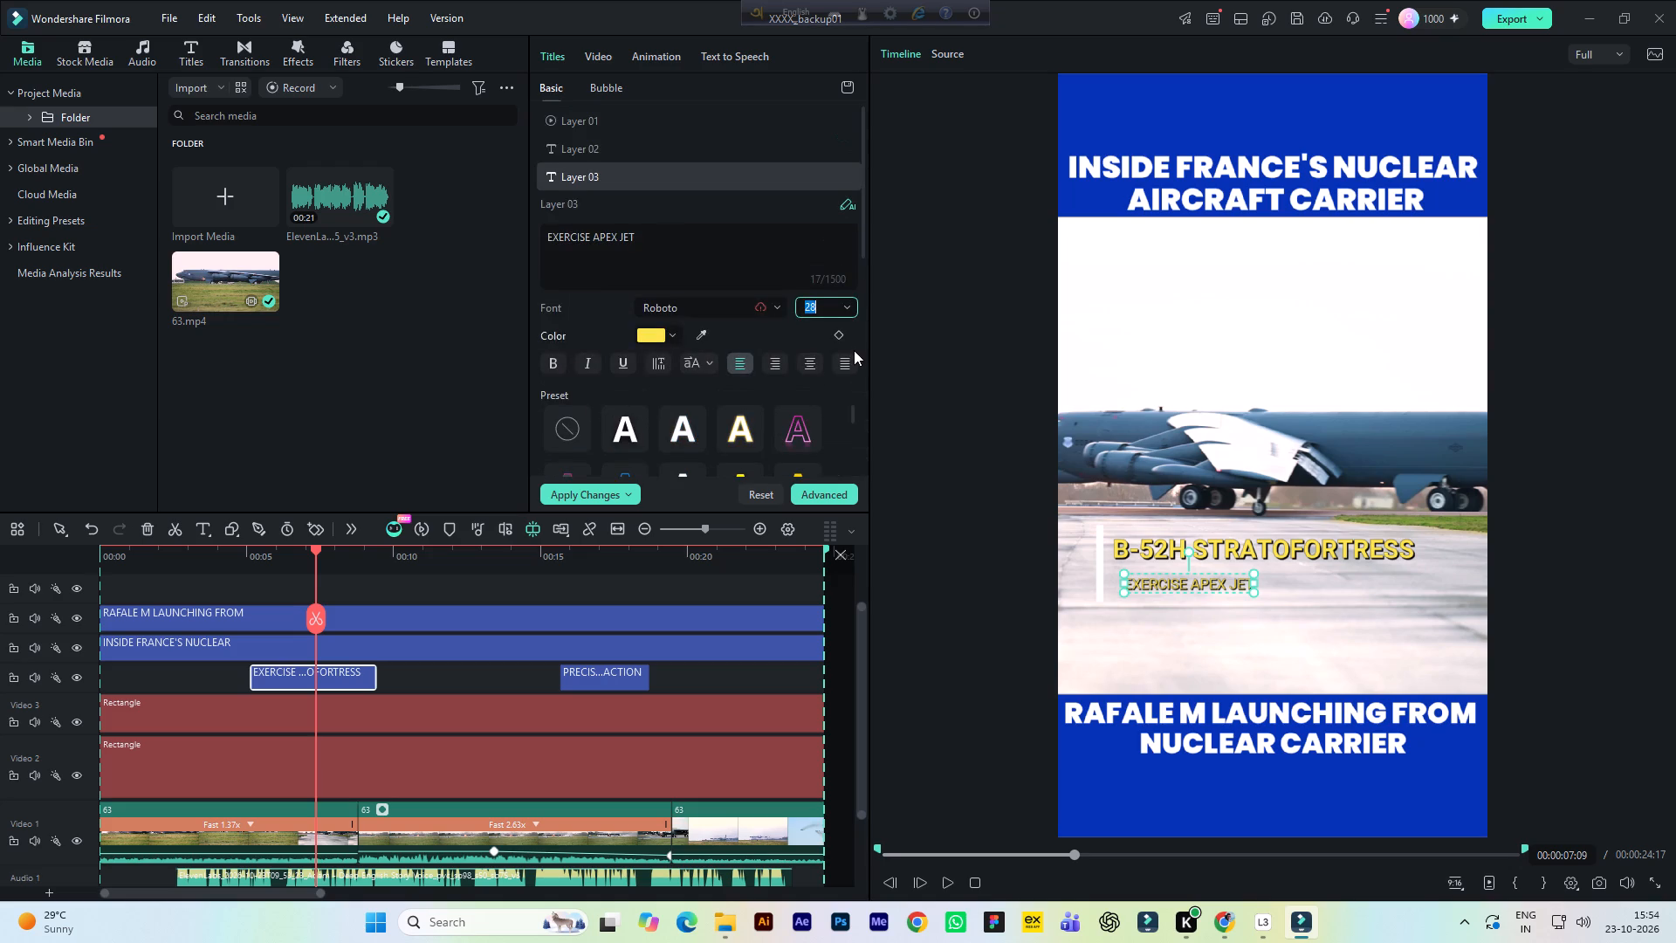
{"action": "scroll", "coordinate": [854, 360], "scroll_direction": "down", "scroll_amount": 1}
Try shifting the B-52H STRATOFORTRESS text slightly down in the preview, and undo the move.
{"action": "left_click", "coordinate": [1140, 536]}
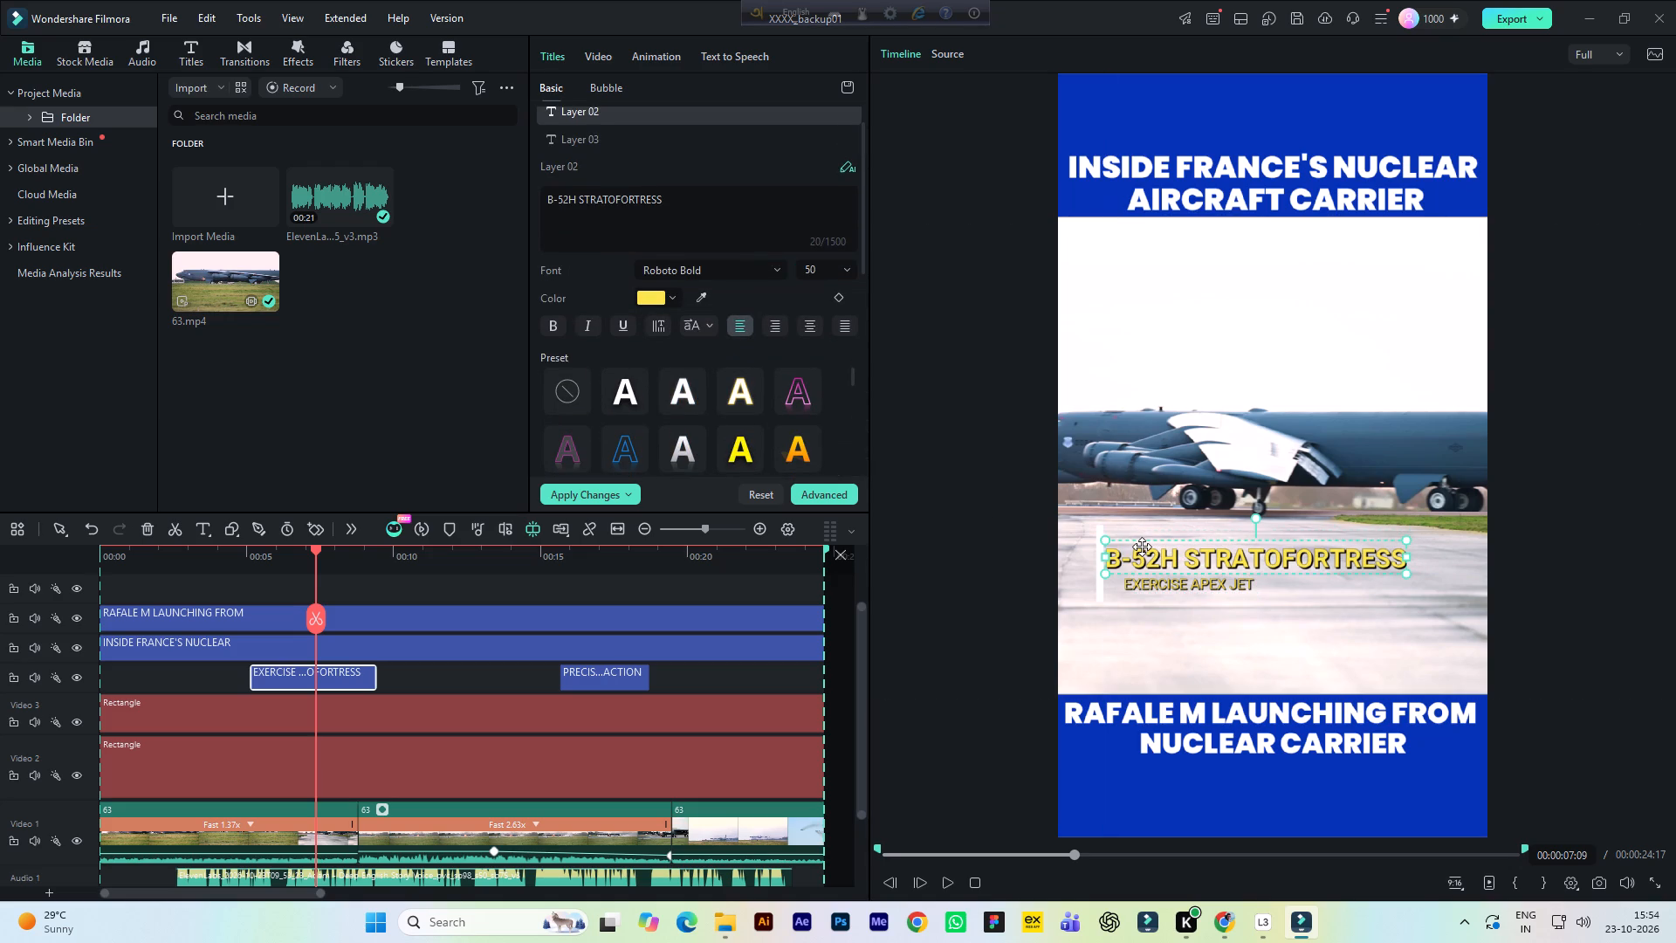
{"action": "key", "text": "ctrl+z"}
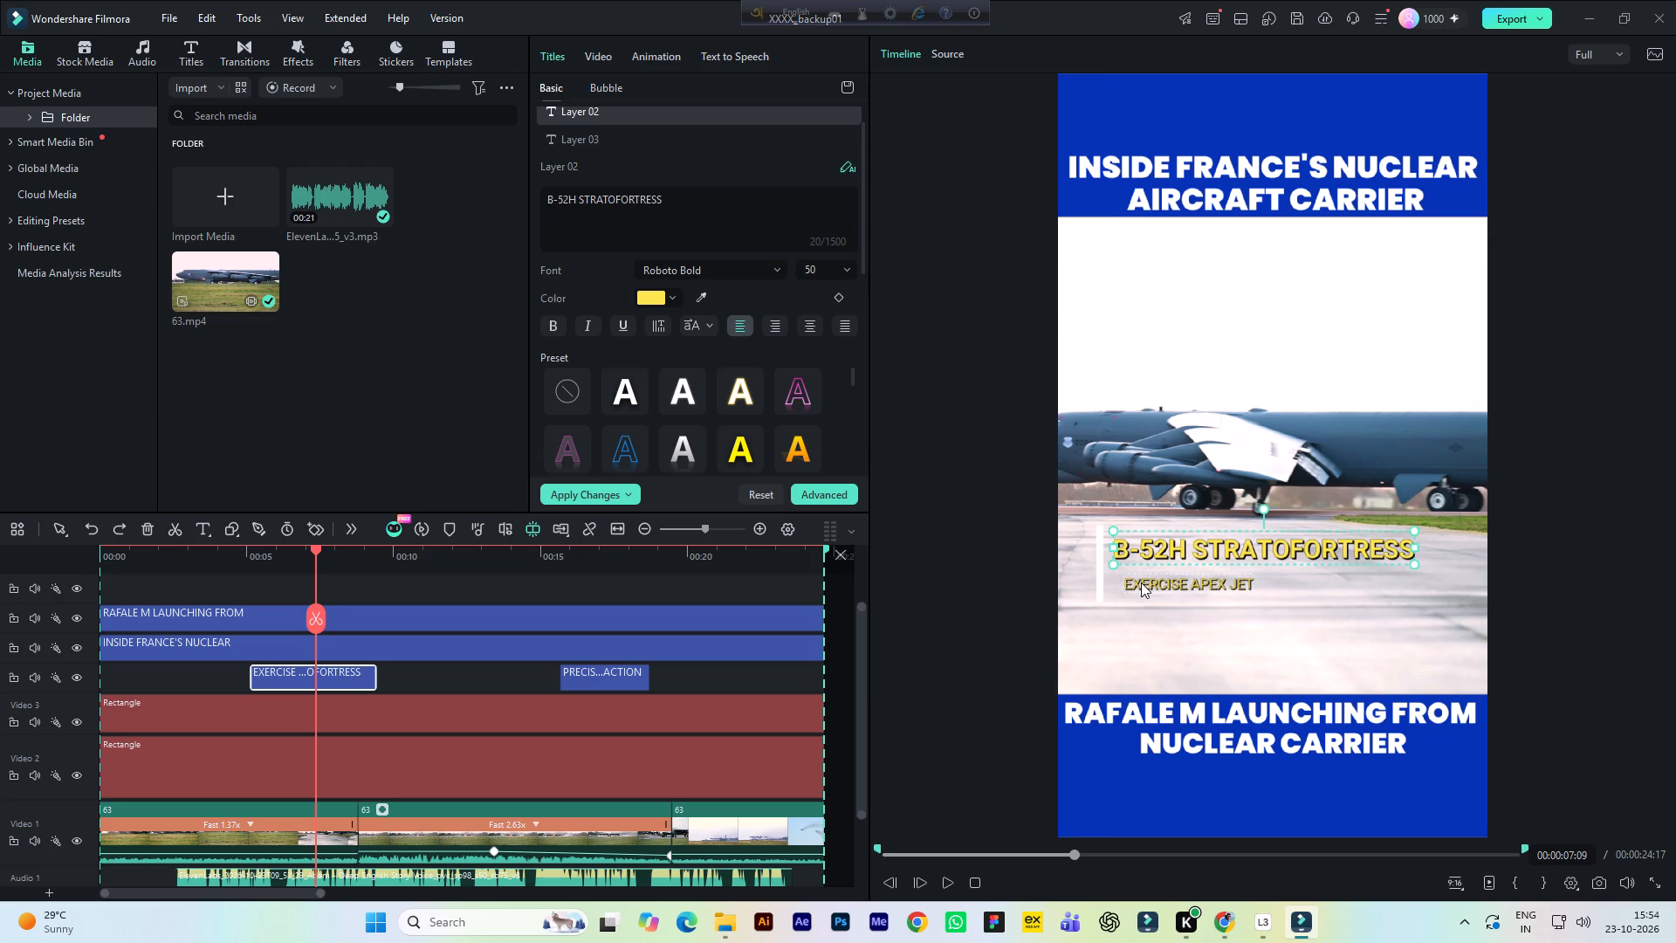
Nudge the EXERCISE APEX JET line left and slightly up to align it beneath the start of B-52H STRATOFORTRESS.
{"action": "left_click", "coordinate": [1141, 582]}
{"action": "key", "text": "Left"}
{"action": "key", "text": "Left"}
{"action": "key", "text": "Left"}
{"action": "key", "text": "Left"}
{"action": "key", "text": "Left"}
{"action": "key", "text": "Left"}
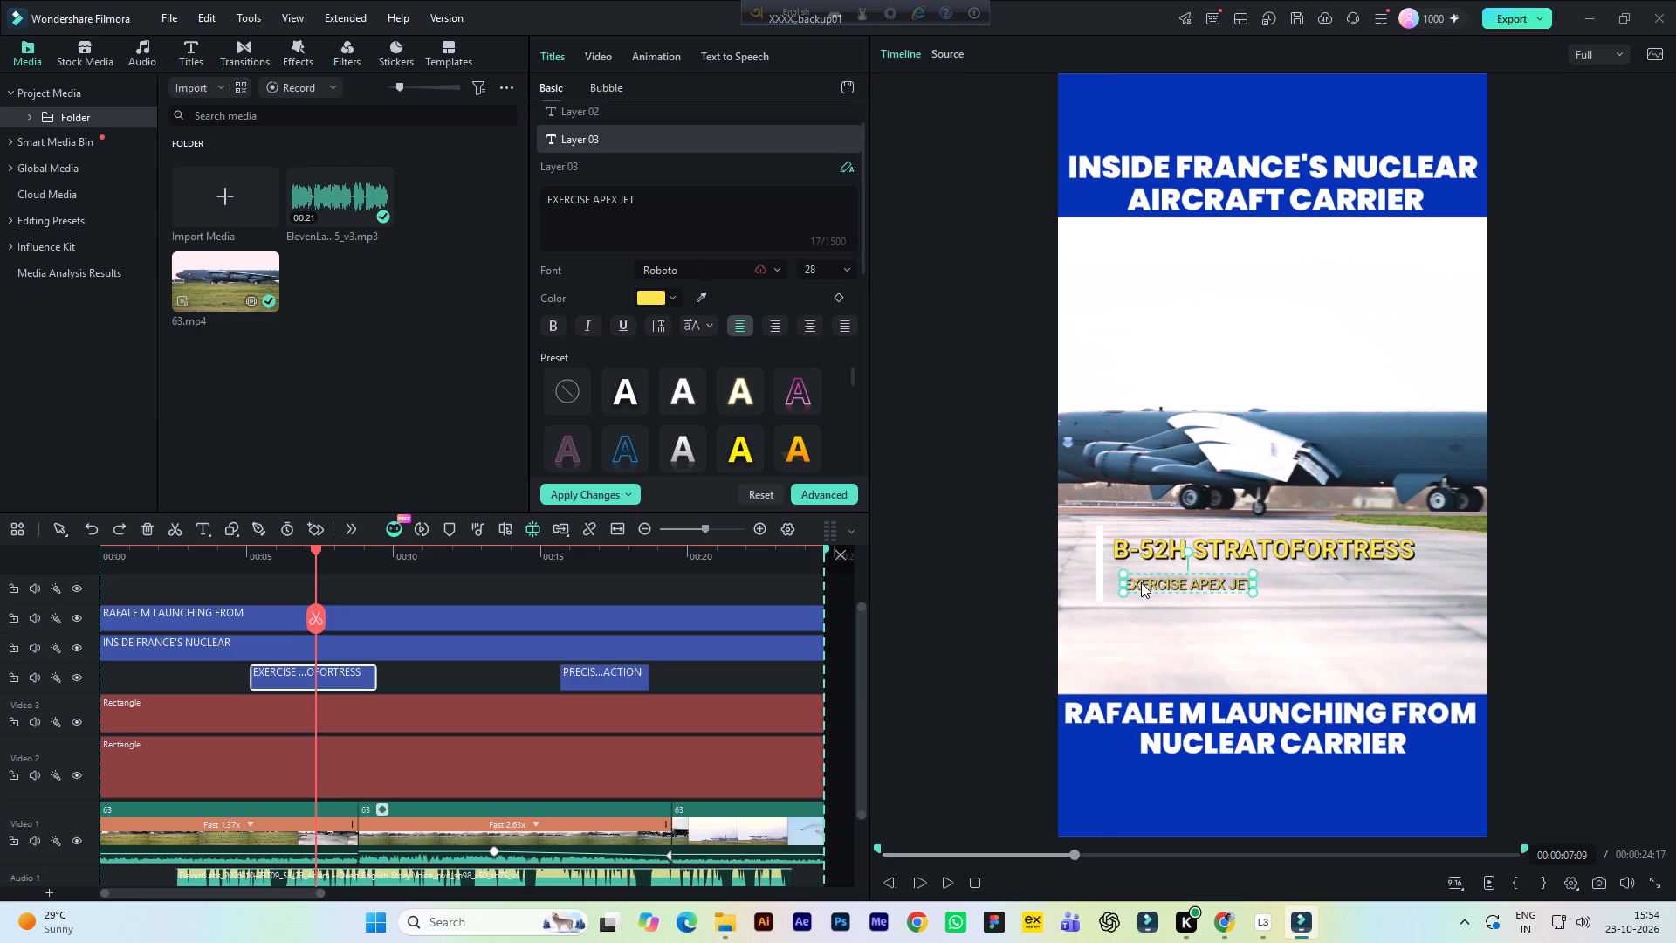
{"action": "key", "text": "Left"}
{"action": "key", "text": "Left"}
{"action": "key", "text": "Left"}
{"action": "key", "text": "Left"}
{"action": "key", "text": "Left"}
{"action": "key", "text": "Left"}
{"action": "key", "text": "Left"}
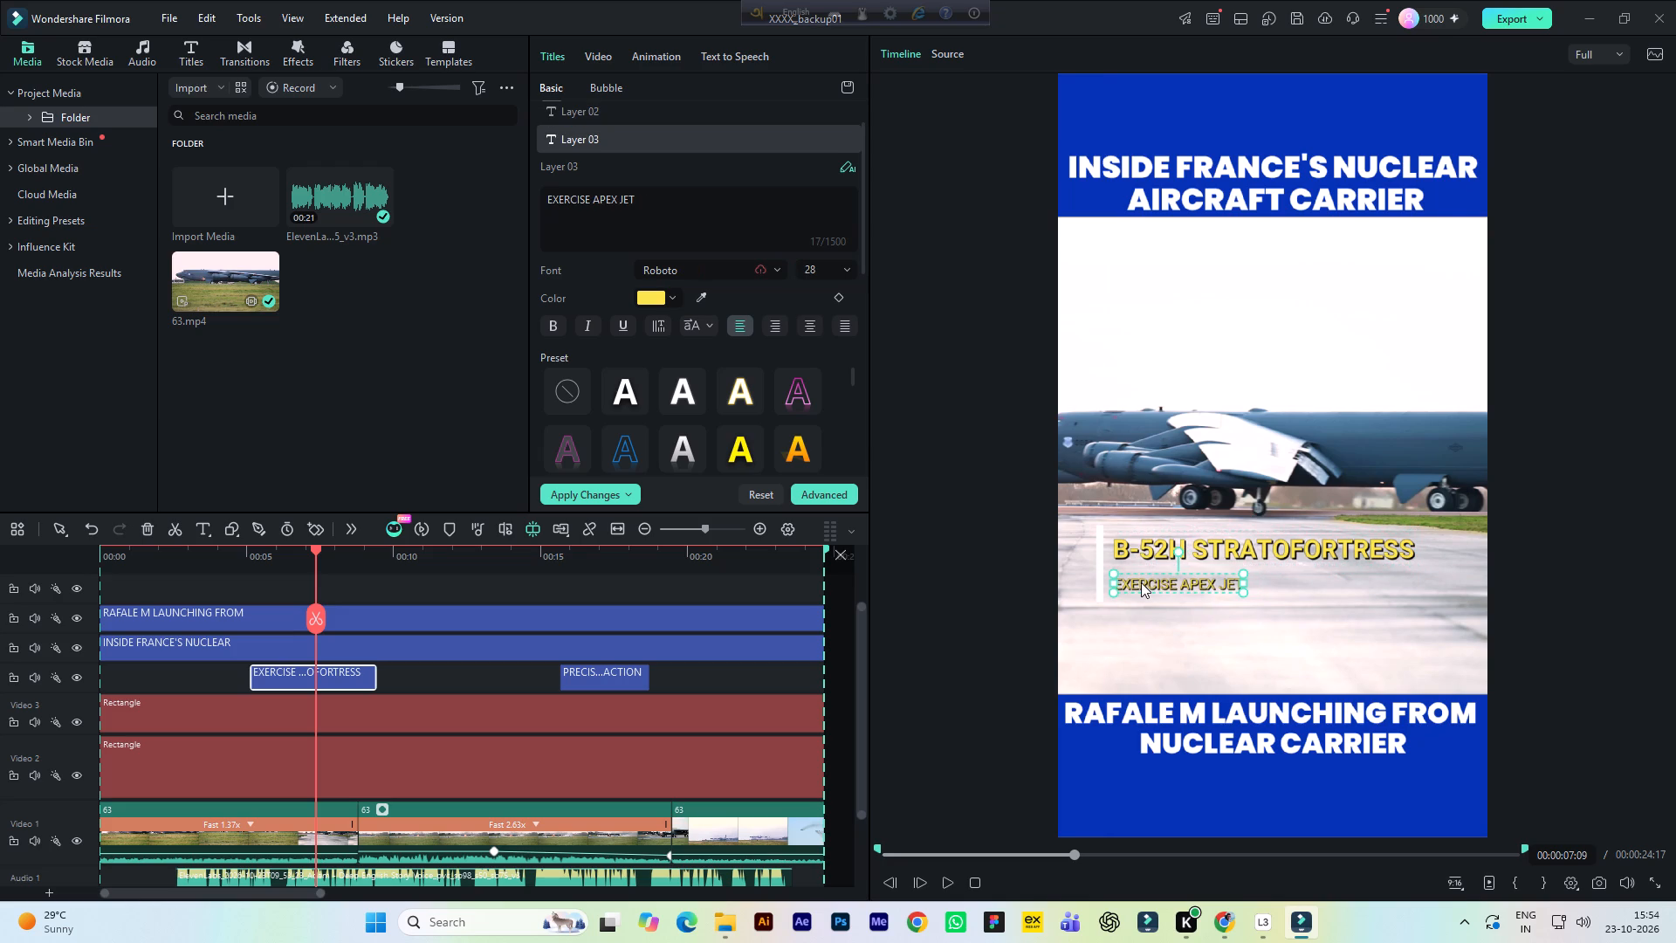
{"action": "key", "text": "Up"}
{"action": "key", "text": "Up"}
{"action": "key", "text": "Right"}
{"action": "key", "text": "Right"}
{"action": "key", "text": "Right"}
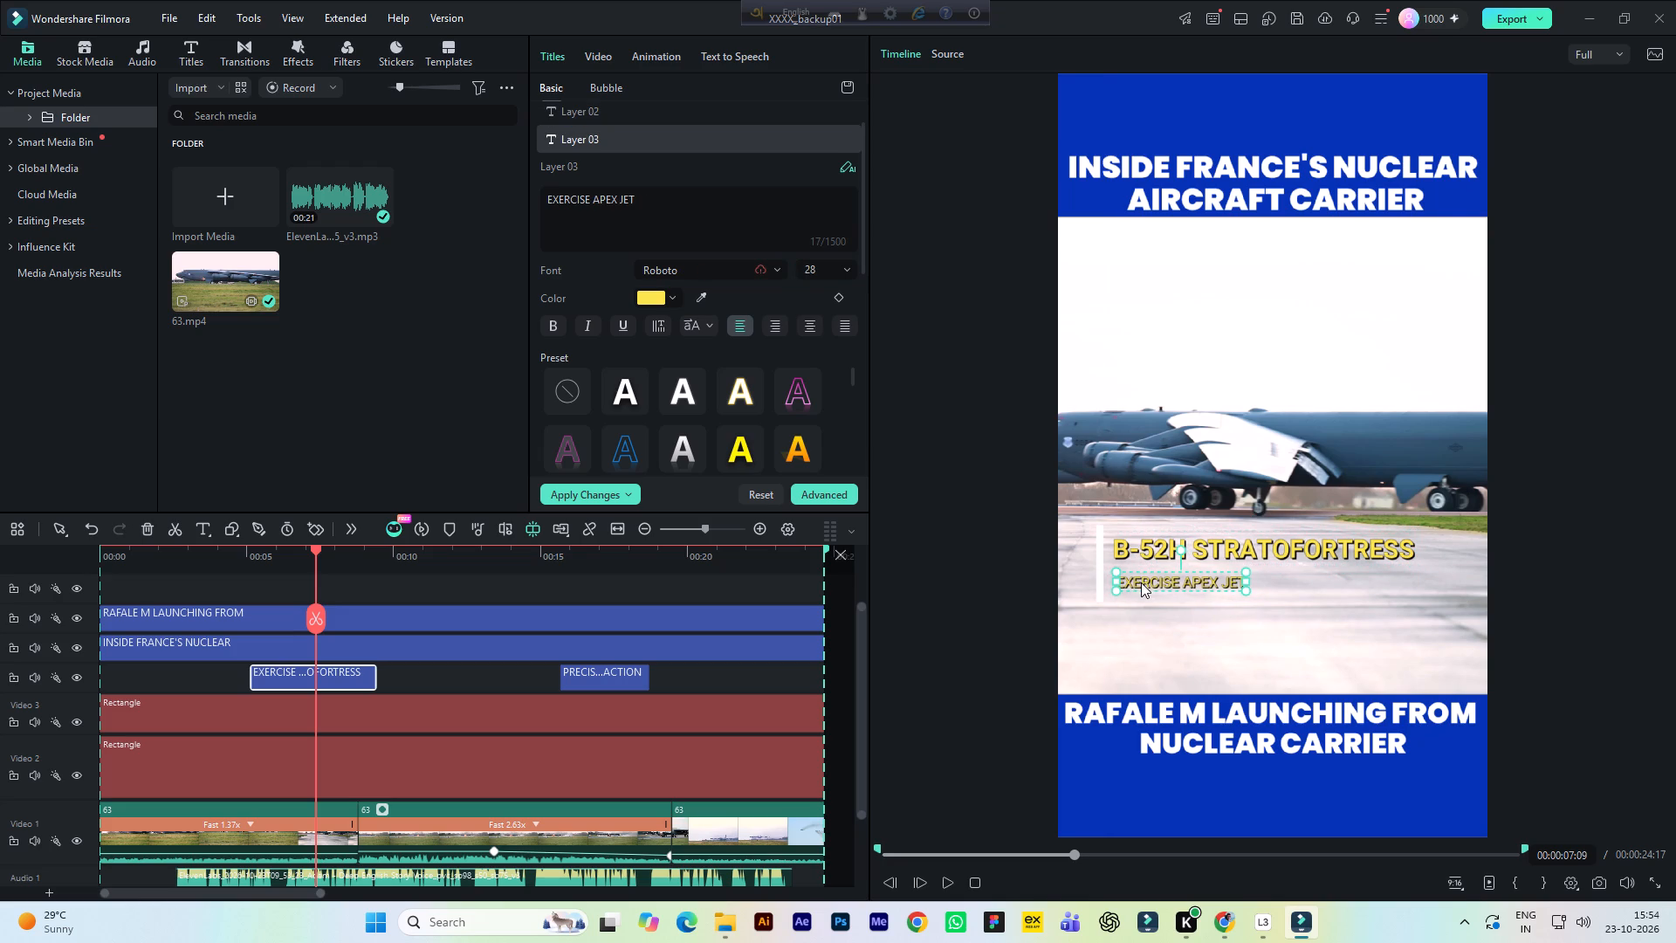
{"action": "left_click", "coordinate": [1016, 523]}
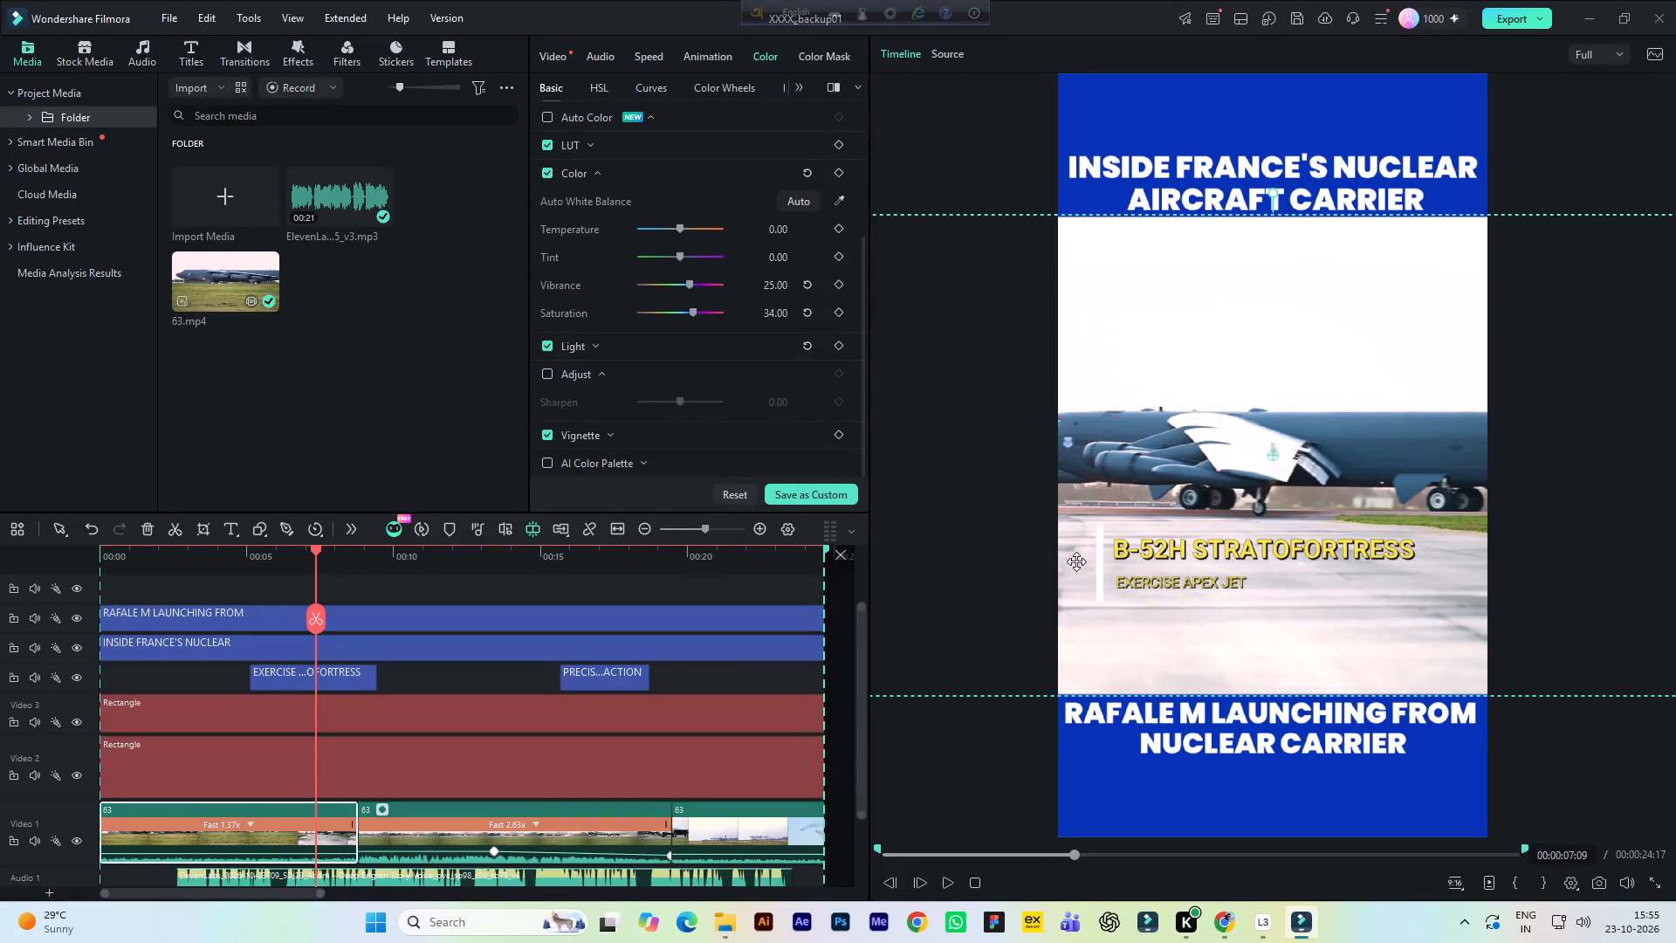
Nudge the title's vertical white bar slightly right, closer to the yellow text, and save the project.
{"action": "left_click", "coordinate": [1097, 582]}
{"action": "key", "text": "Right"}
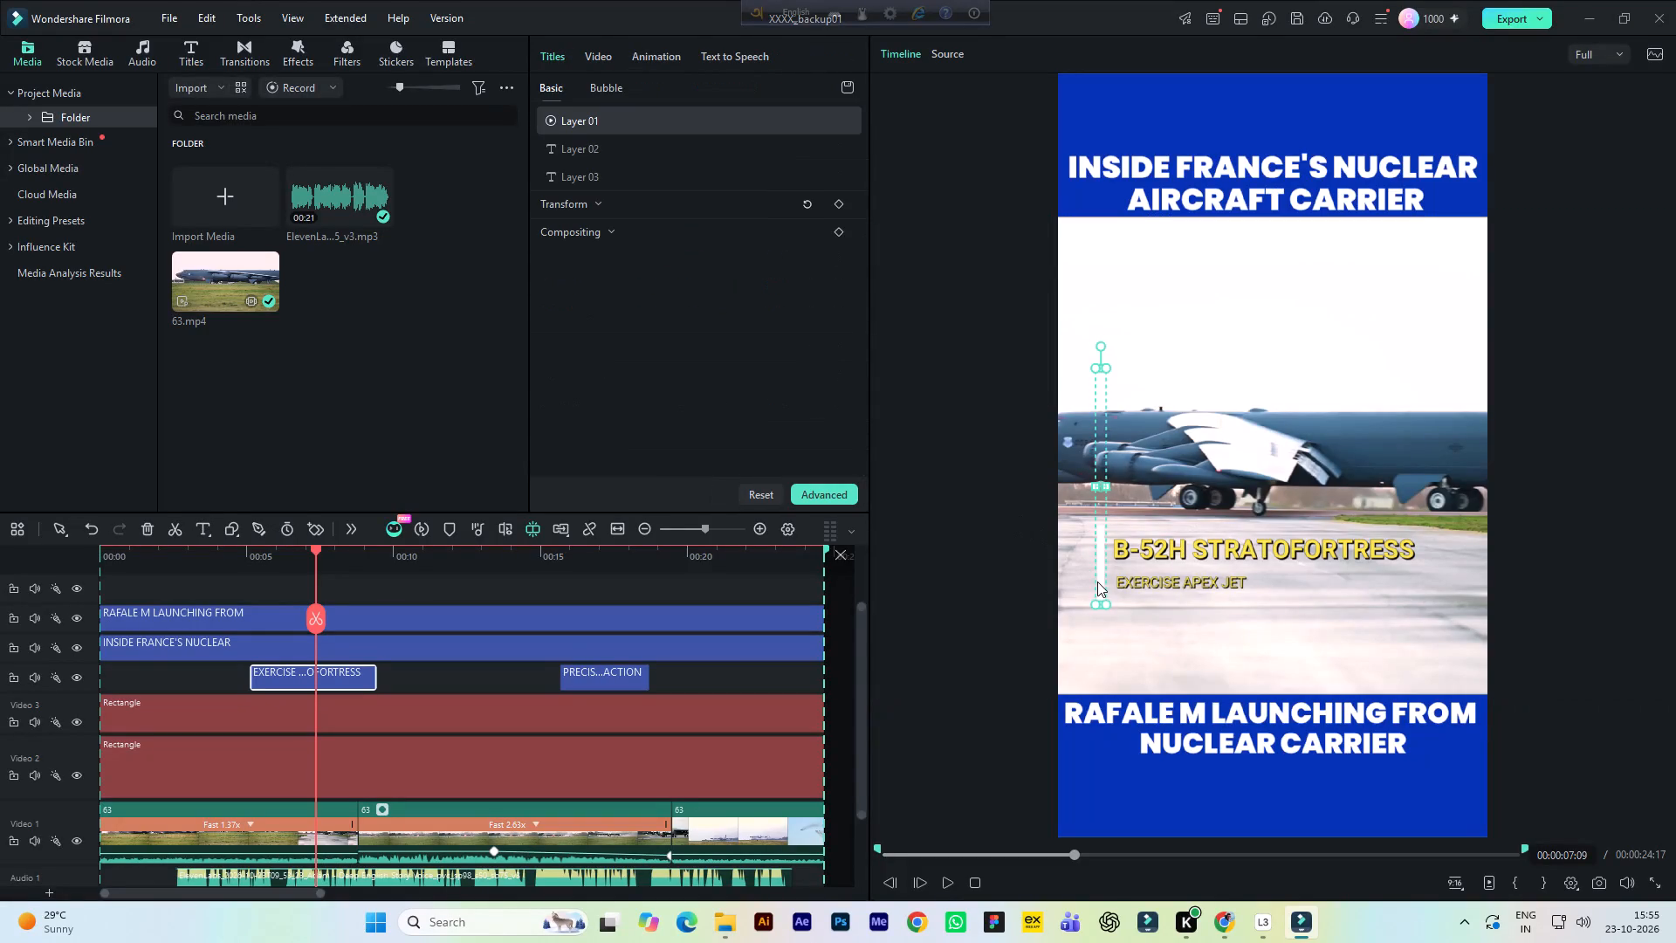
{"action": "key", "text": "Right"}
{"action": "key", "text": "Right"}
{"action": "key", "text": "Right"}
{"action": "left_click", "coordinate": [1004, 549]}
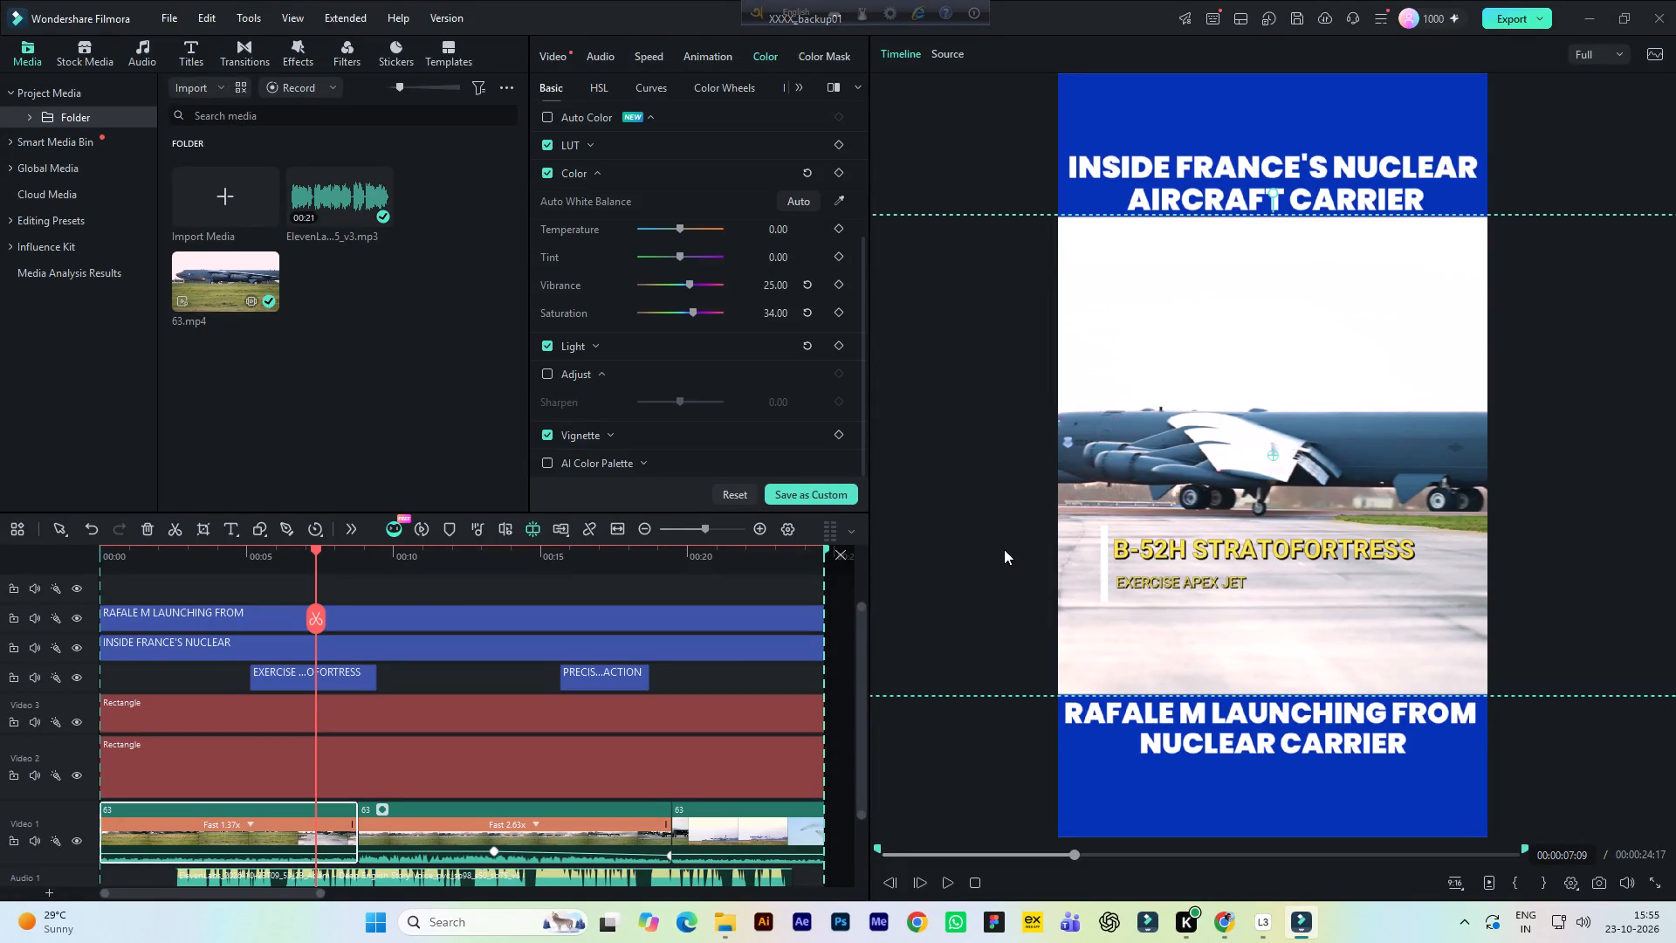
{"action": "key", "text": "ctrl+s"}
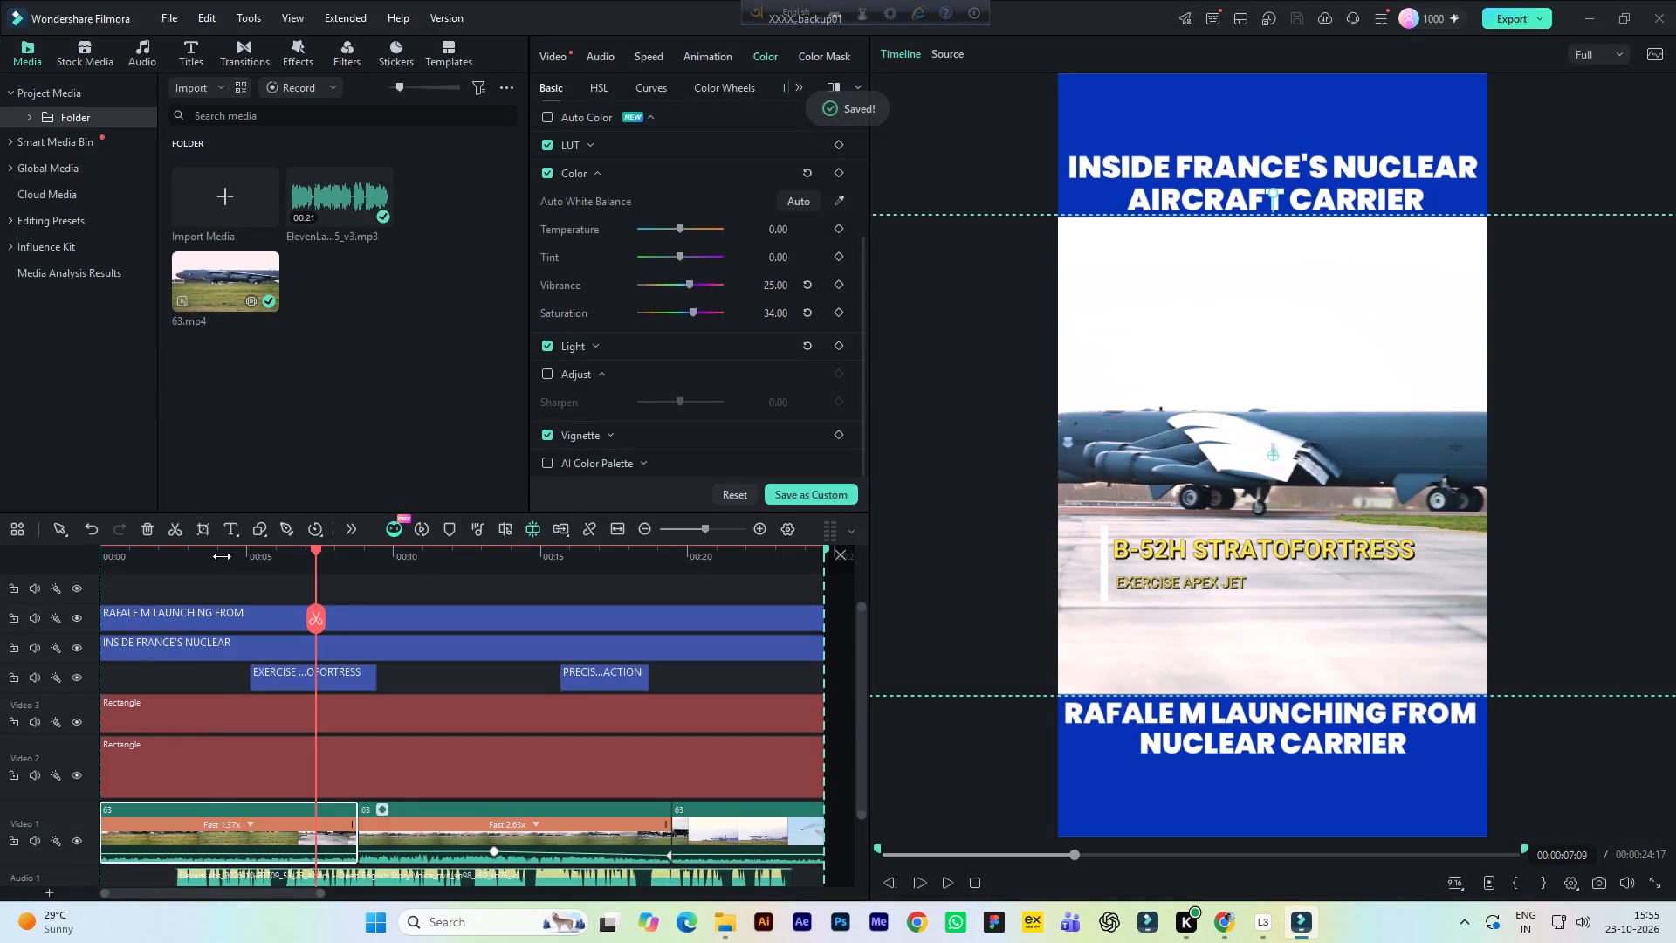
Move the whole B-52H STRATOFORTRESS title up into the white sky above the bomber, at about X -3, Y 387.
{"action": "double_click", "coordinate": [222, 556]}
{"action": "key", "text": "space"}
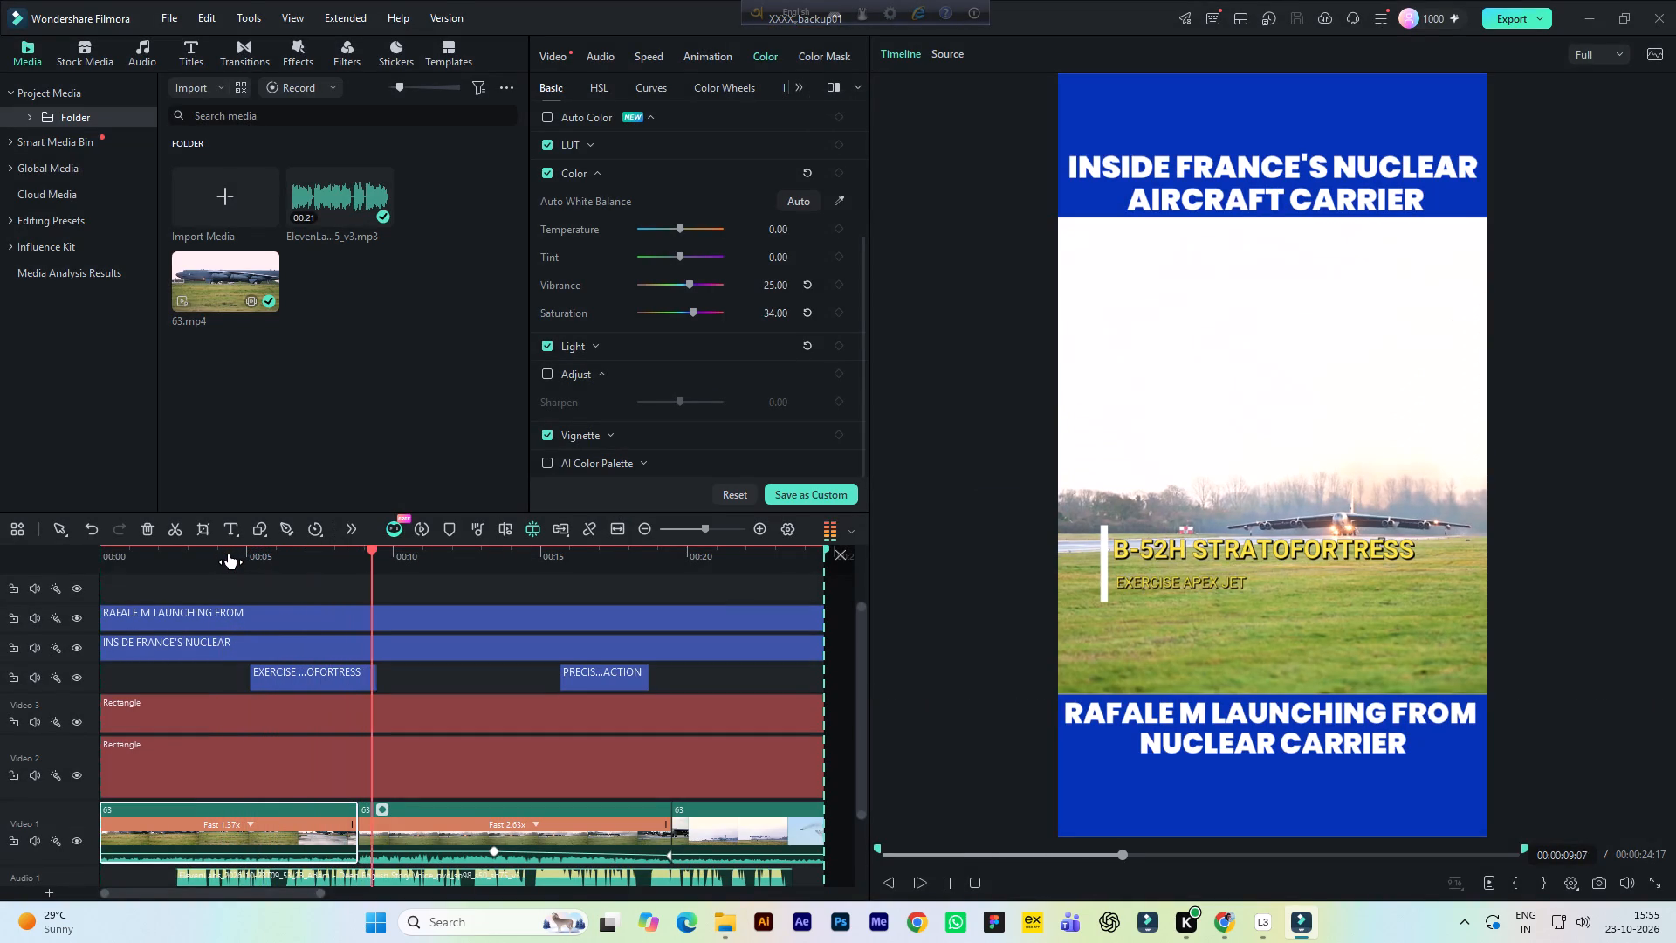
{"action": "key", "text": "space"}
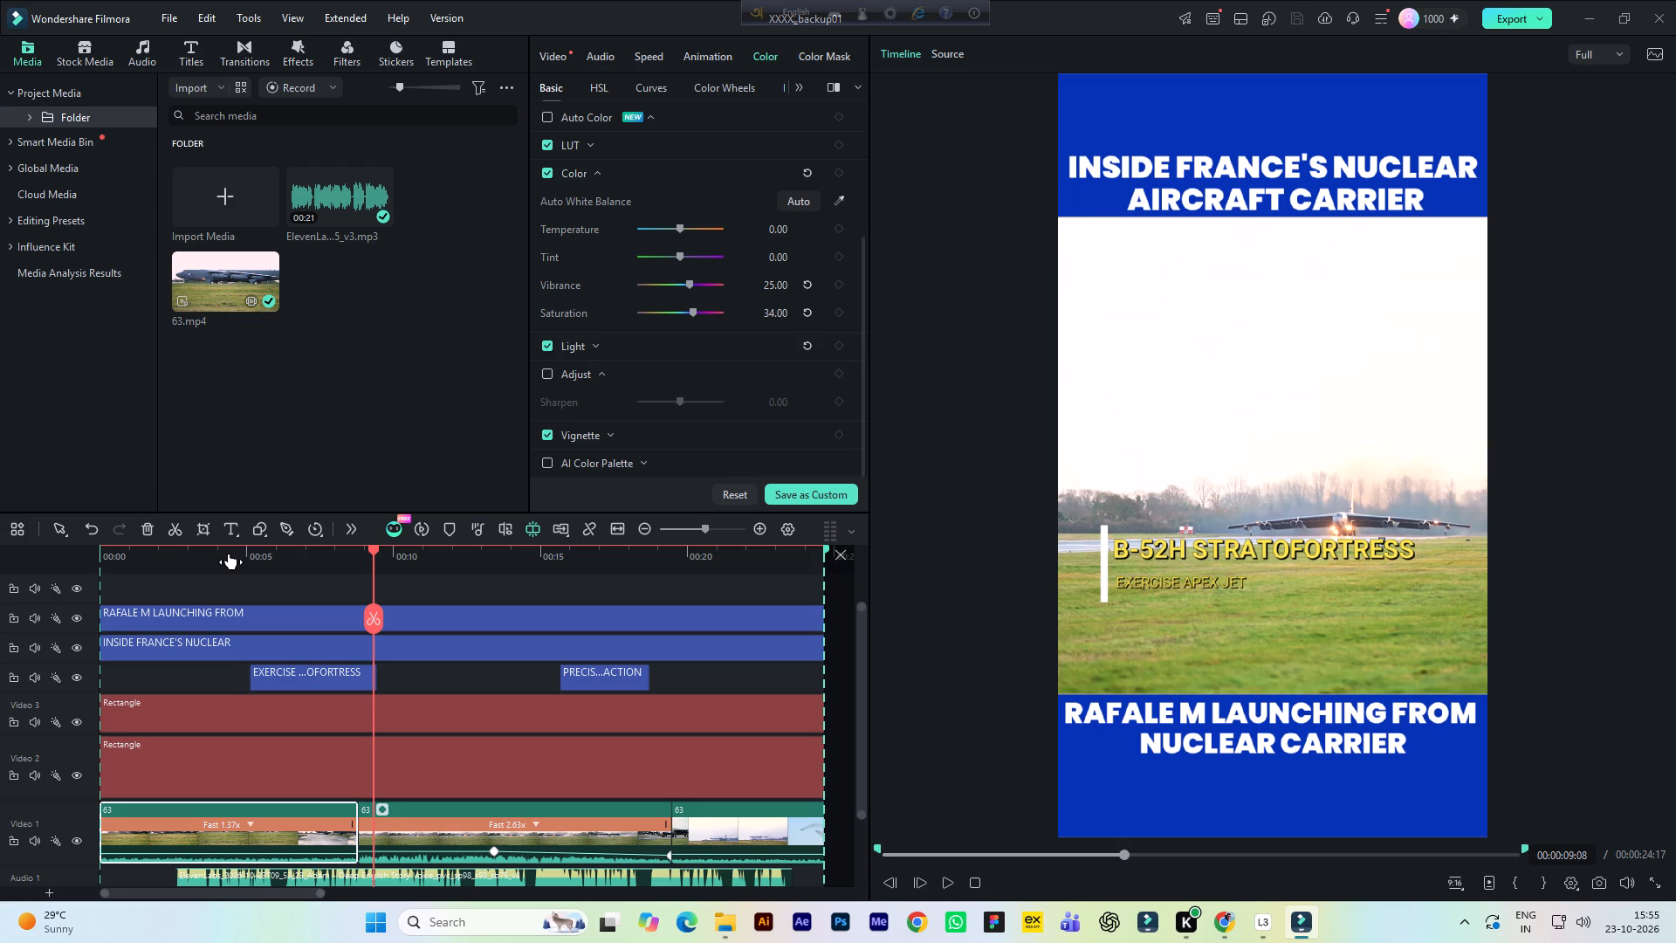
{"action": "left_click", "coordinate": [276, 558]}
{"action": "left_click", "coordinate": [315, 680]}
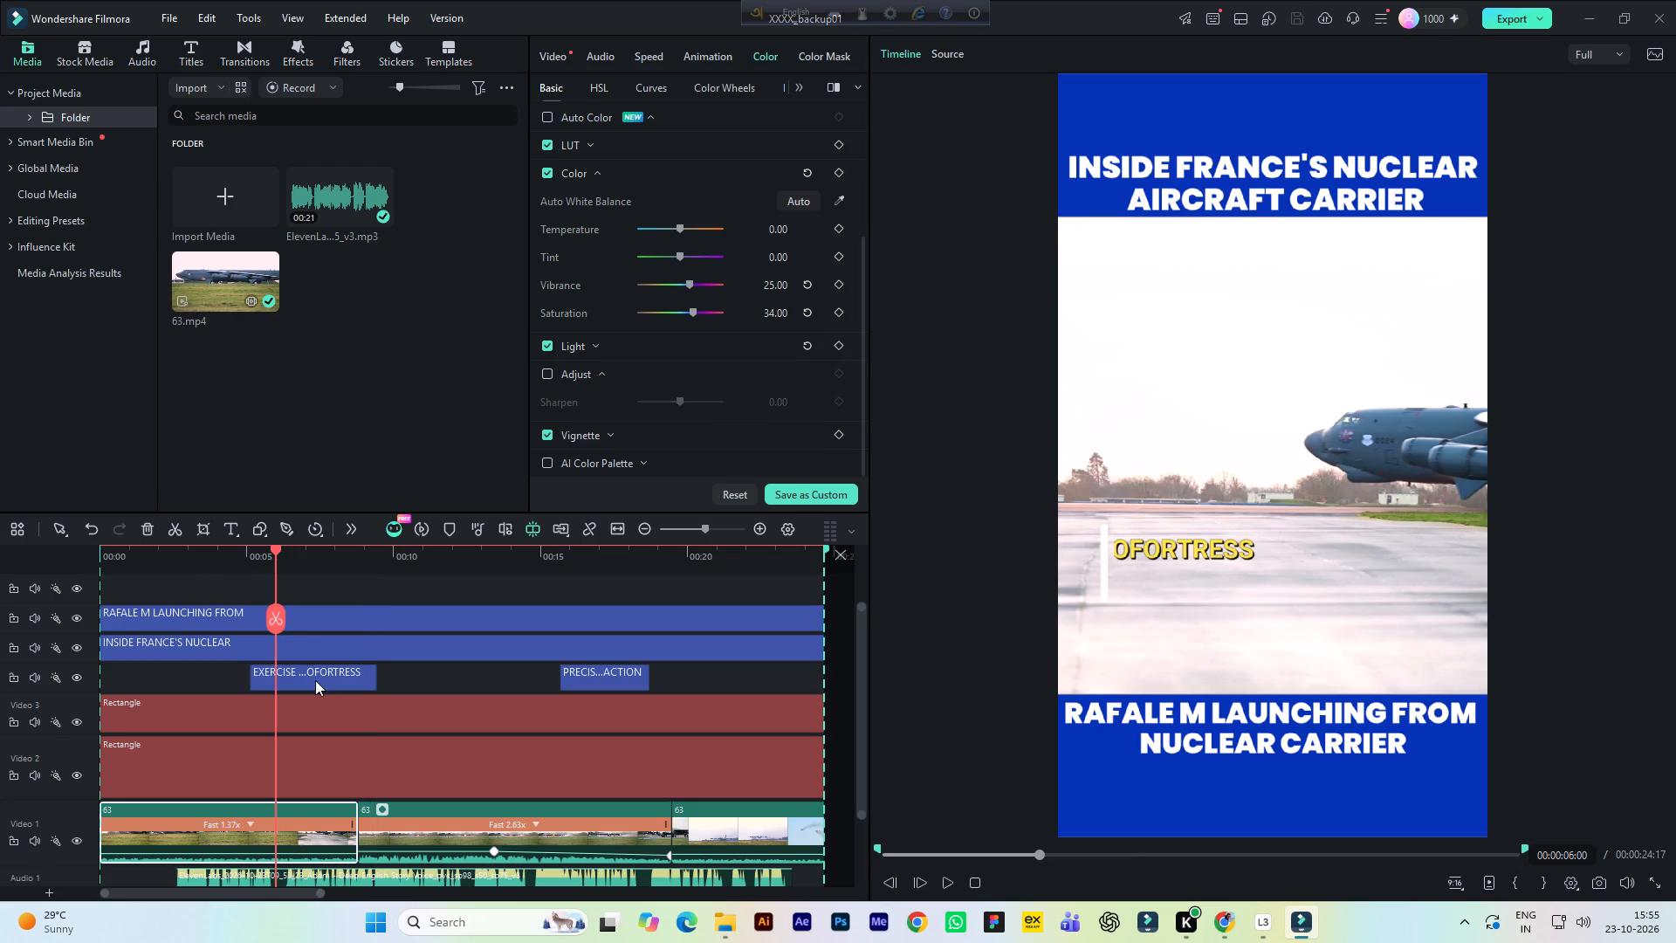
{"action": "left_click", "coordinate": [328, 564]}
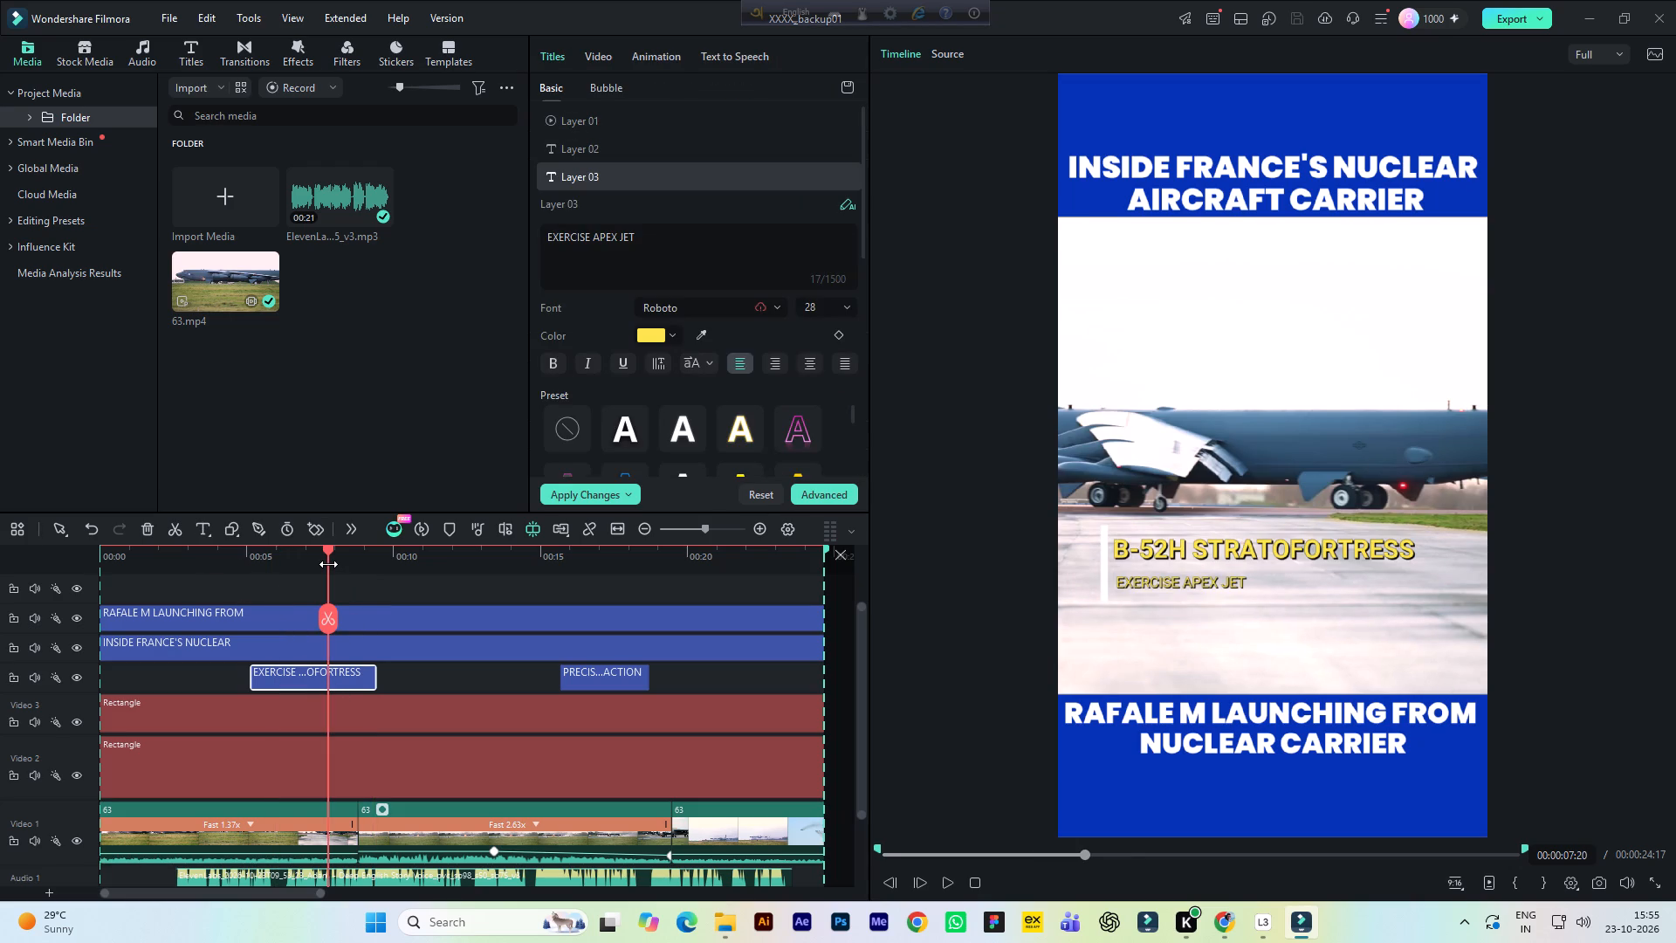
{"action": "left_click", "coordinate": [292, 559]}
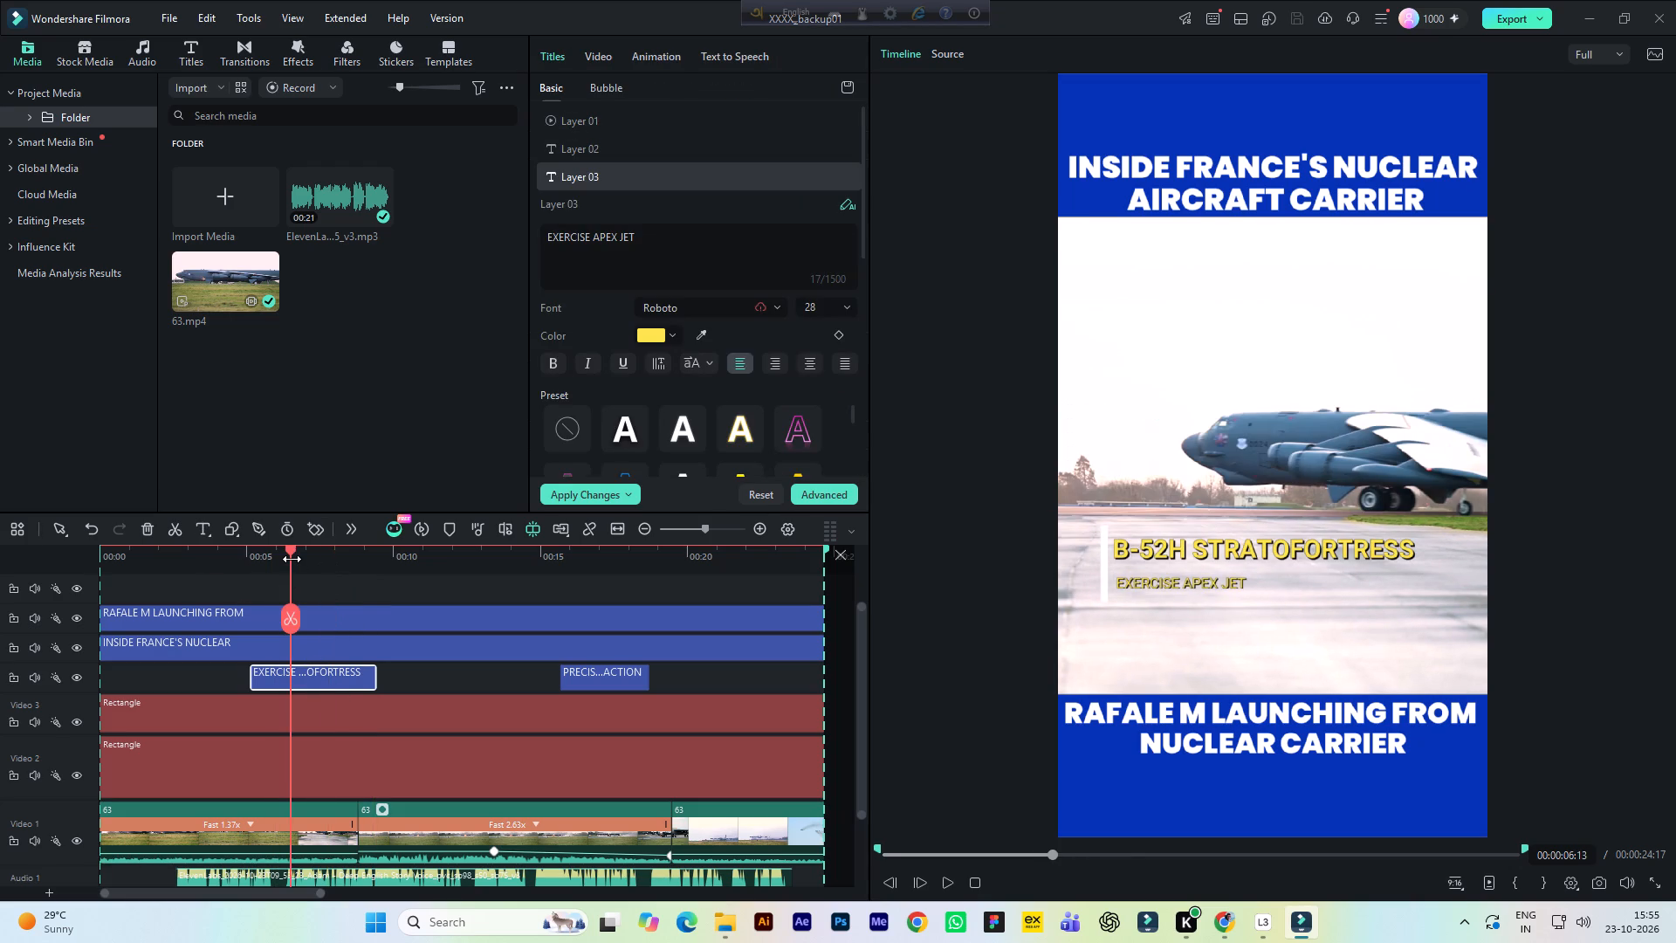
{"action": "left_click", "coordinate": [594, 56]}
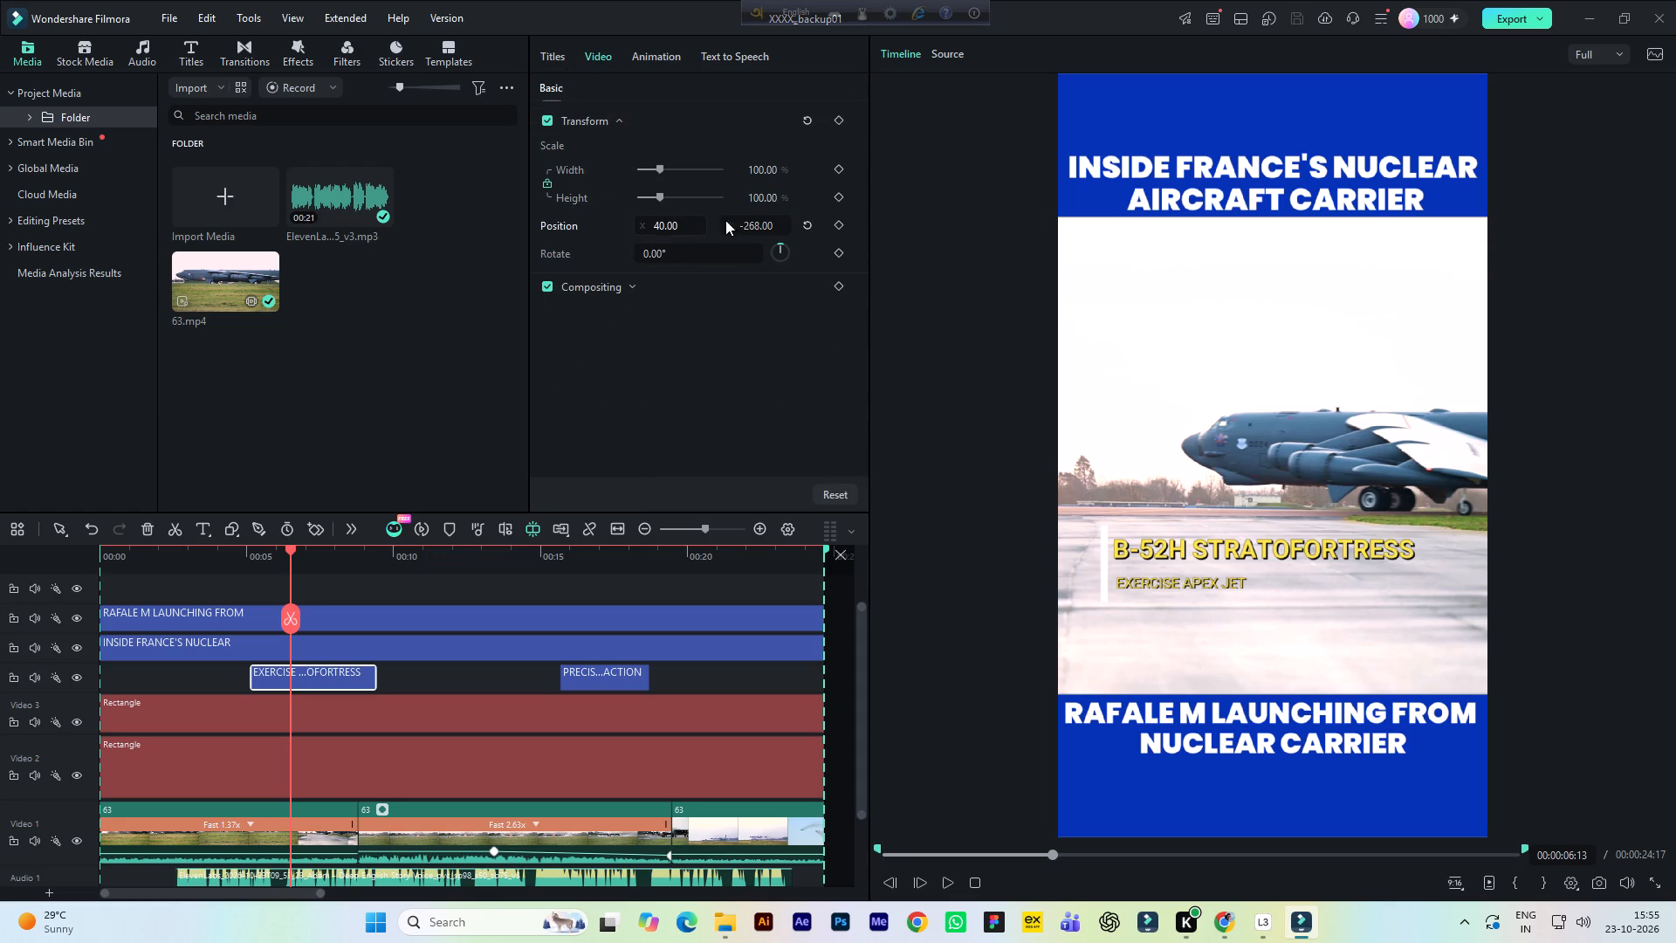
{"action": "left_click", "coordinate": [767, 223]}
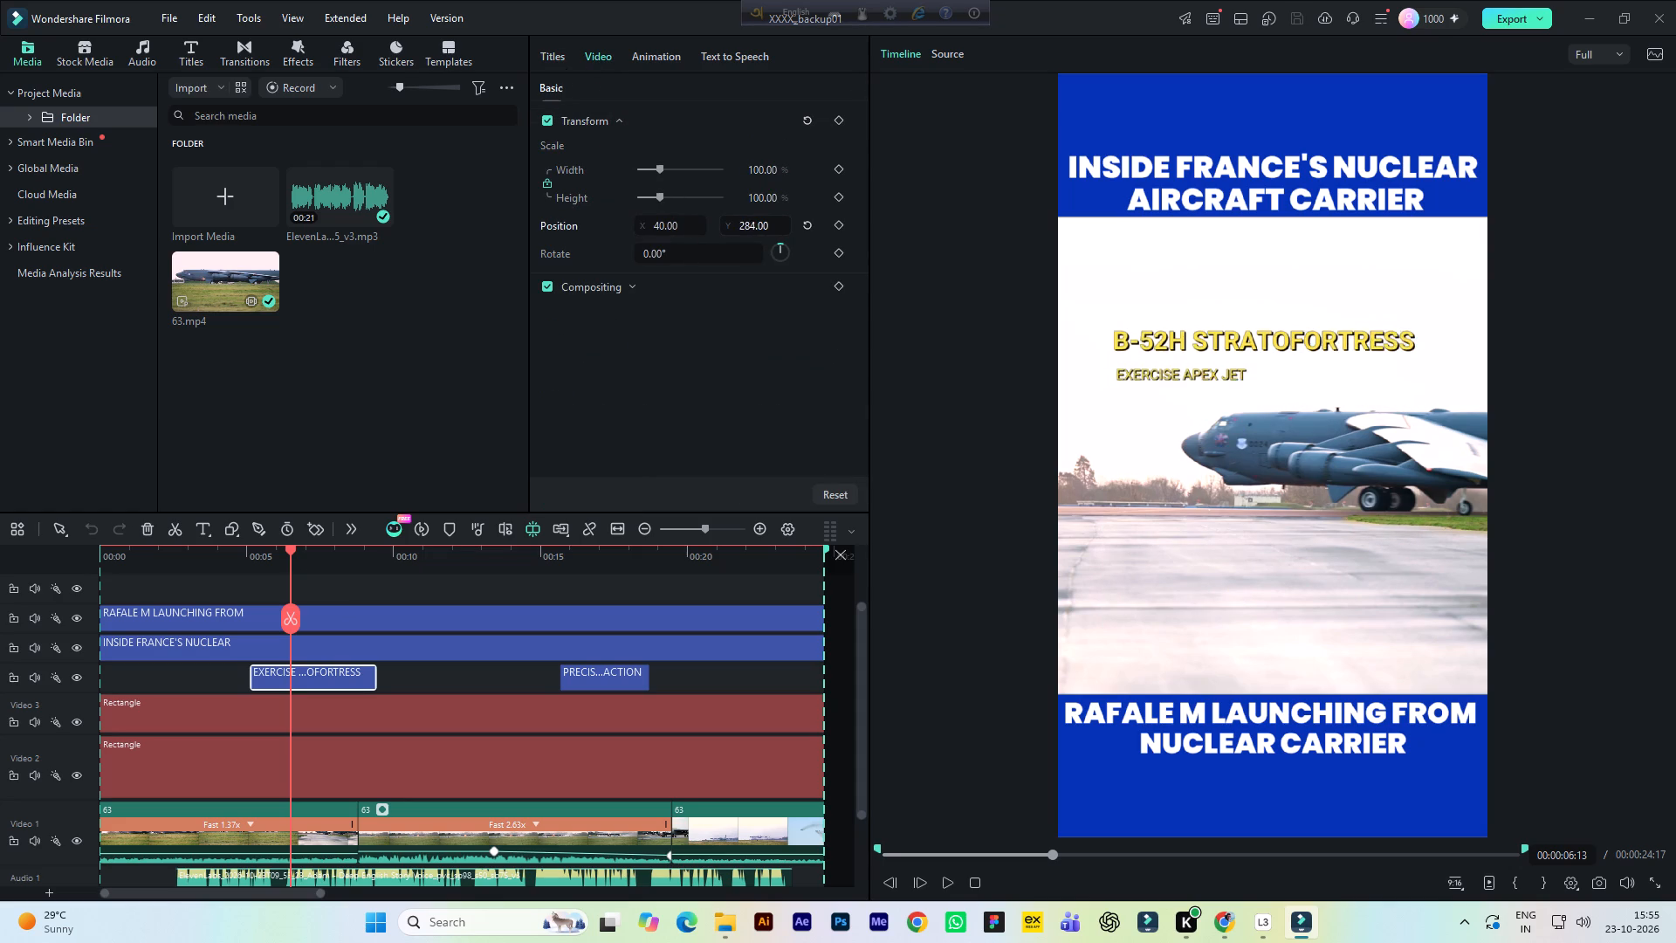
{"action": "left_click", "coordinate": [663, 229]}
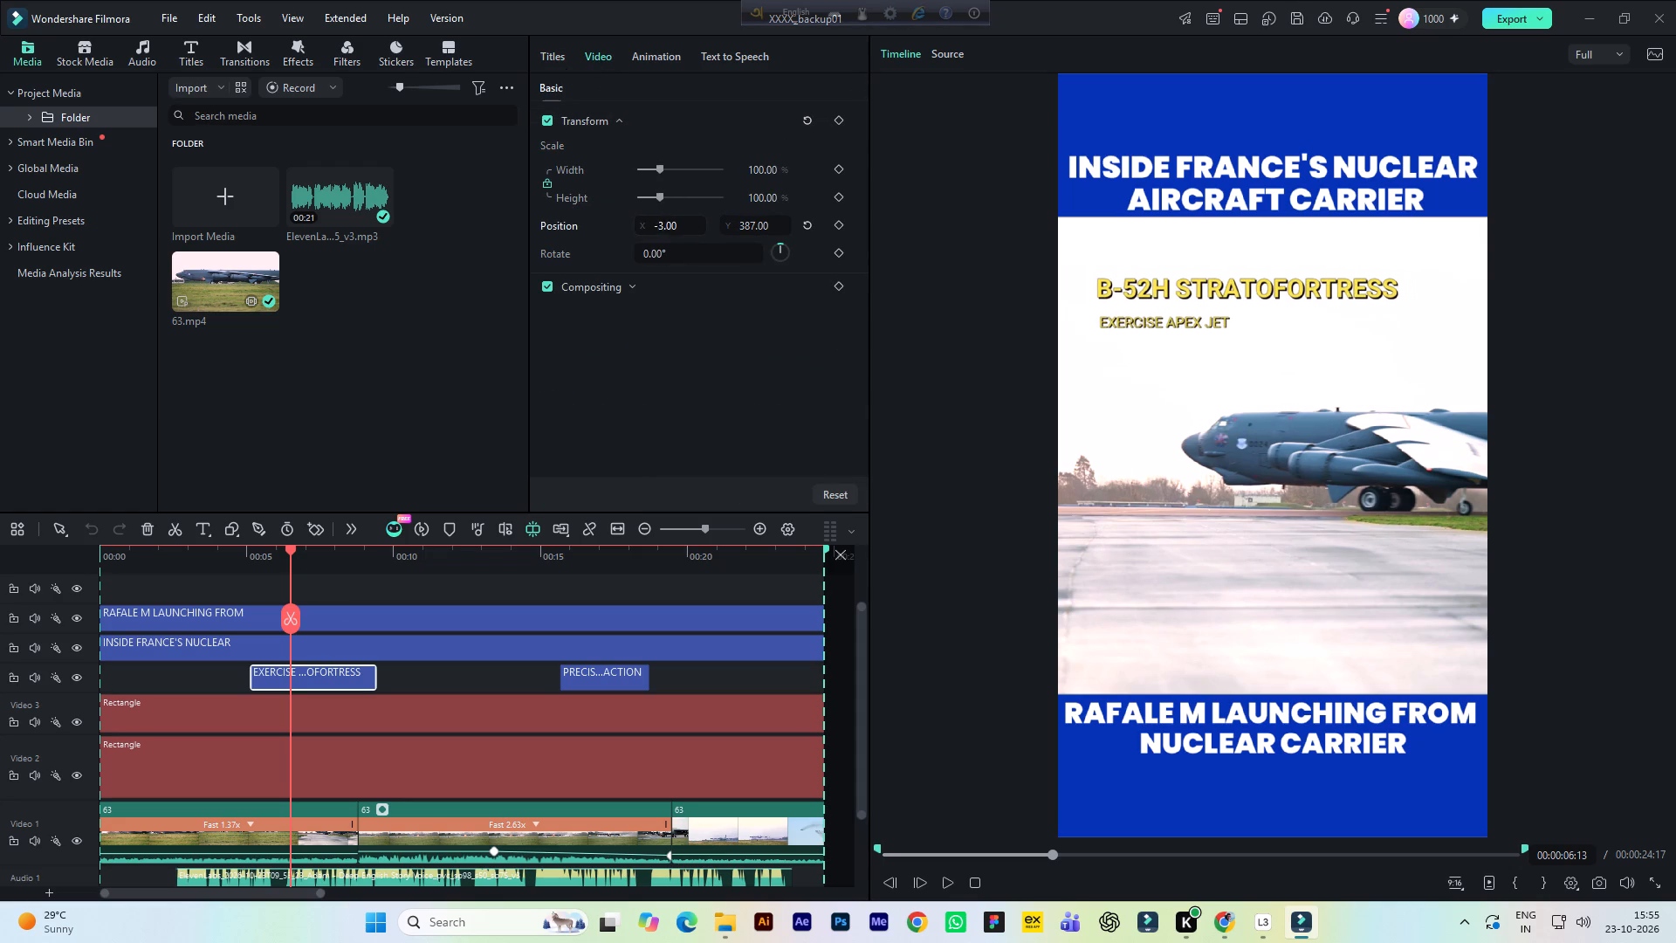
Set the B-52H STRATOFORTRESS line's font size to 44.
{"action": "left_click", "coordinate": [556, 64]}
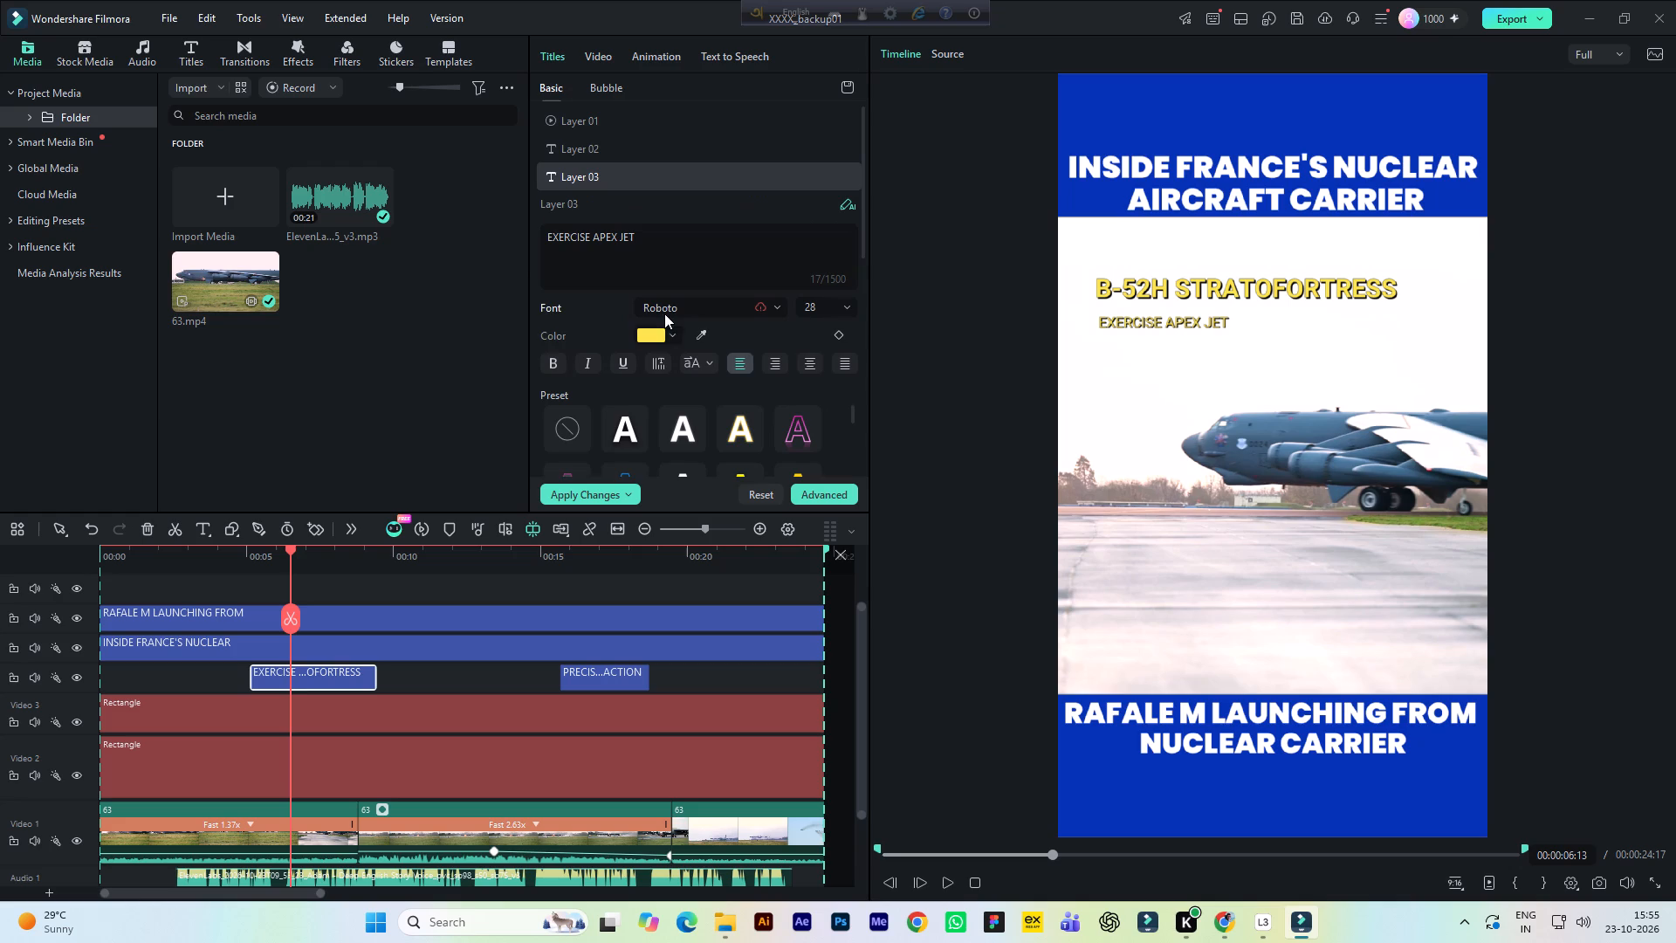
{"action": "left_click", "coordinate": [601, 149]}
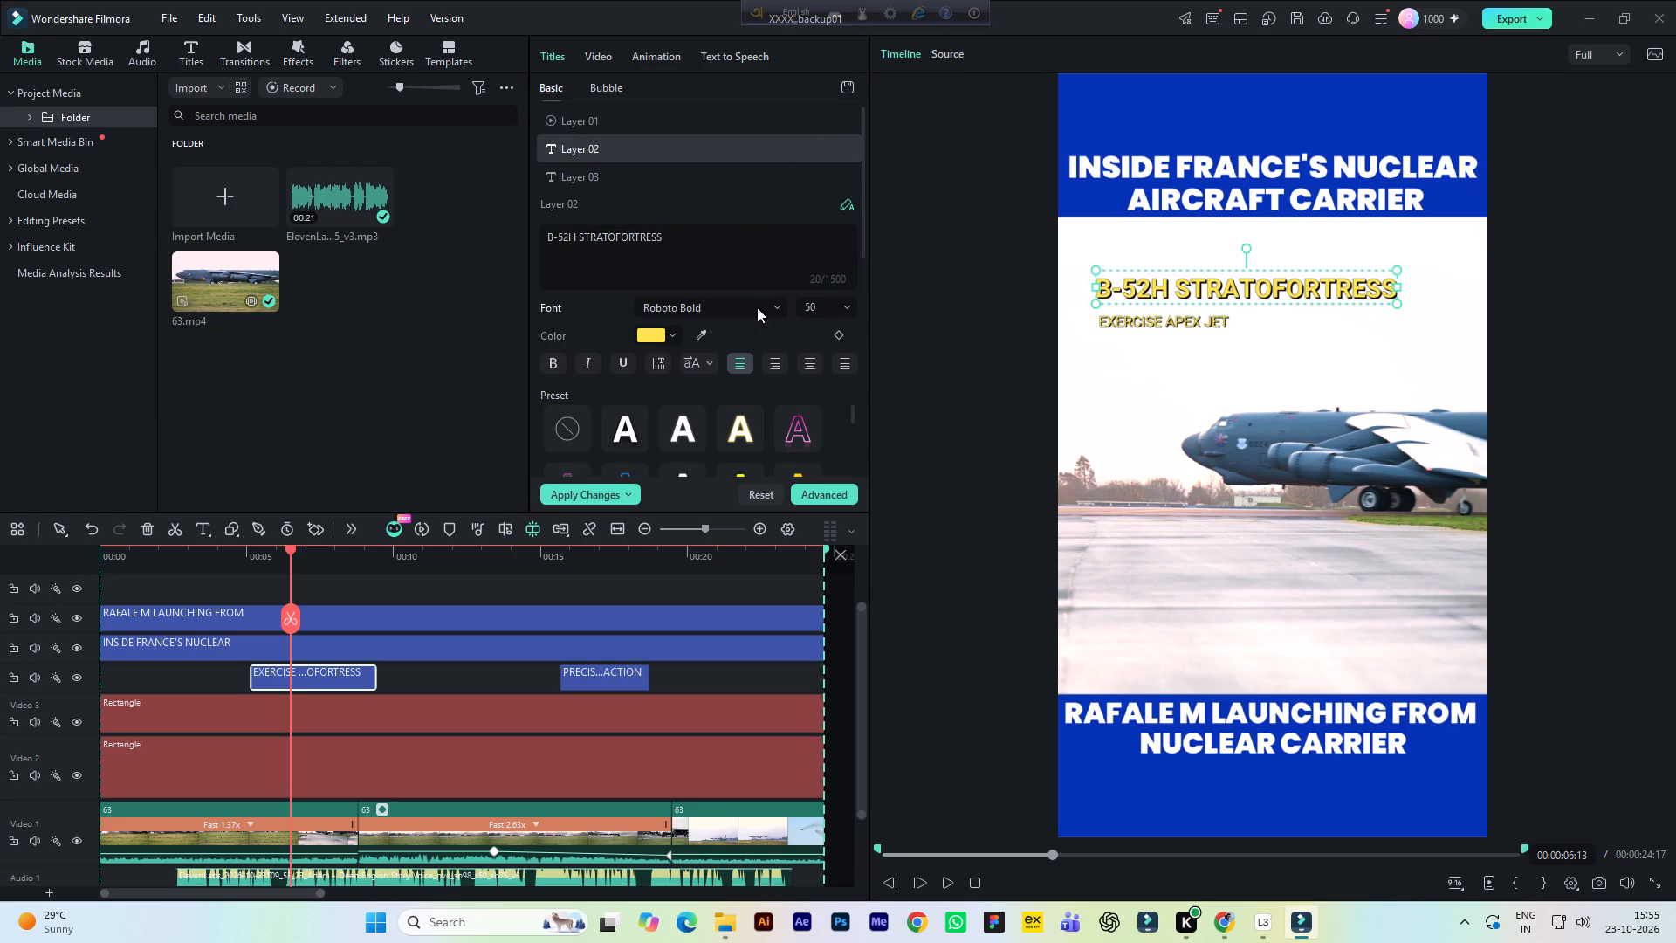
{"action": "scroll", "coordinate": [841, 407], "scroll_direction": "down", "scroll_amount": 4}
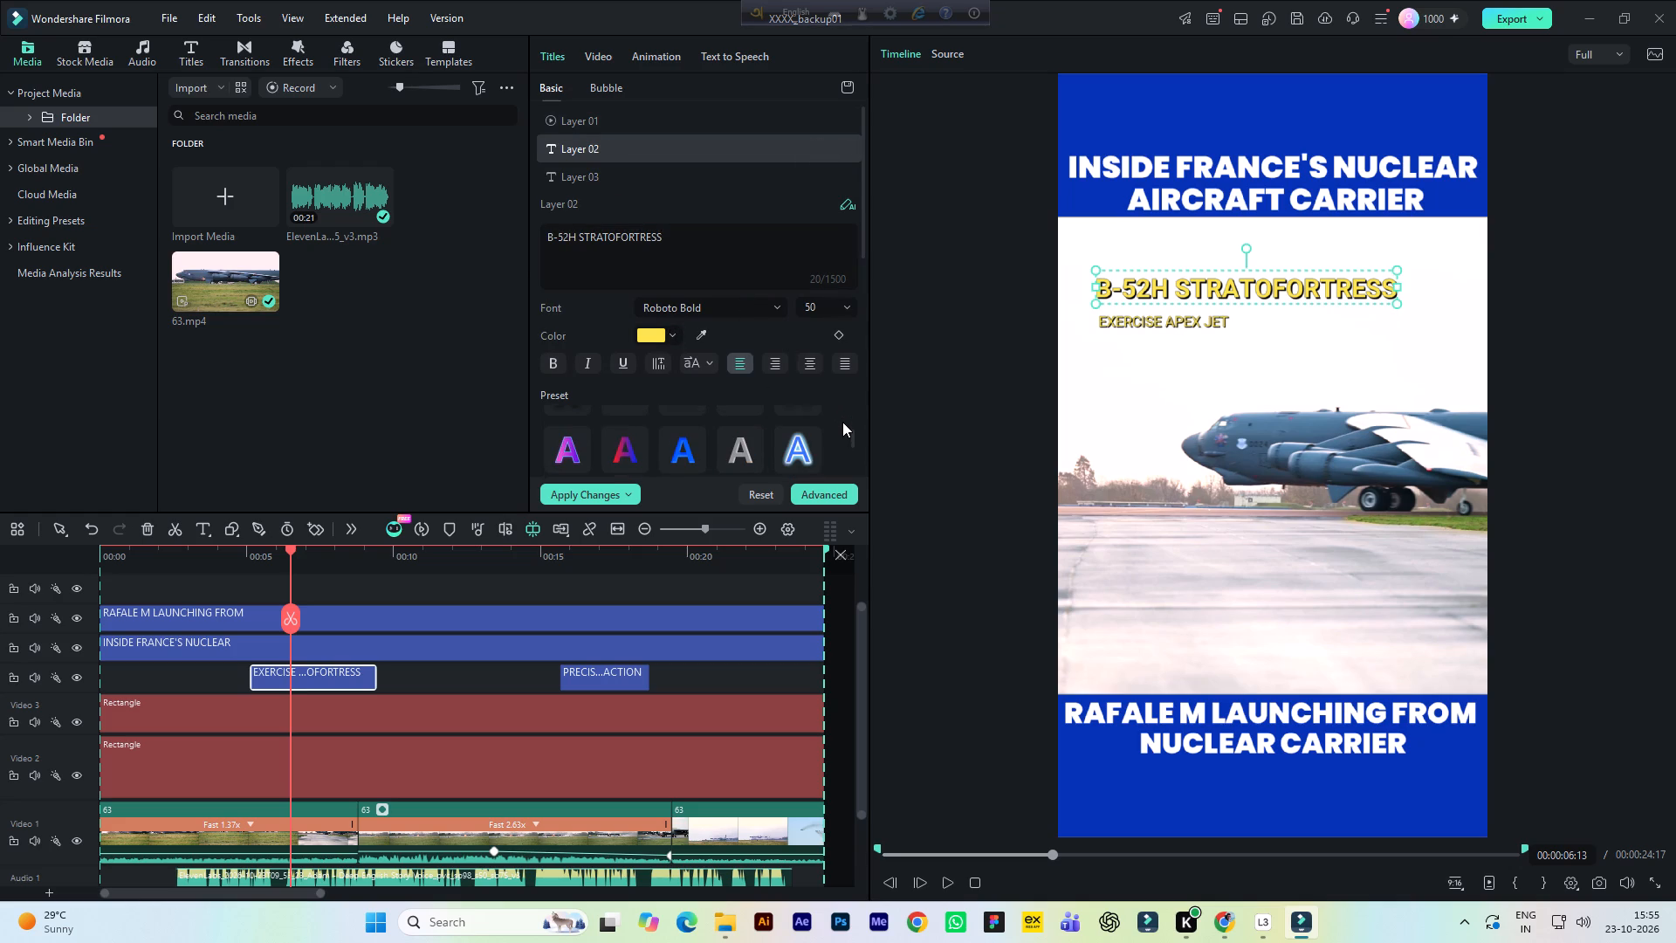
{"action": "scroll", "coordinate": [826, 304], "scroll_direction": "down", "scroll_amount": 3}
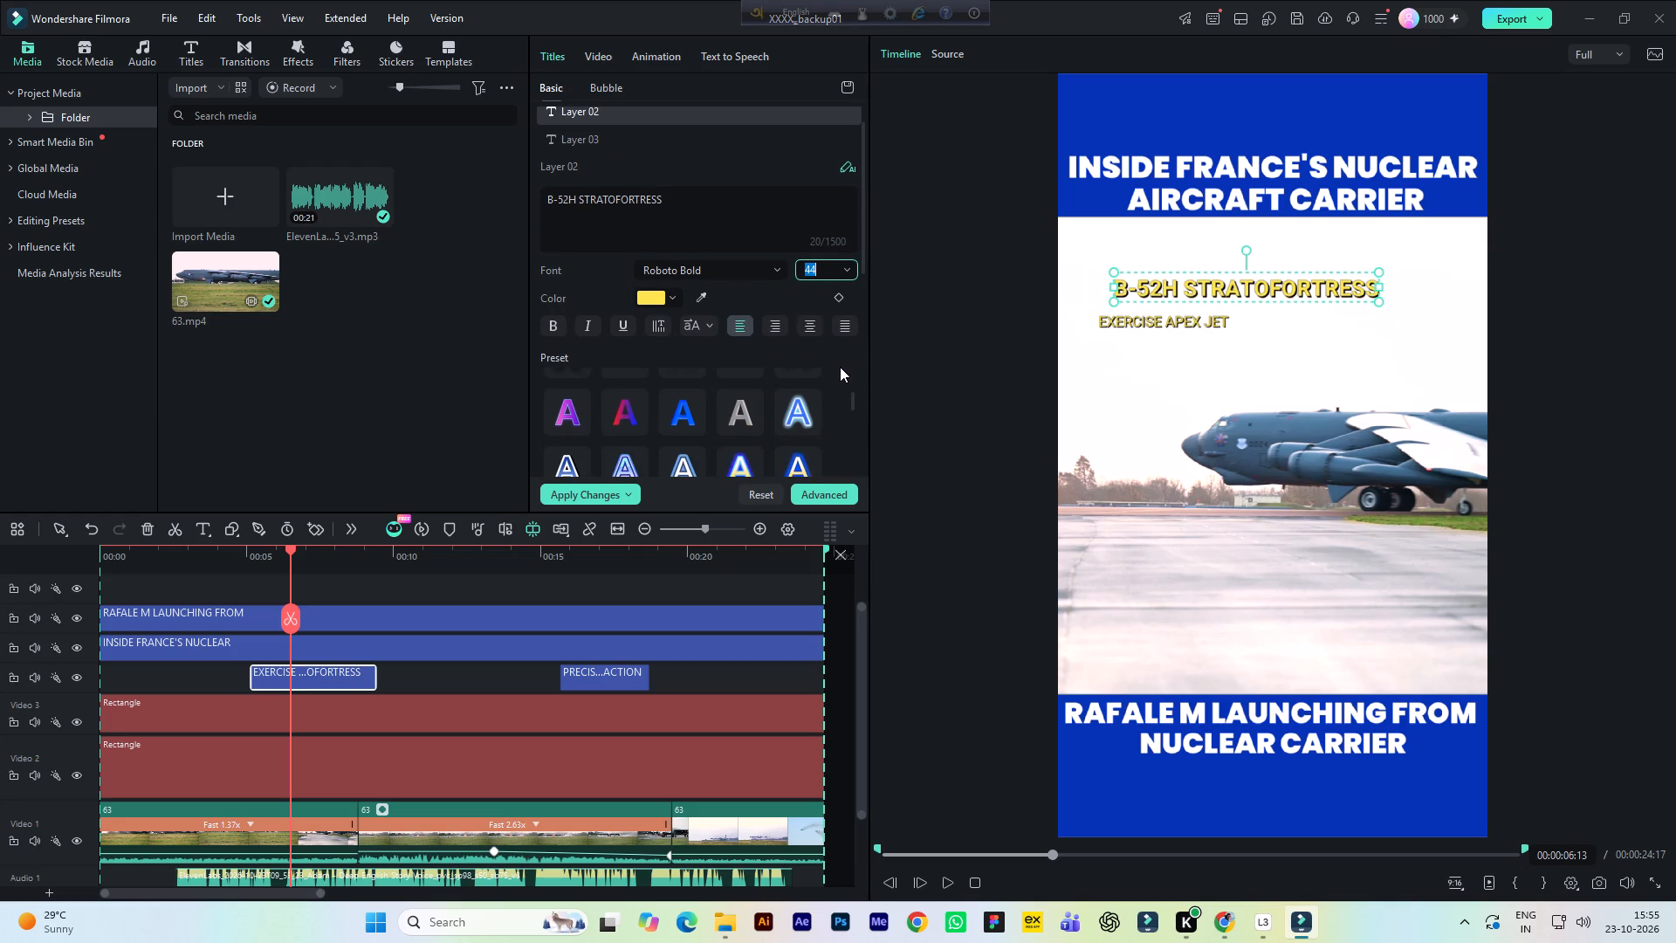
Nudge the B-52H STRATOFORTRESS line left until it starts near the beginning of EXERCISE APEX JET.
{"action": "left_click", "coordinate": [1089, 293]}
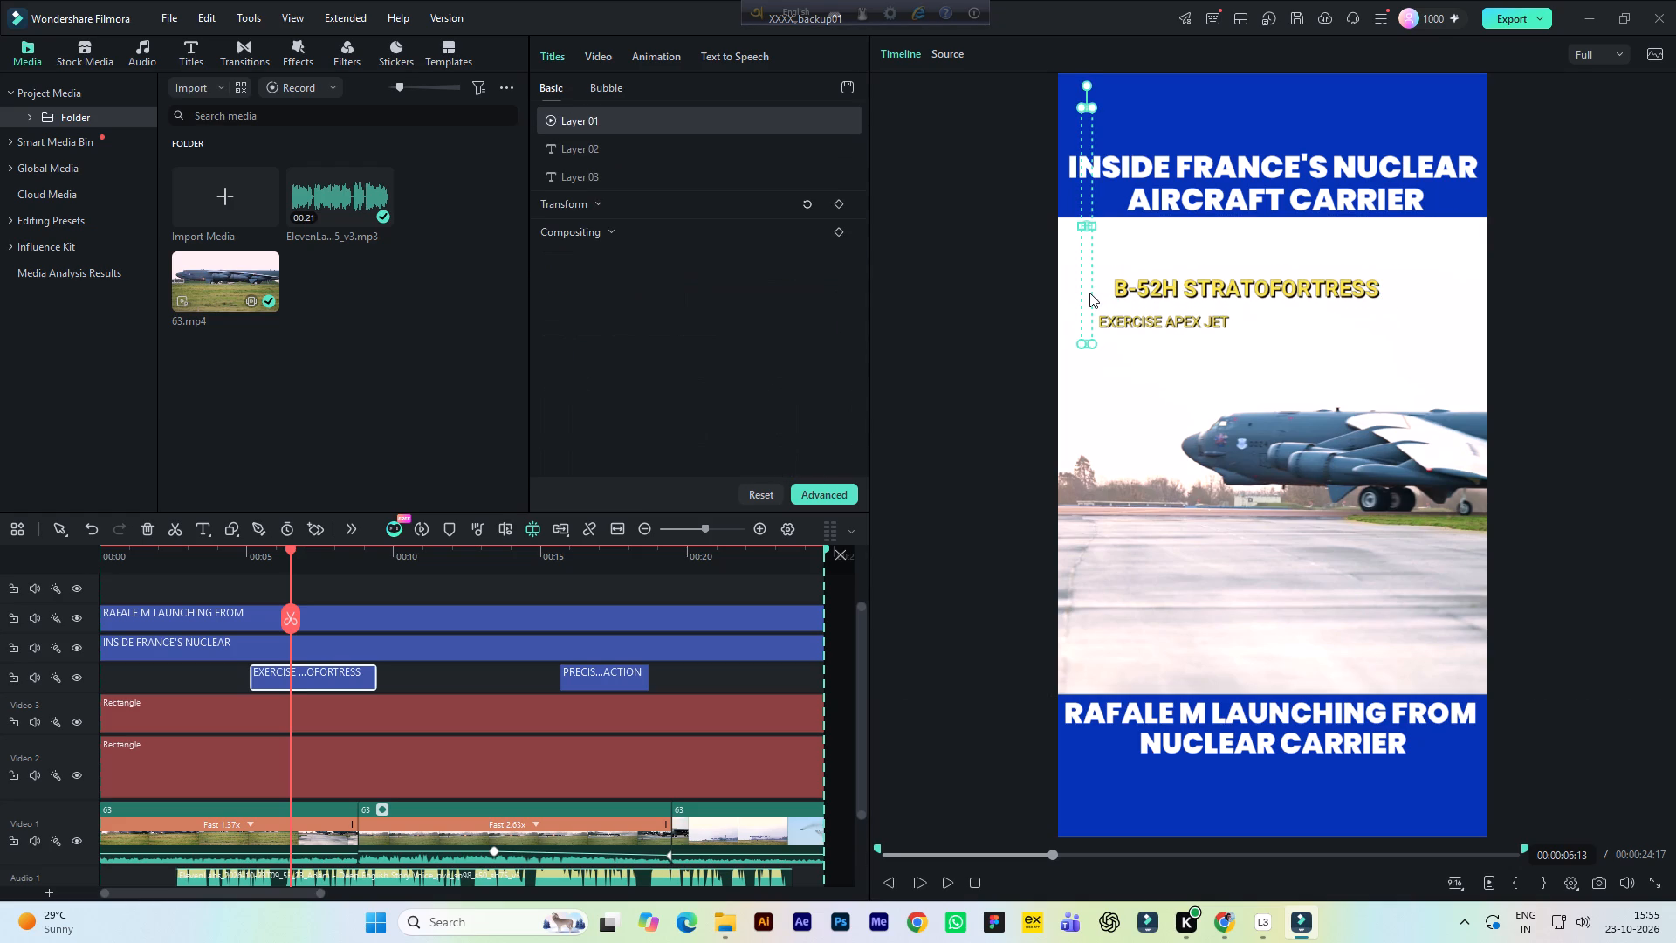
{"action": "left_click", "coordinate": [1140, 291]}
{"action": "key", "text": "Left"}
{"action": "key", "text": "Left"}
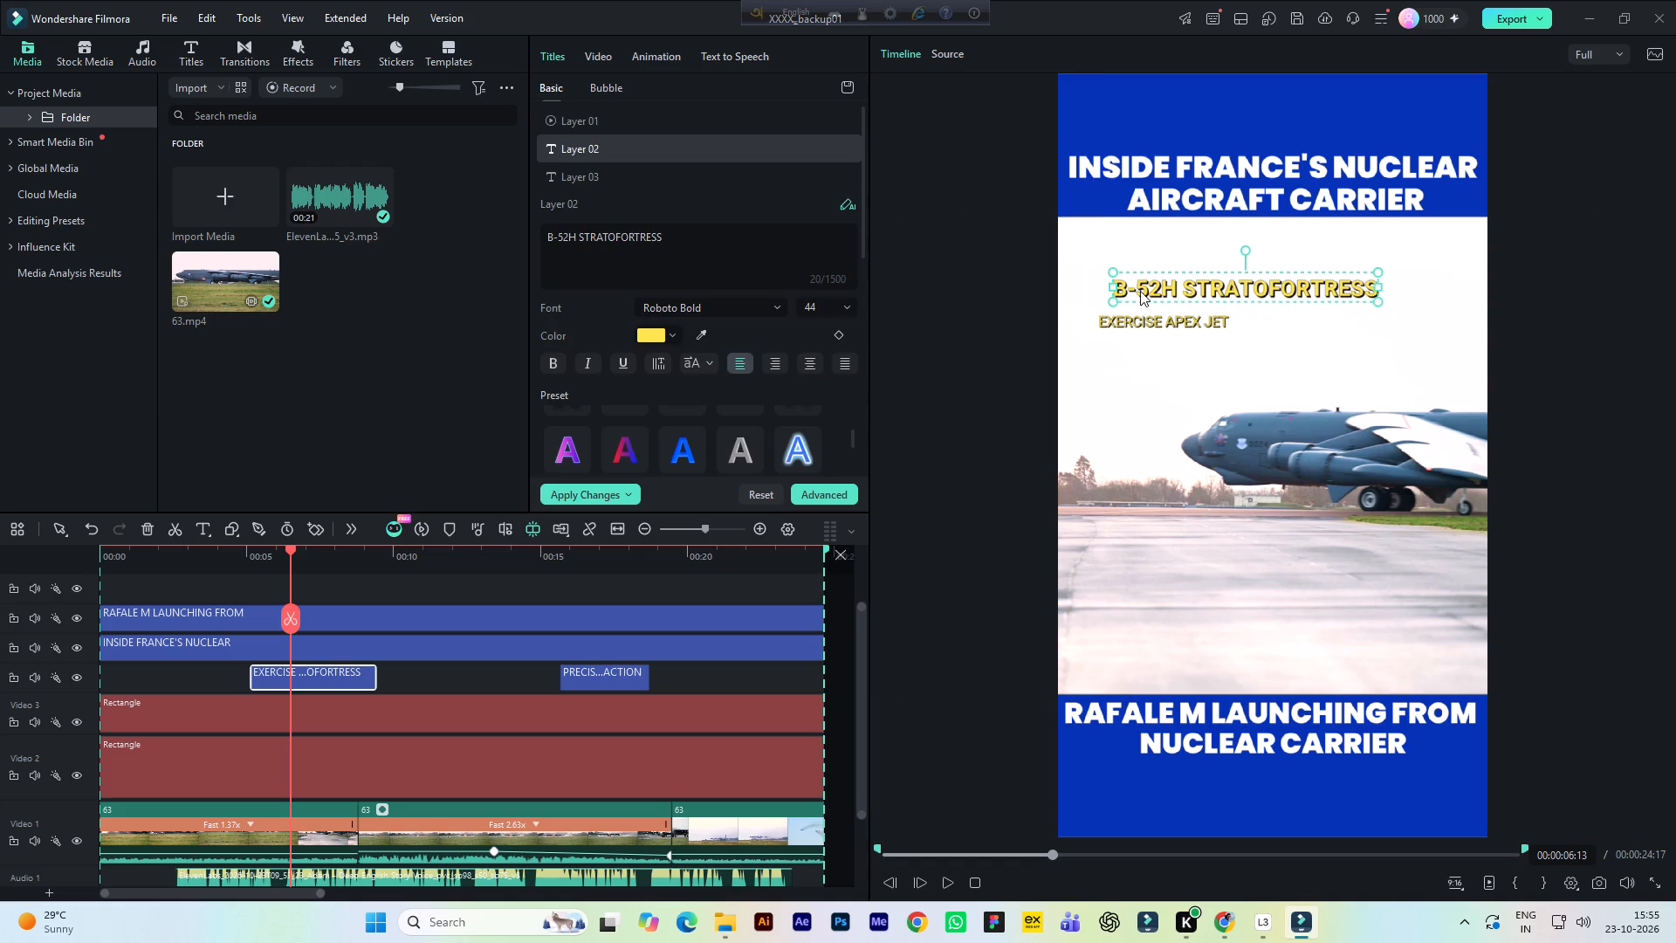
{"action": "key", "text": "Left"}
{"action": "key", "text": "Left"}
{"action": "key", "text": "Left"}
{"action": "key", "text": "Left"}
{"action": "key", "text": "Left"}
{"action": "key", "text": "Left"}
{"action": "key", "text": "Left"}
{"action": "key", "text": "Left"}
{"action": "key", "text": "Left"}
{"action": "key", "text": "Left"}
{"action": "key", "text": "Left"}
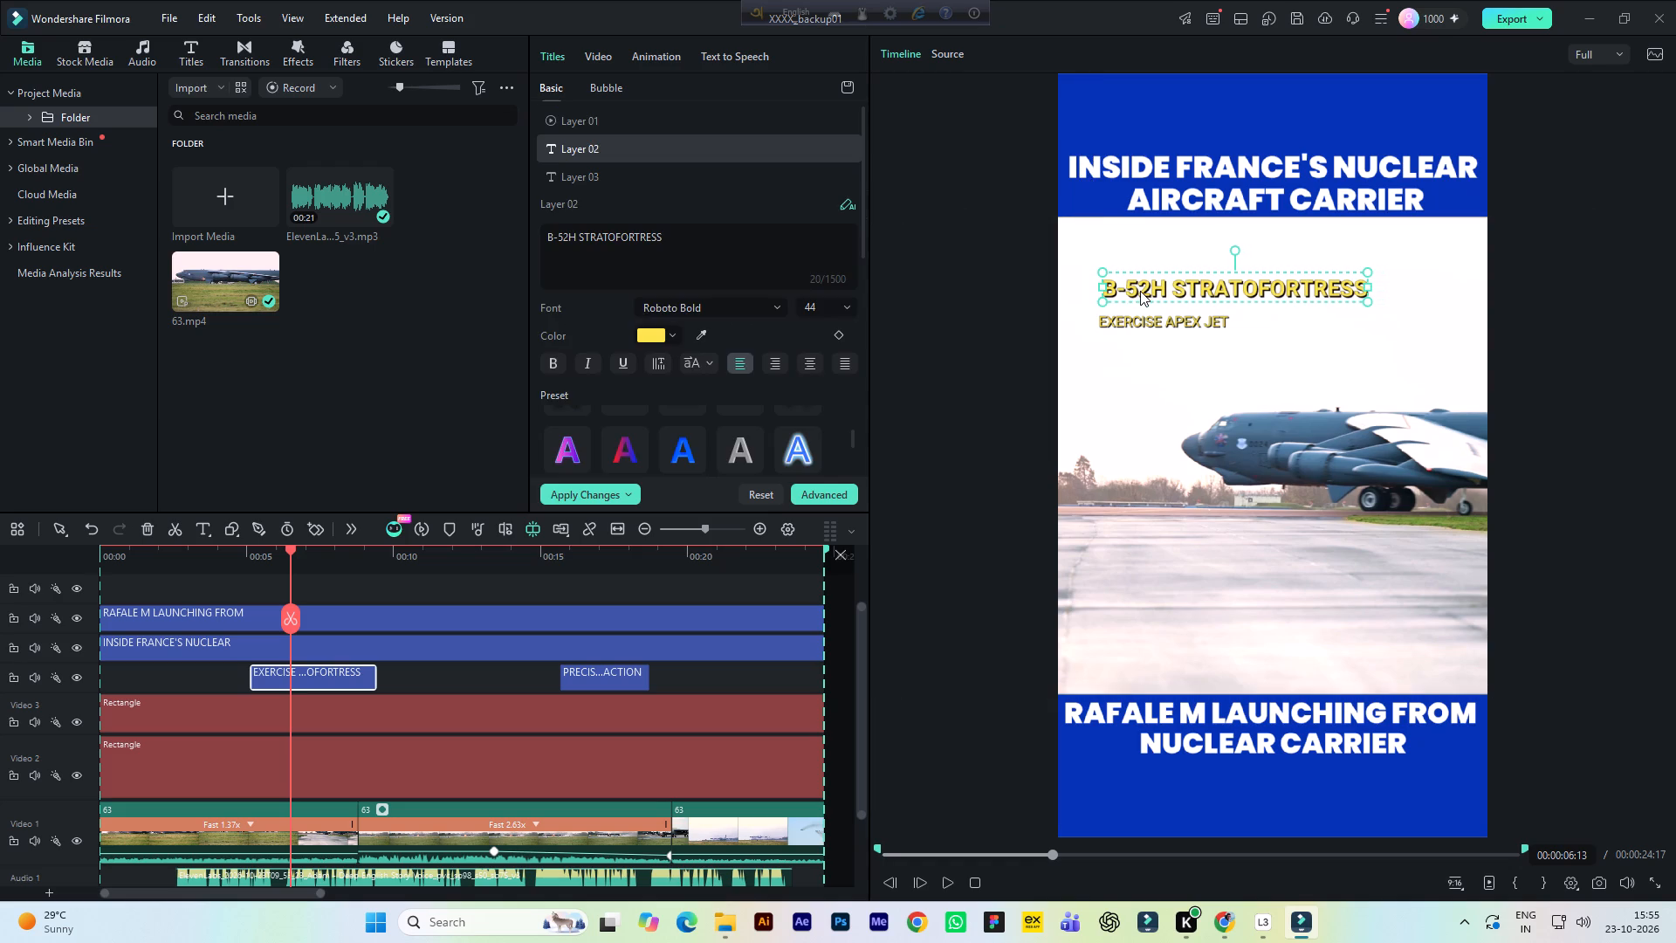
Nudge the EXERCISE APEX JET line slightly right to align its start beneath B-52H STRATOFORTRESS.
{"action": "left_click", "coordinate": [1136, 313]}
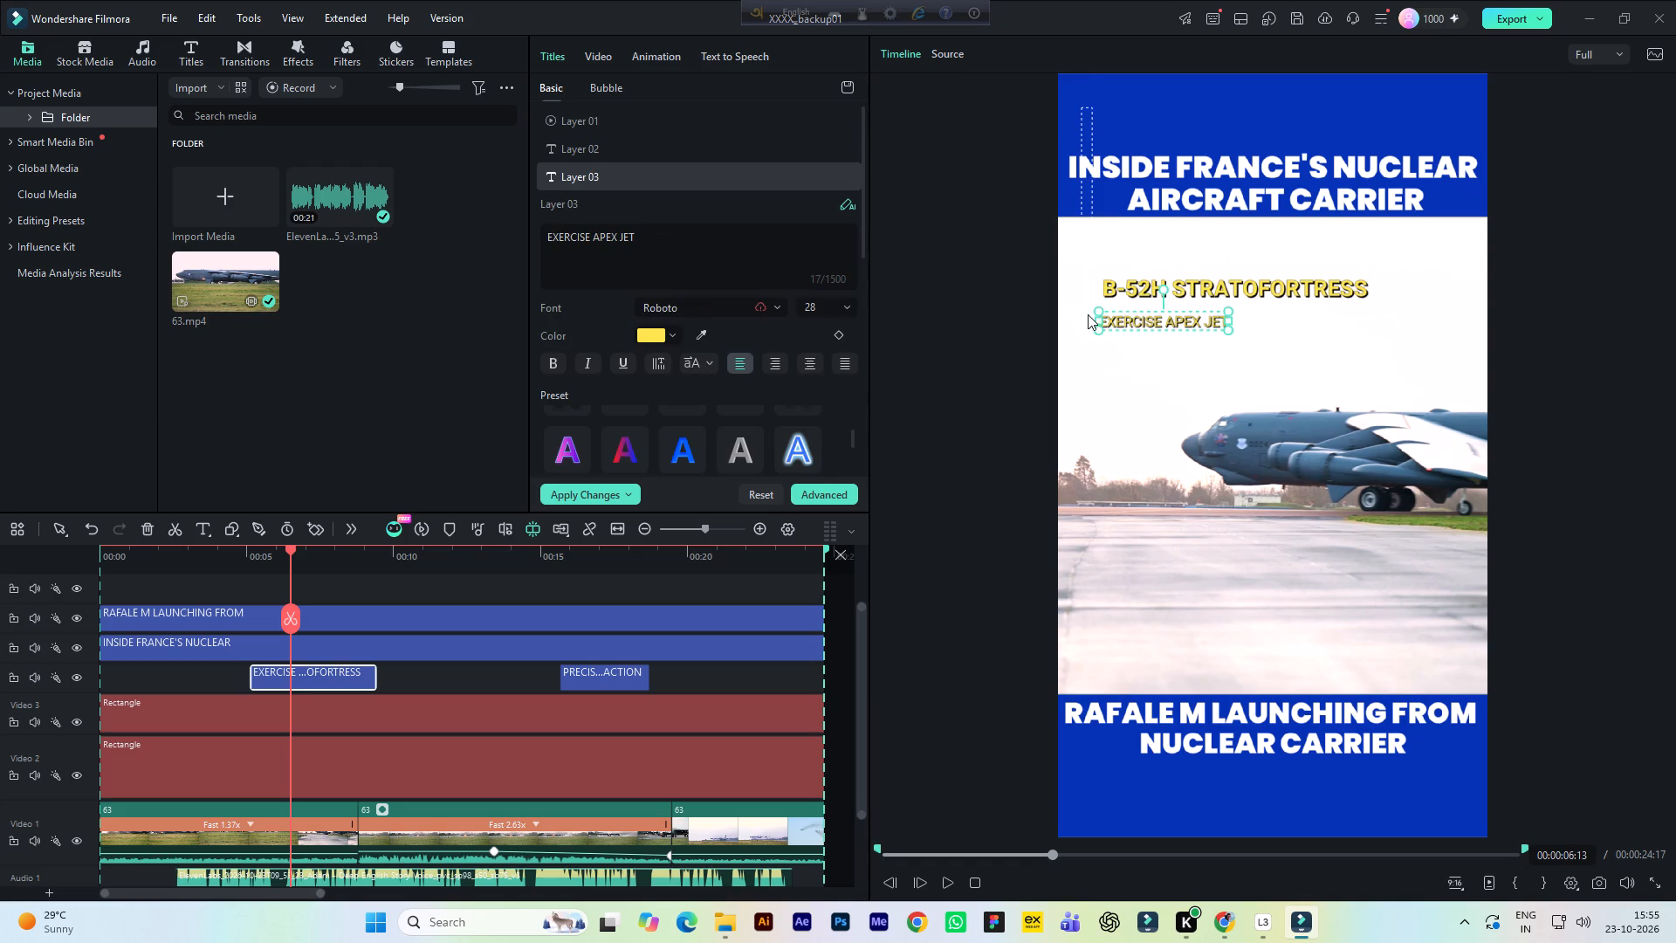
{"action": "left_click", "coordinate": [1088, 314]}
{"action": "left_click", "coordinate": [1136, 317]}
{"action": "key", "text": "Right"}
{"action": "key", "text": "Right"}
{"action": "key", "text": "Right"}
{"action": "key", "text": "Right"}
{"action": "key", "text": "Right"}
{"action": "key", "text": "Right"}
{"action": "key", "text": "Right"}
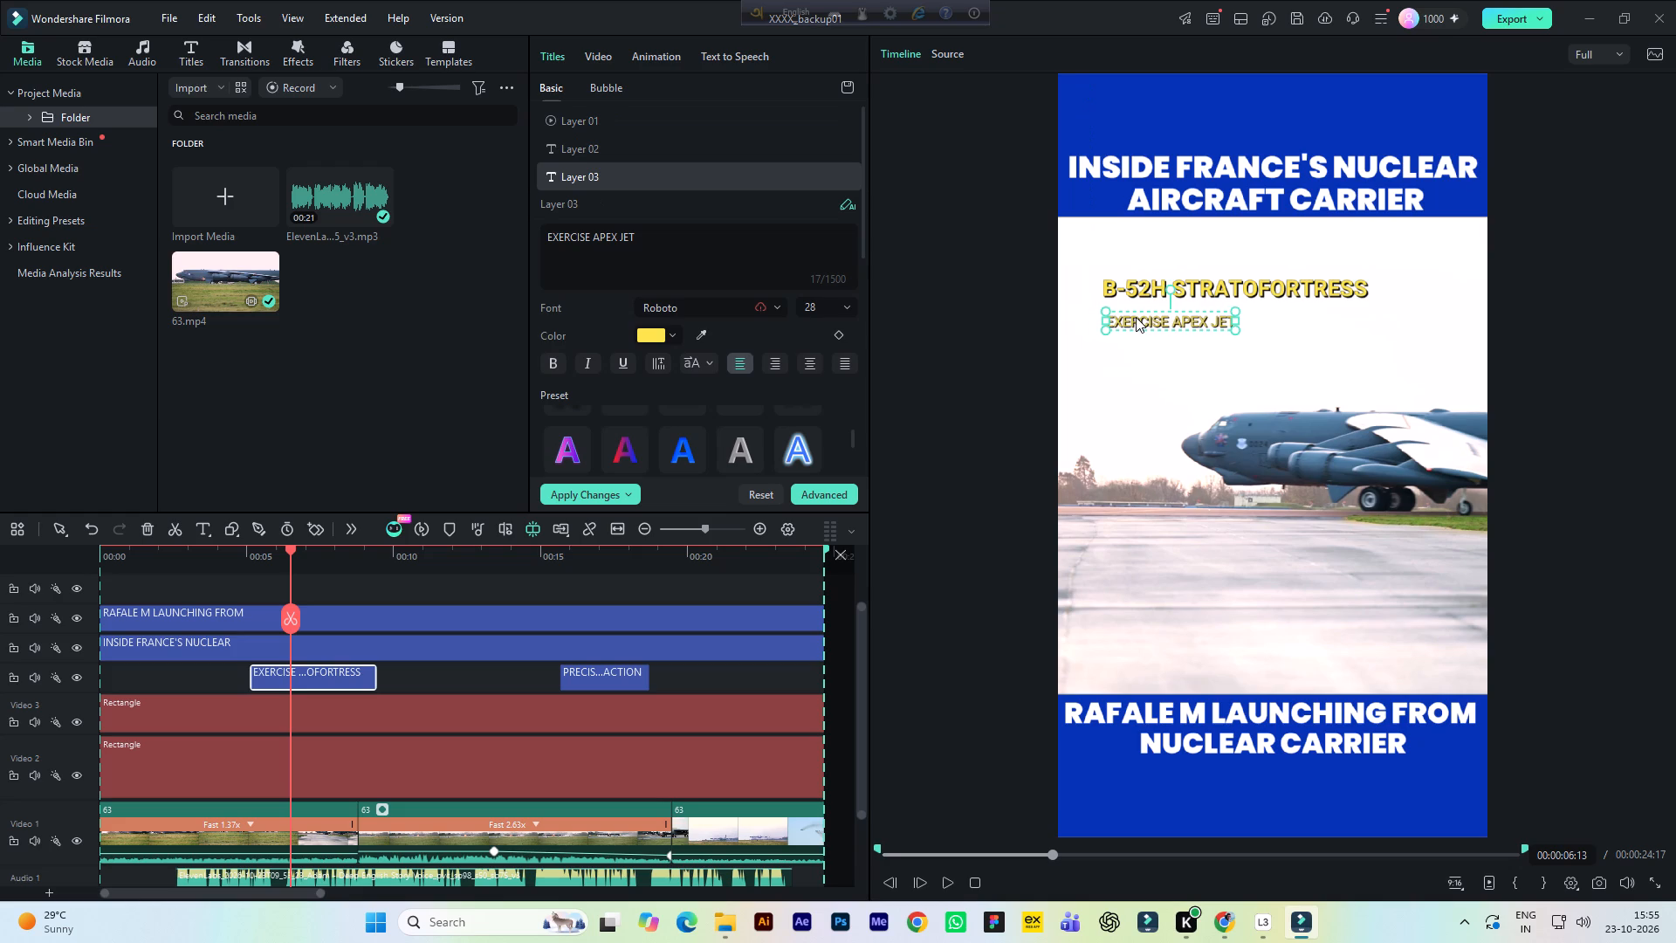
Select both the B-52H STRATOFORTRESS and EXERCISE APEX JET lines and nudge them together slightly left toward the vertical bar.
{"action": "left_click", "coordinate": [1142, 294]}
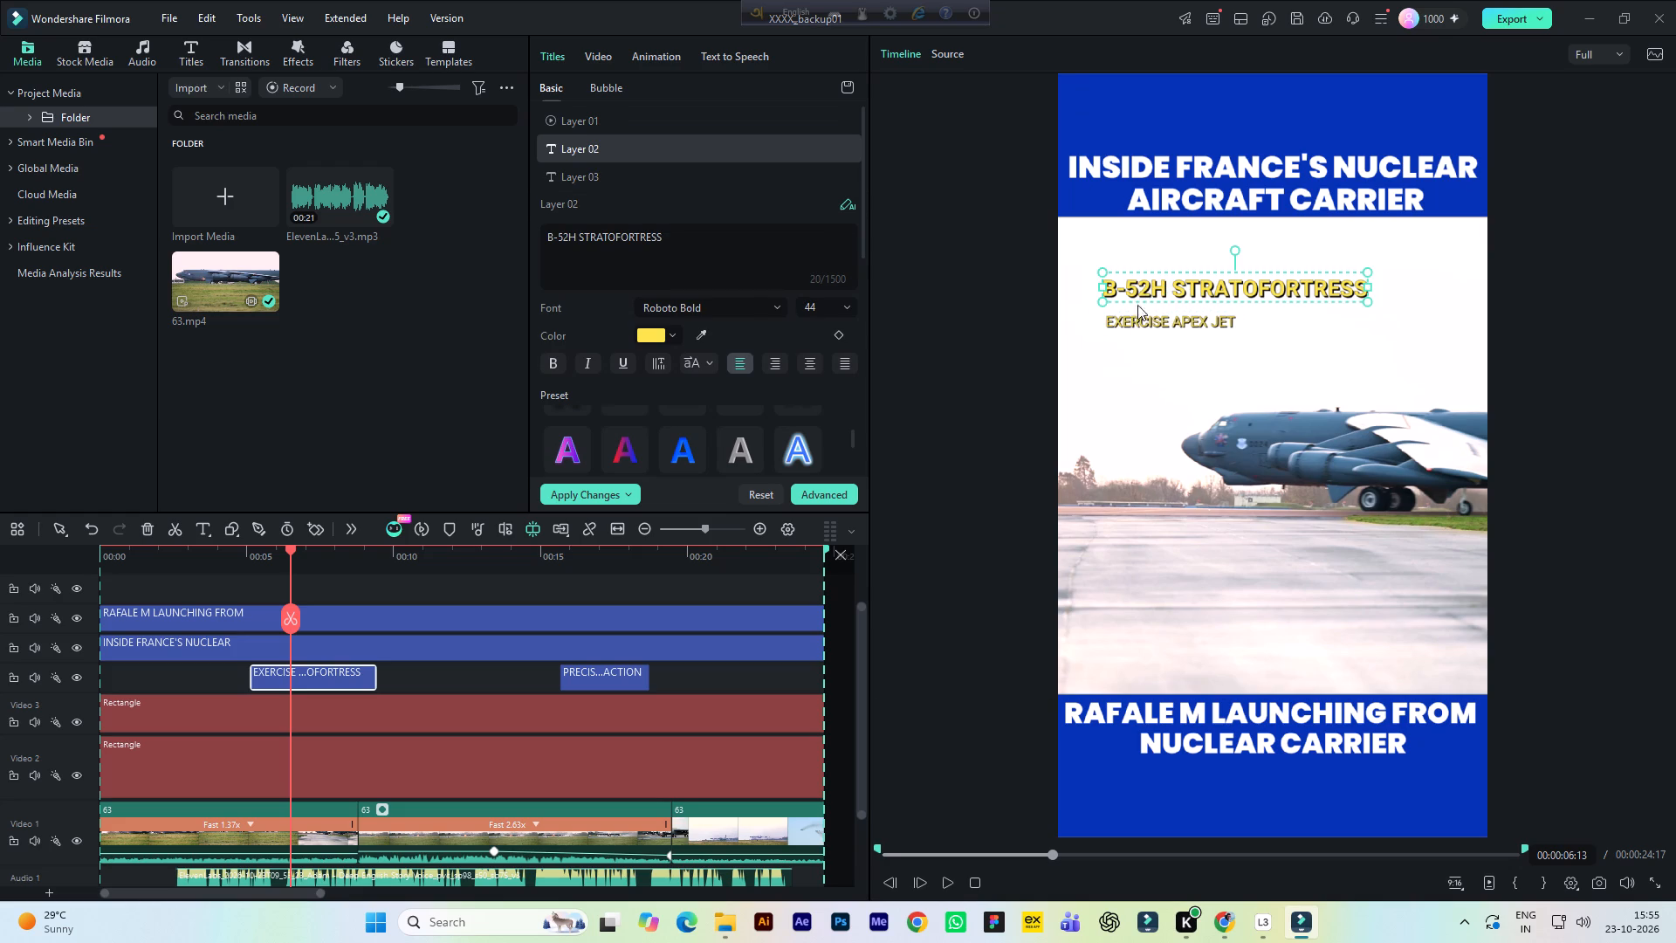
{"action": "left_click", "coordinate": [1137, 318], "text": "shift"}
{"action": "left_click", "coordinate": [1143, 294], "text": "ctrl"}
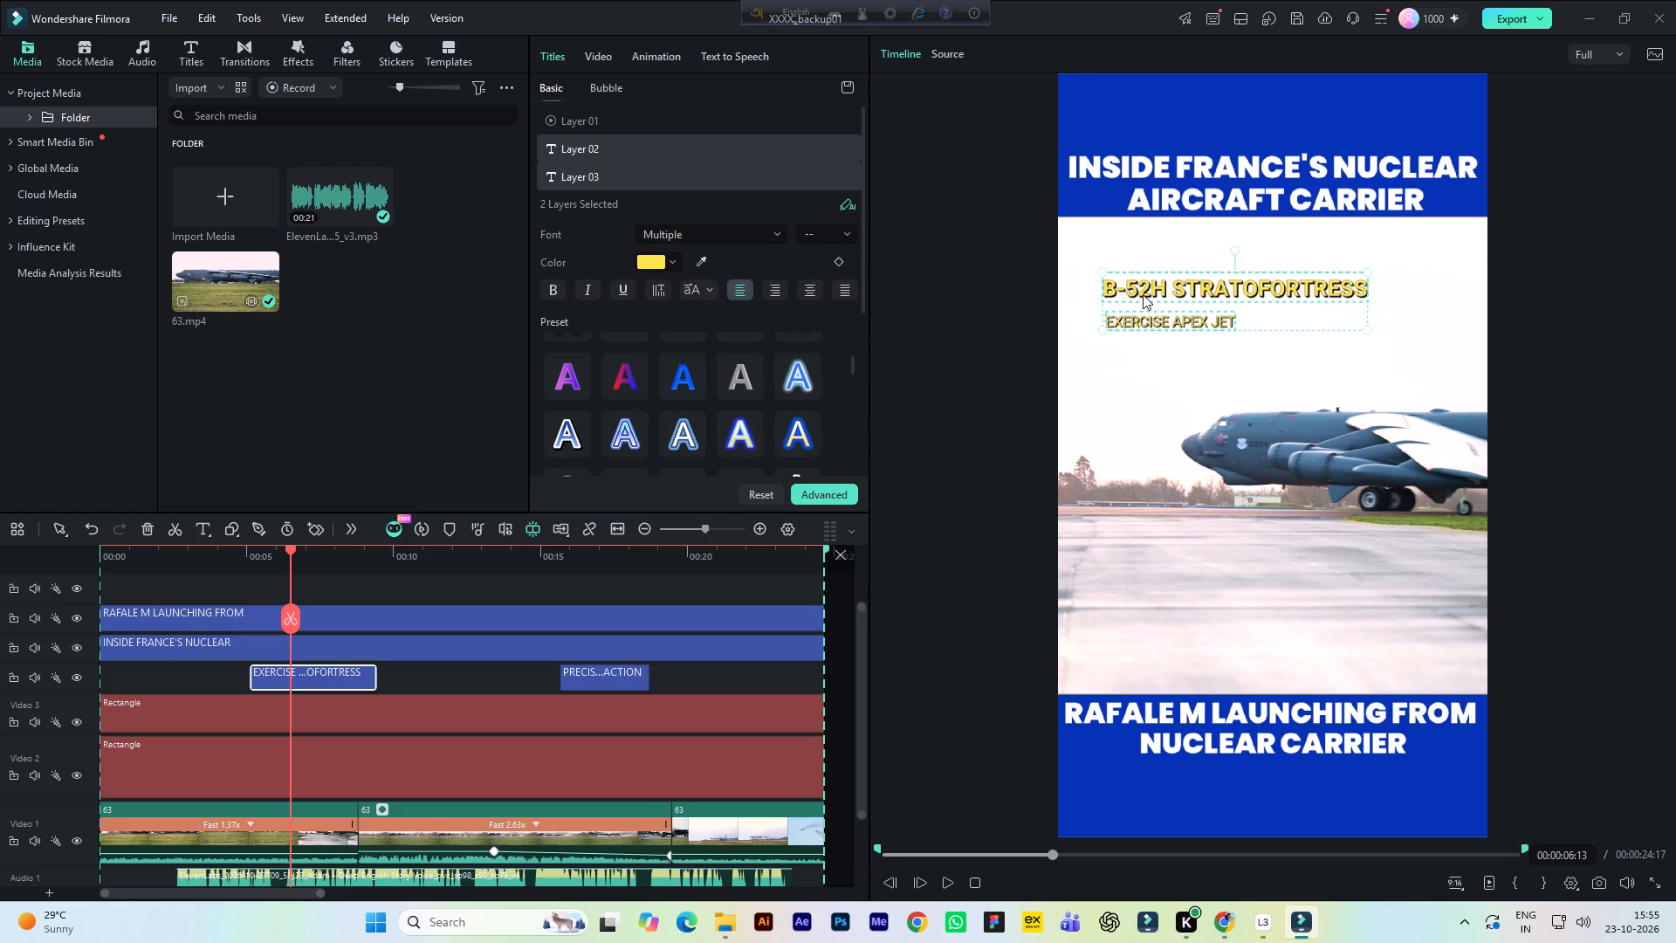
{"action": "left_click", "coordinate": [1088, 298]}
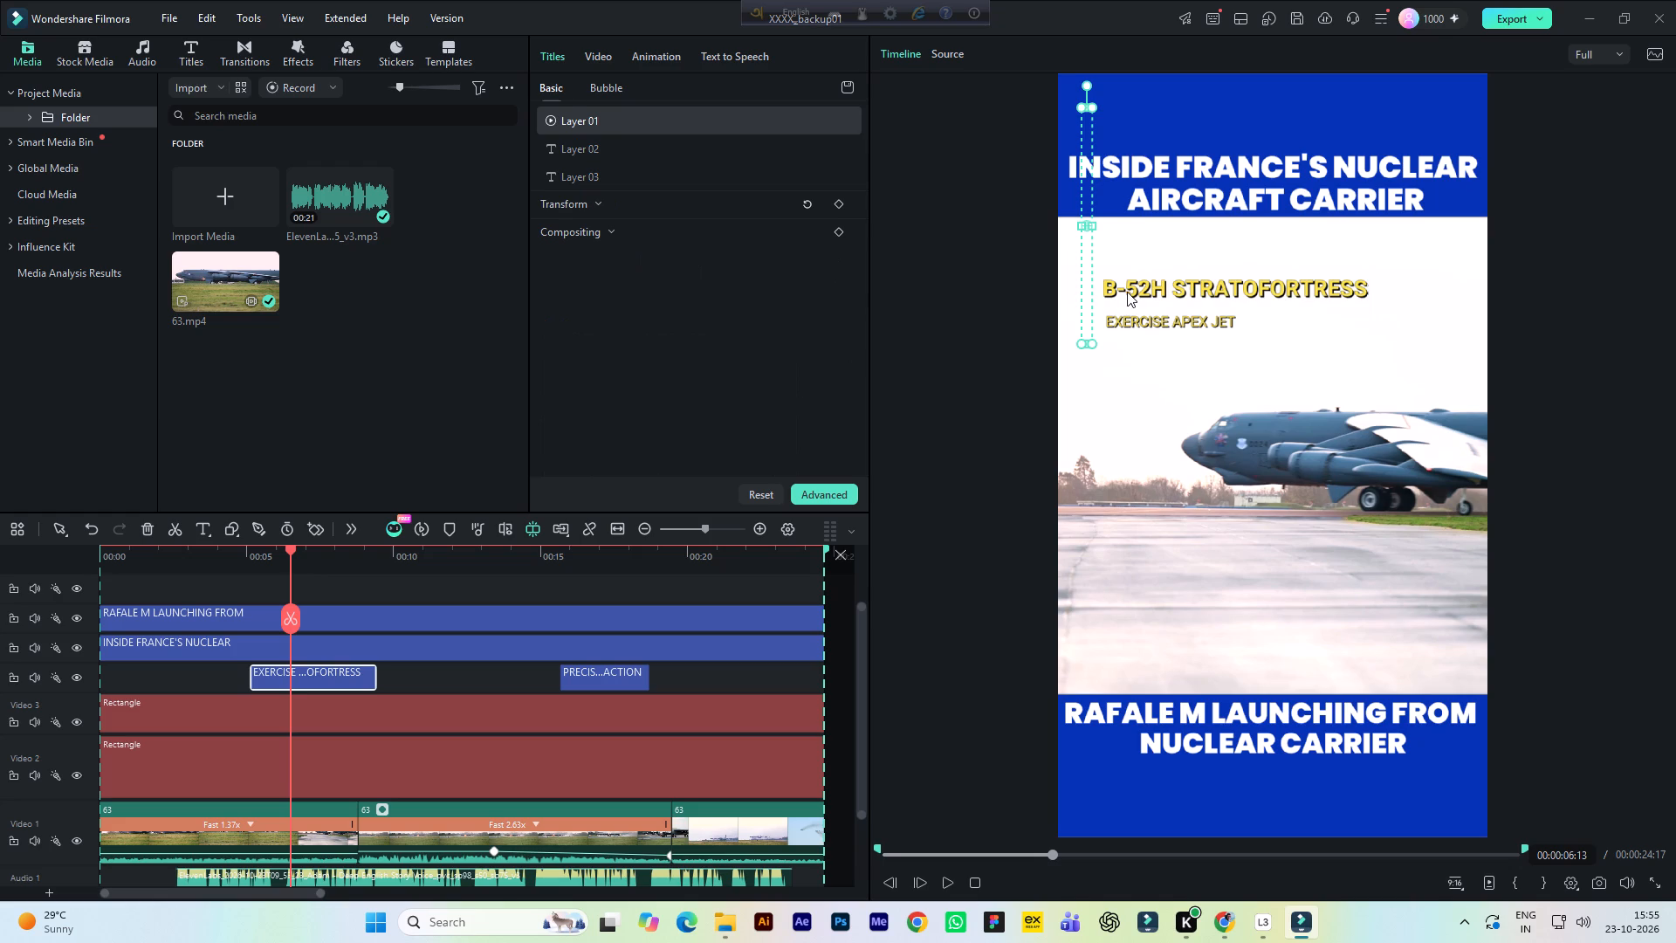
{"action": "left_click", "coordinate": [1127, 292]}
{"action": "left_click", "coordinate": [1129, 320], "text": "ctrl"}
{"action": "key", "text": "Left"}
{"action": "key", "text": "Left"}
{"action": "key", "text": "Left"}
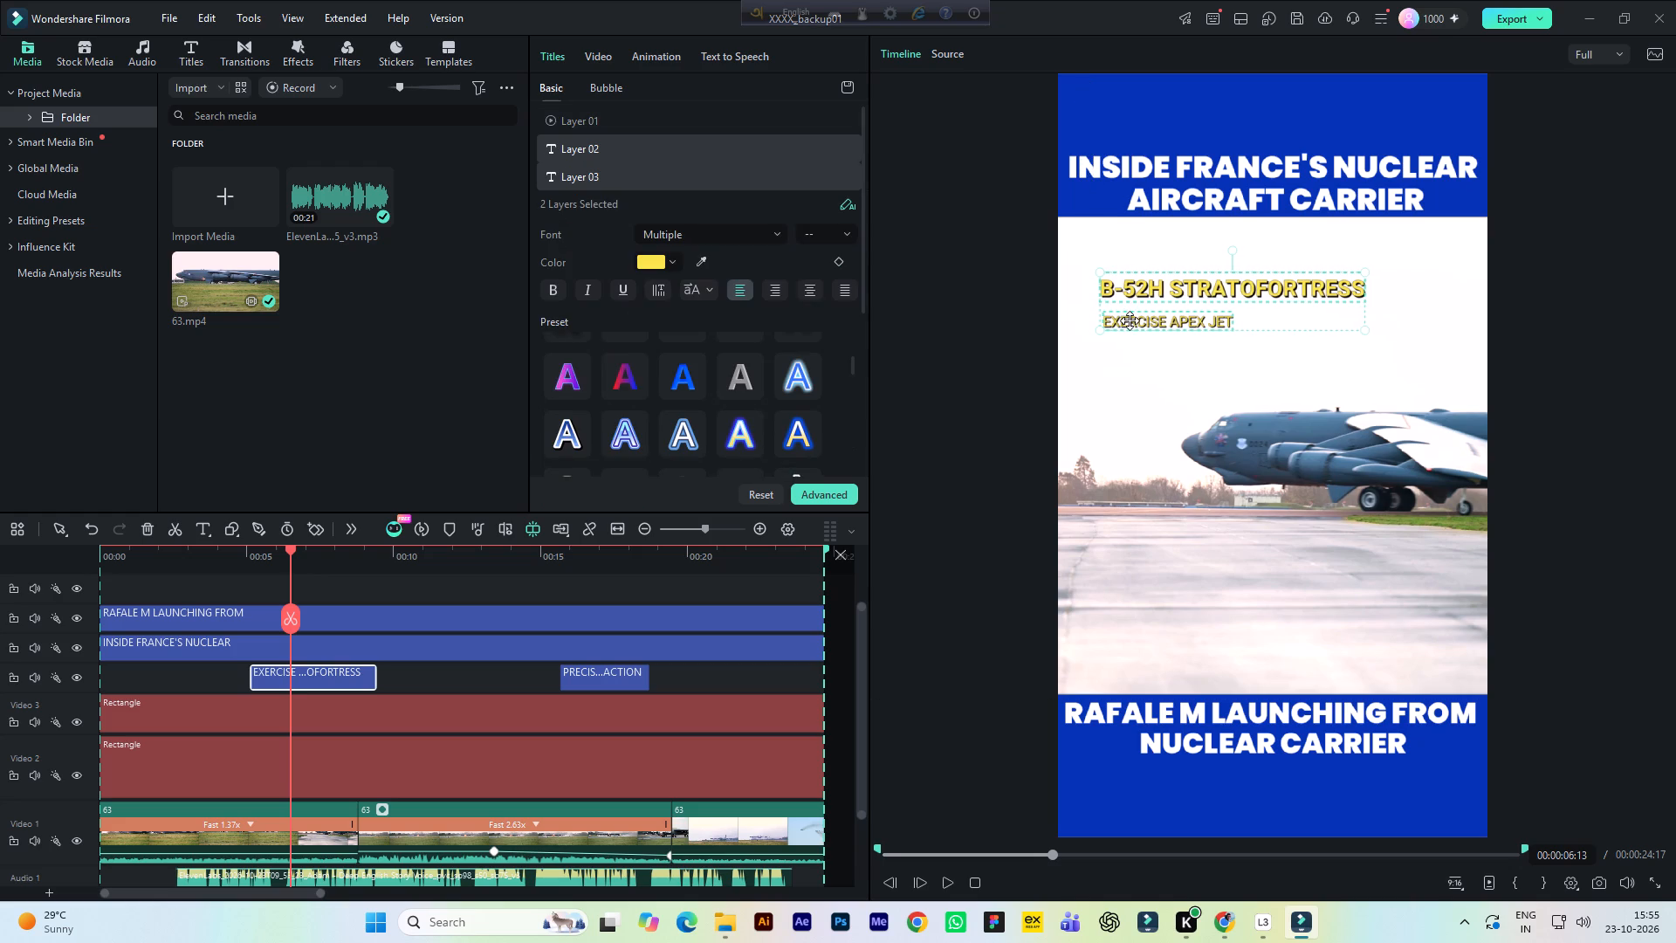
{"action": "left_click", "coordinate": [1082, 320]}
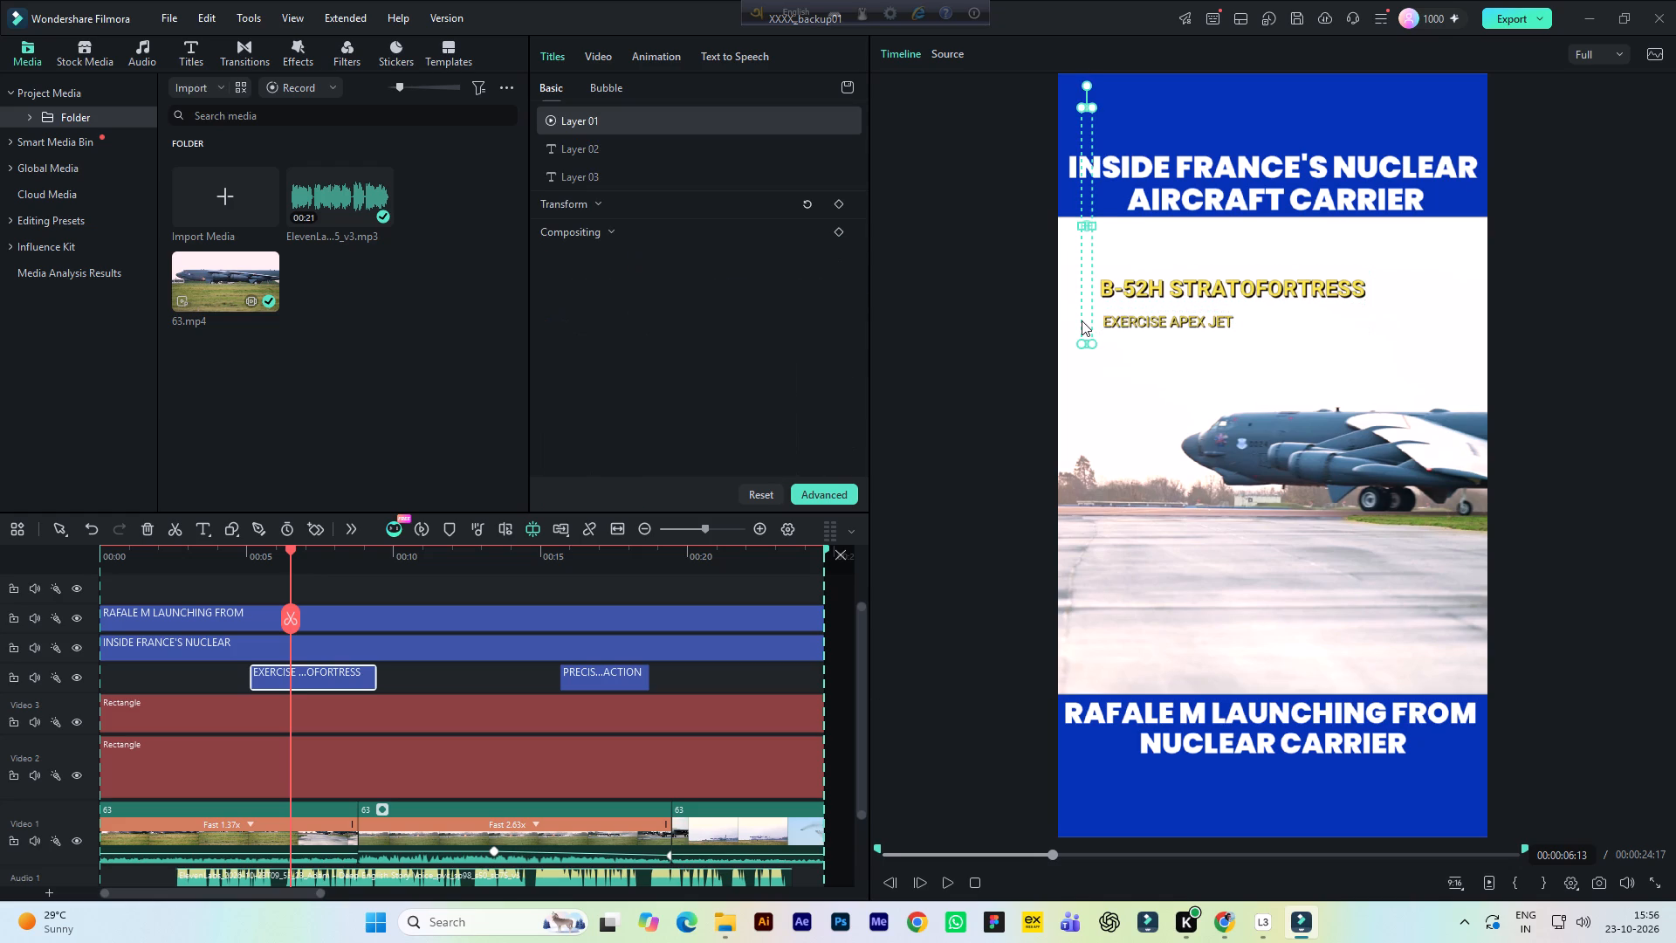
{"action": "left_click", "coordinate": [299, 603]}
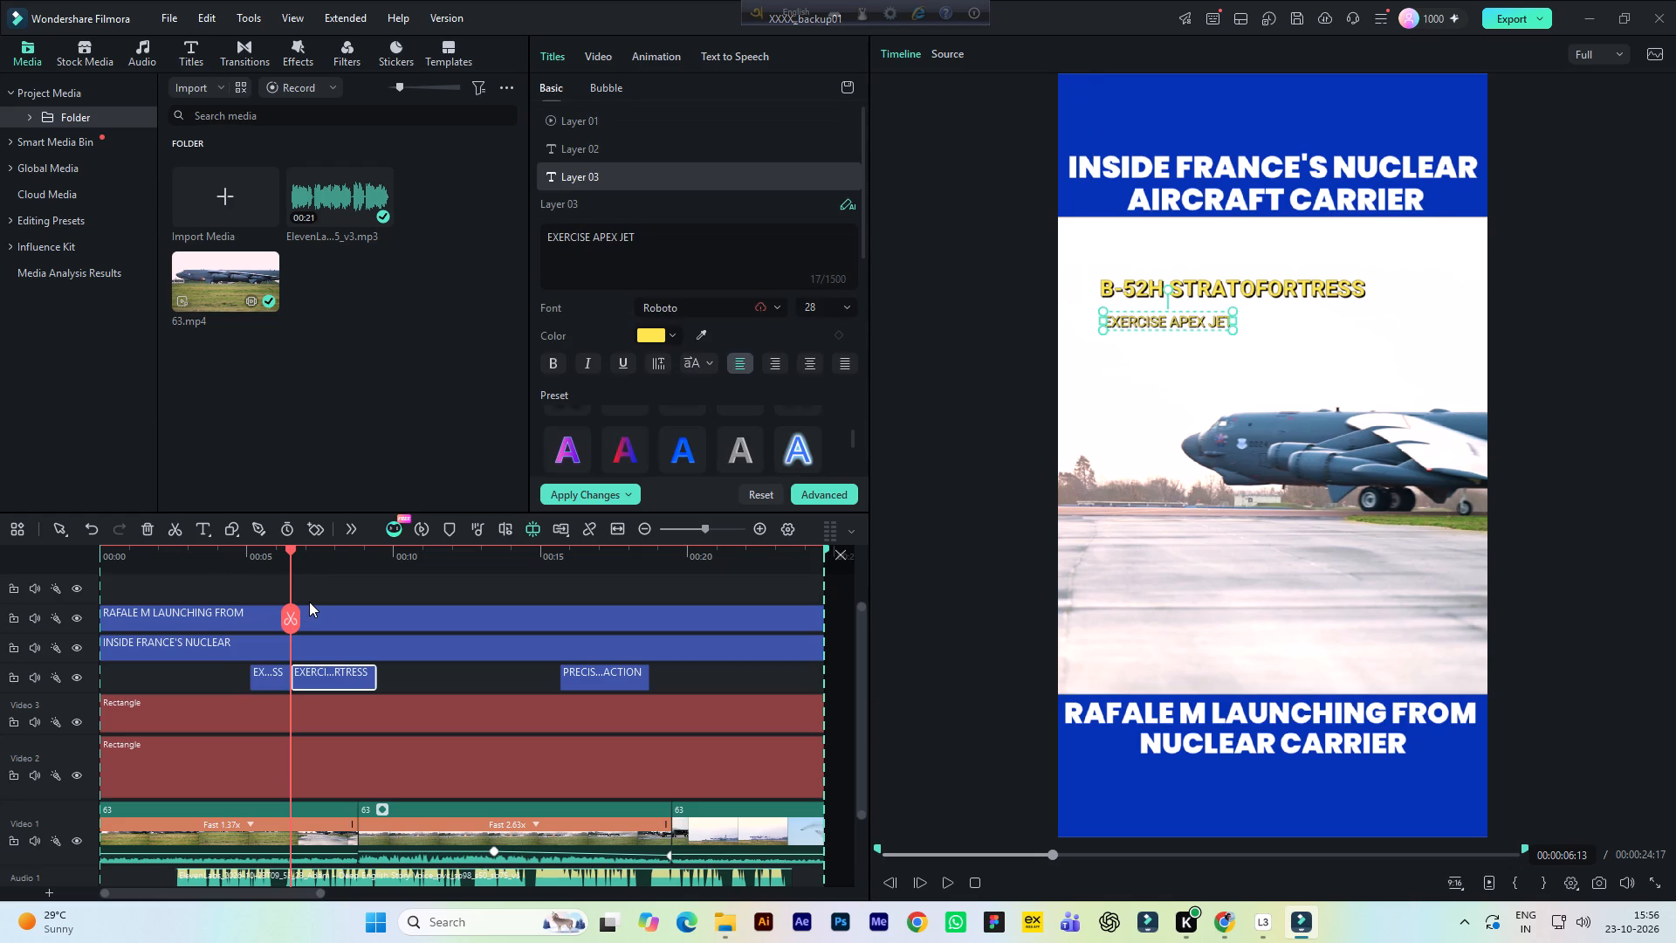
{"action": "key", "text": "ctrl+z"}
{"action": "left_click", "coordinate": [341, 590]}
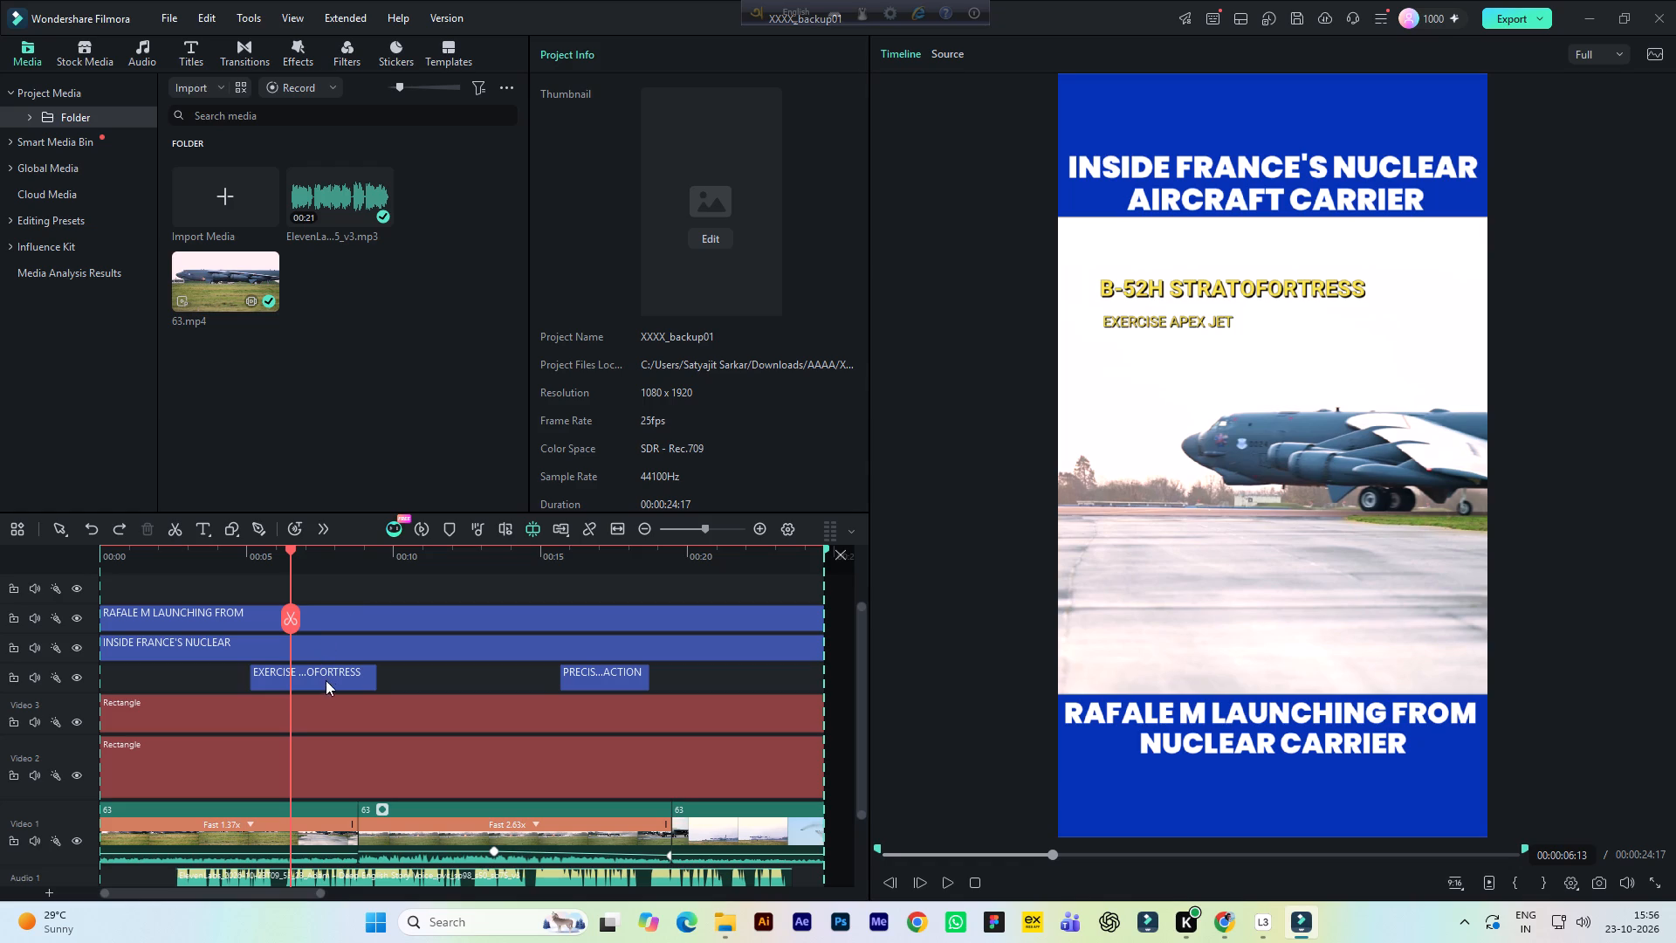
Apply the plain blue text preset to the B-52H STRATOFORTRESS and EXERCISE APEX JET lines, and save the project.
{"action": "left_click", "coordinate": [326, 681]}
{"action": "left_click", "coordinate": [620, 148]}
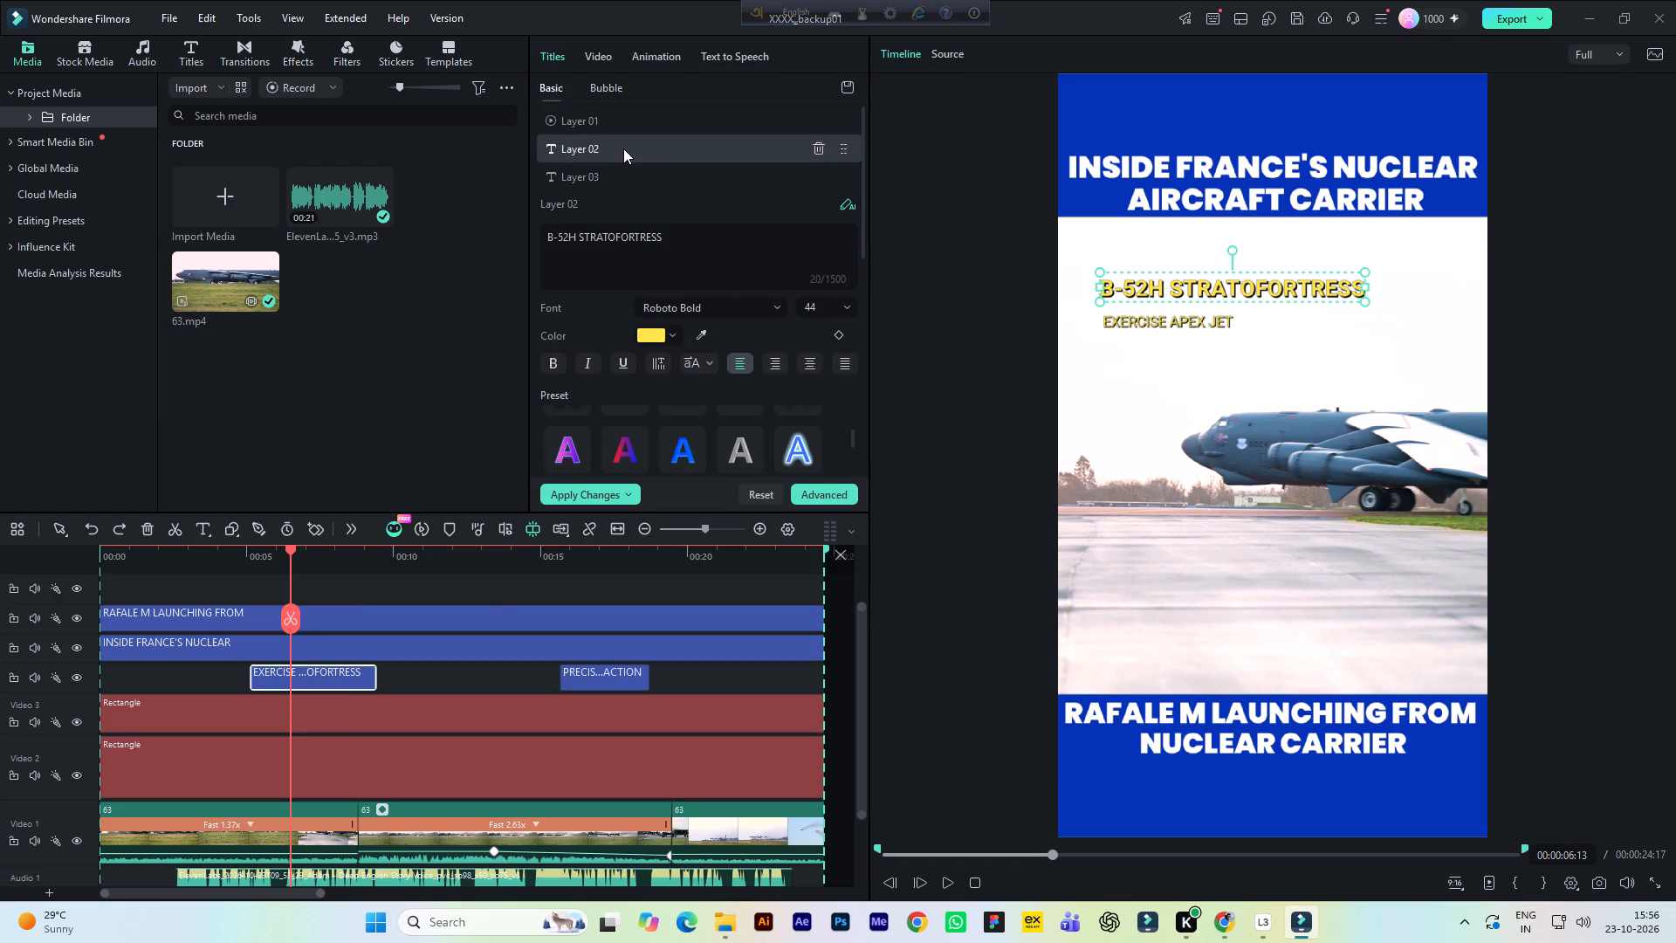
{"action": "left_click", "coordinate": [683, 446]}
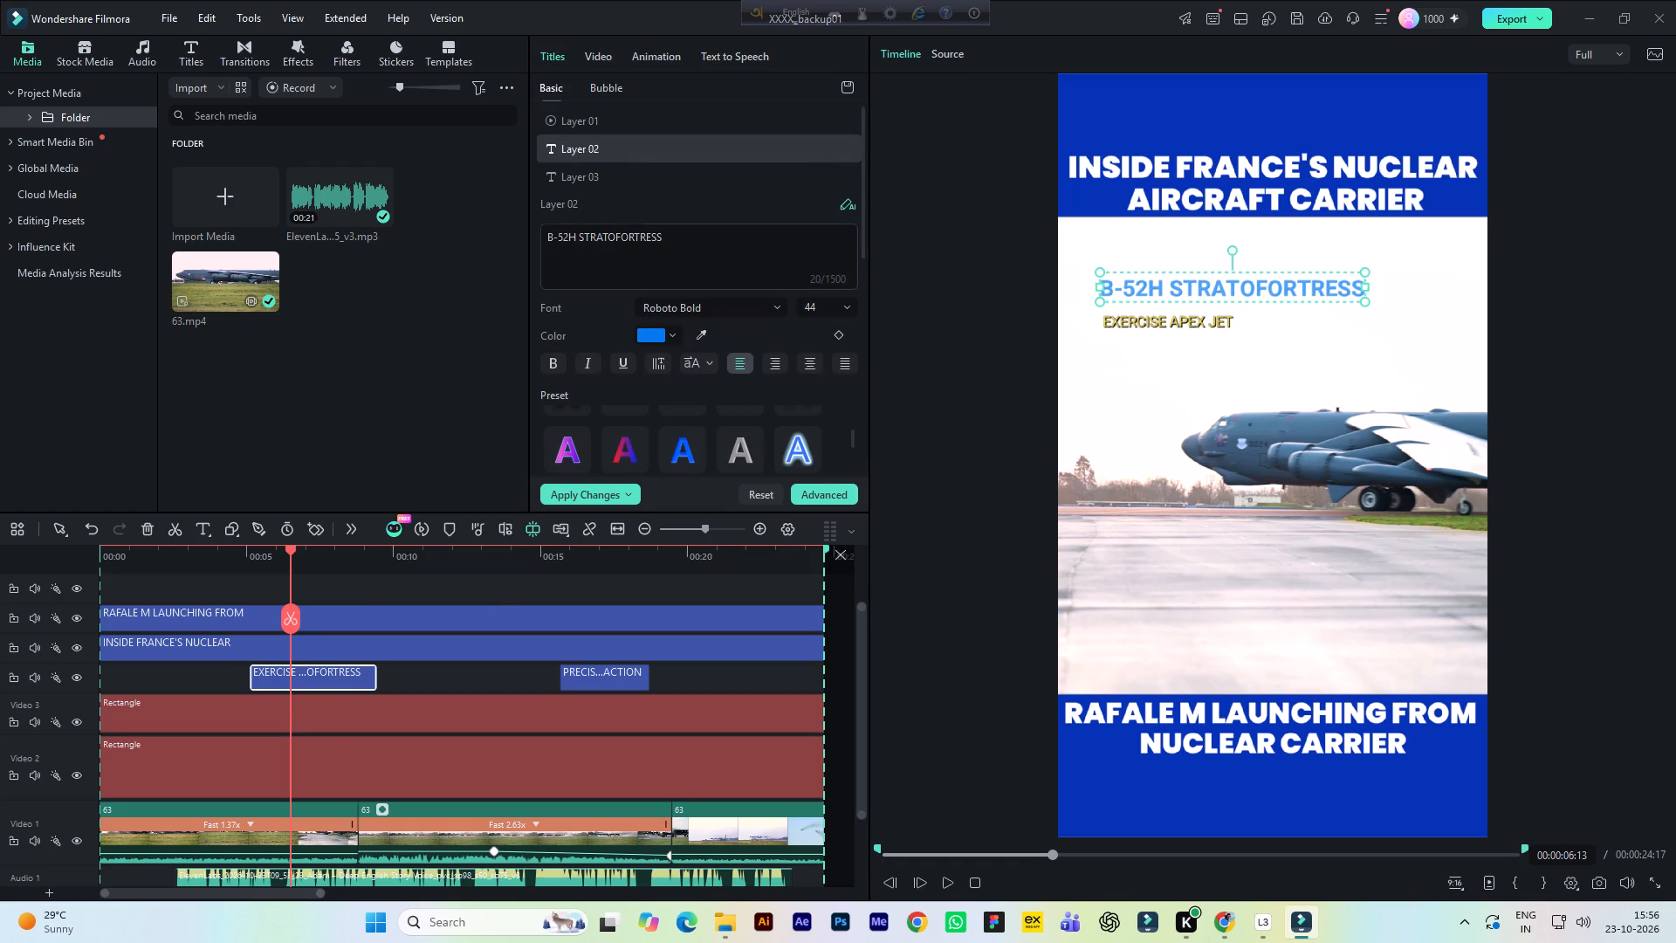
{"action": "left_click", "coordinate": [640, 181]}
{"action": "left_click", "coordinate": [678, 445]}
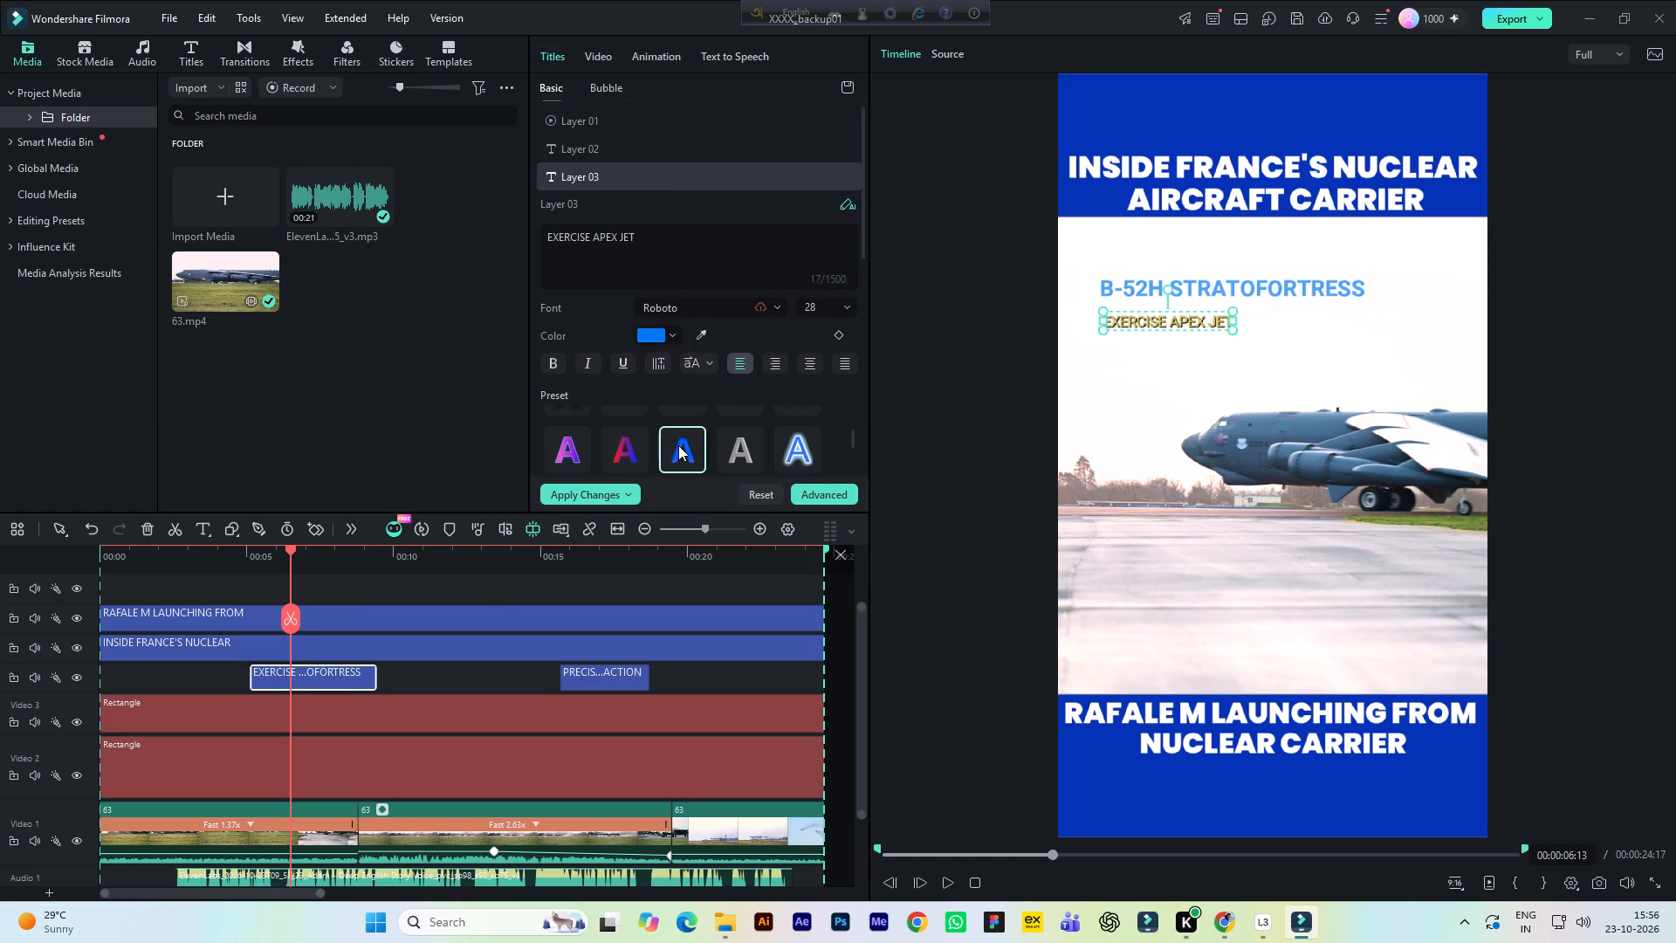
{"action": "left_click", "coordinate": [953, 293]}
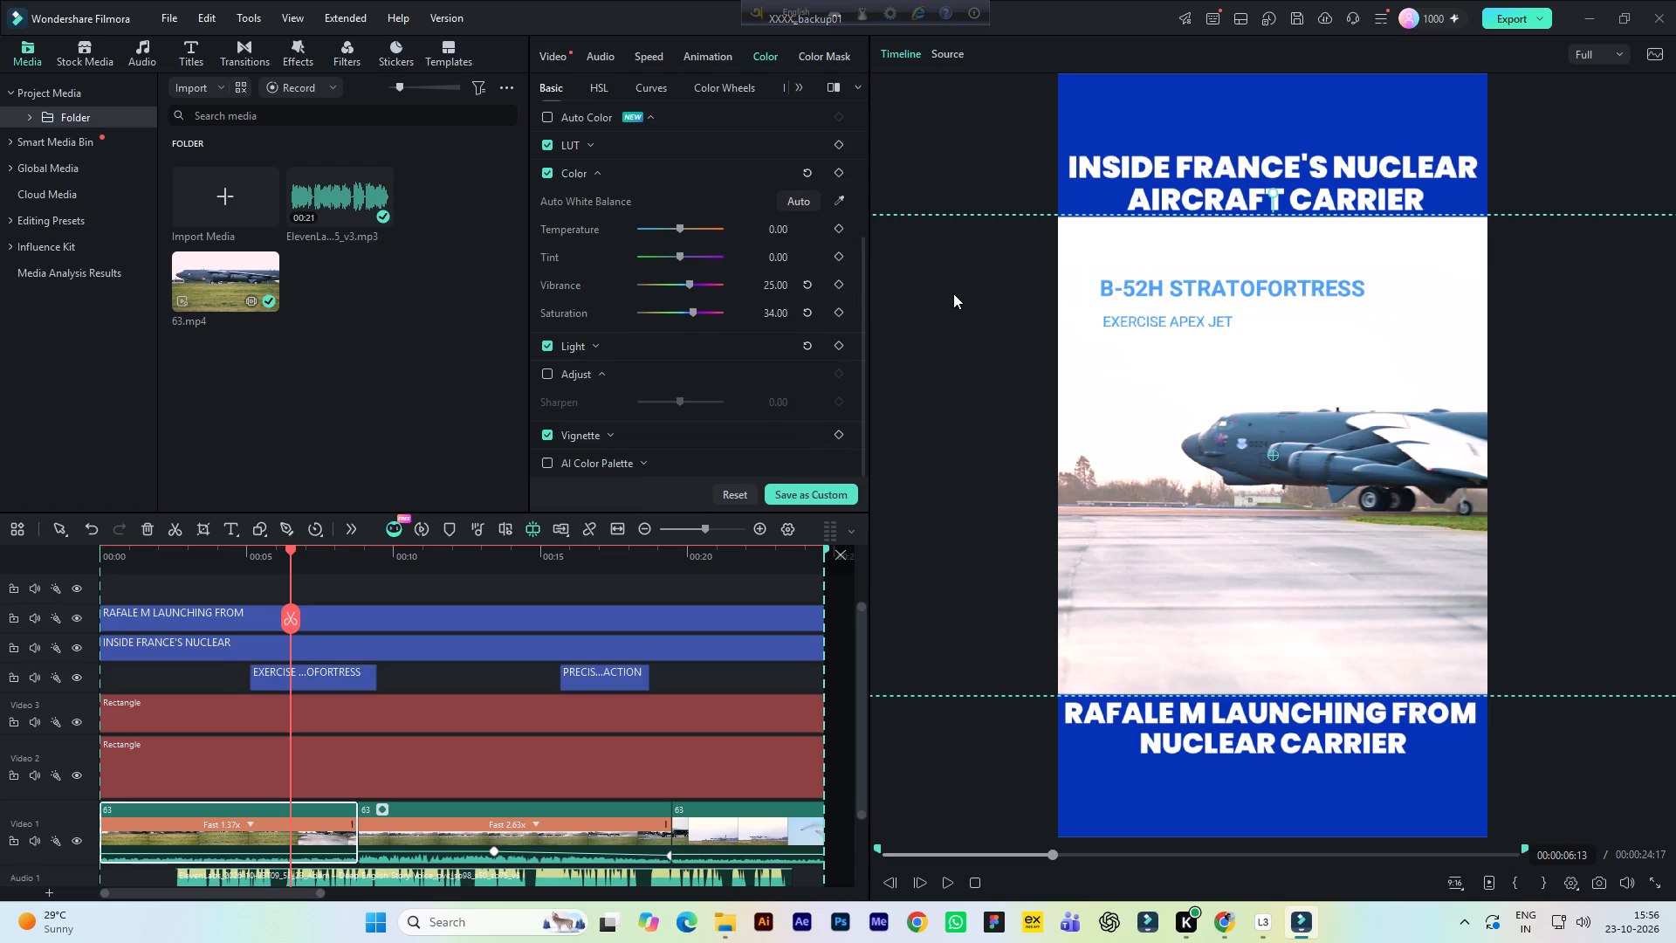
{"action": "left_click", "coordinate": [1089, 315]}
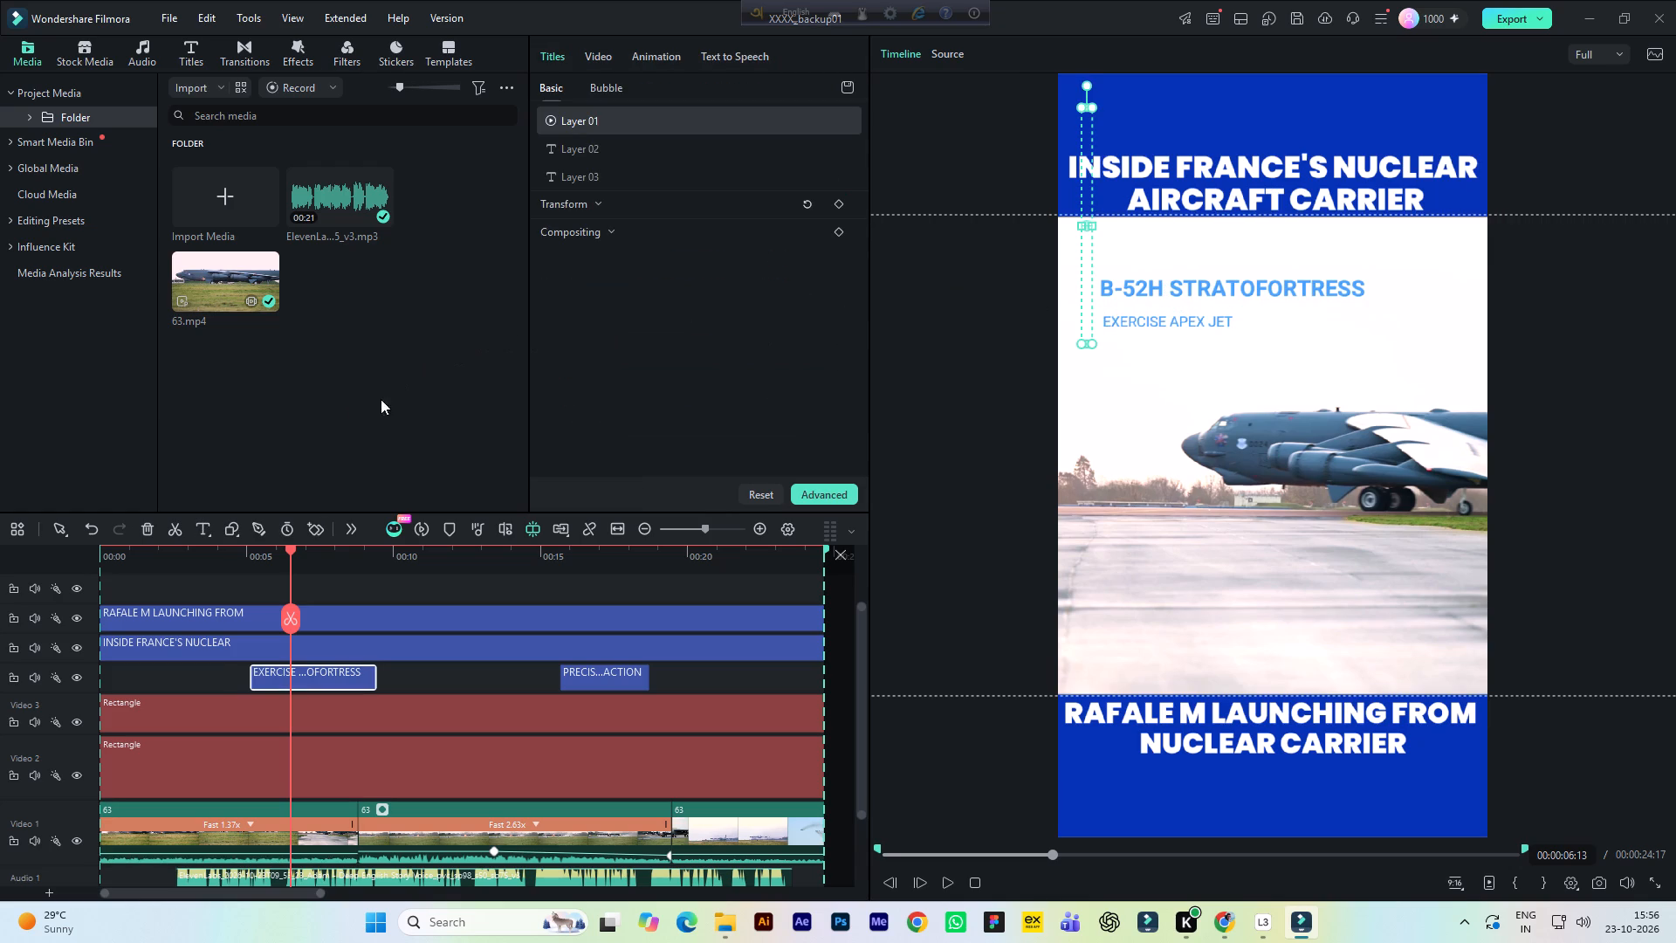
{"action": "left_click", "coordinate": [346, 405]}
{"action": "key", "text": "ctrl+s"}
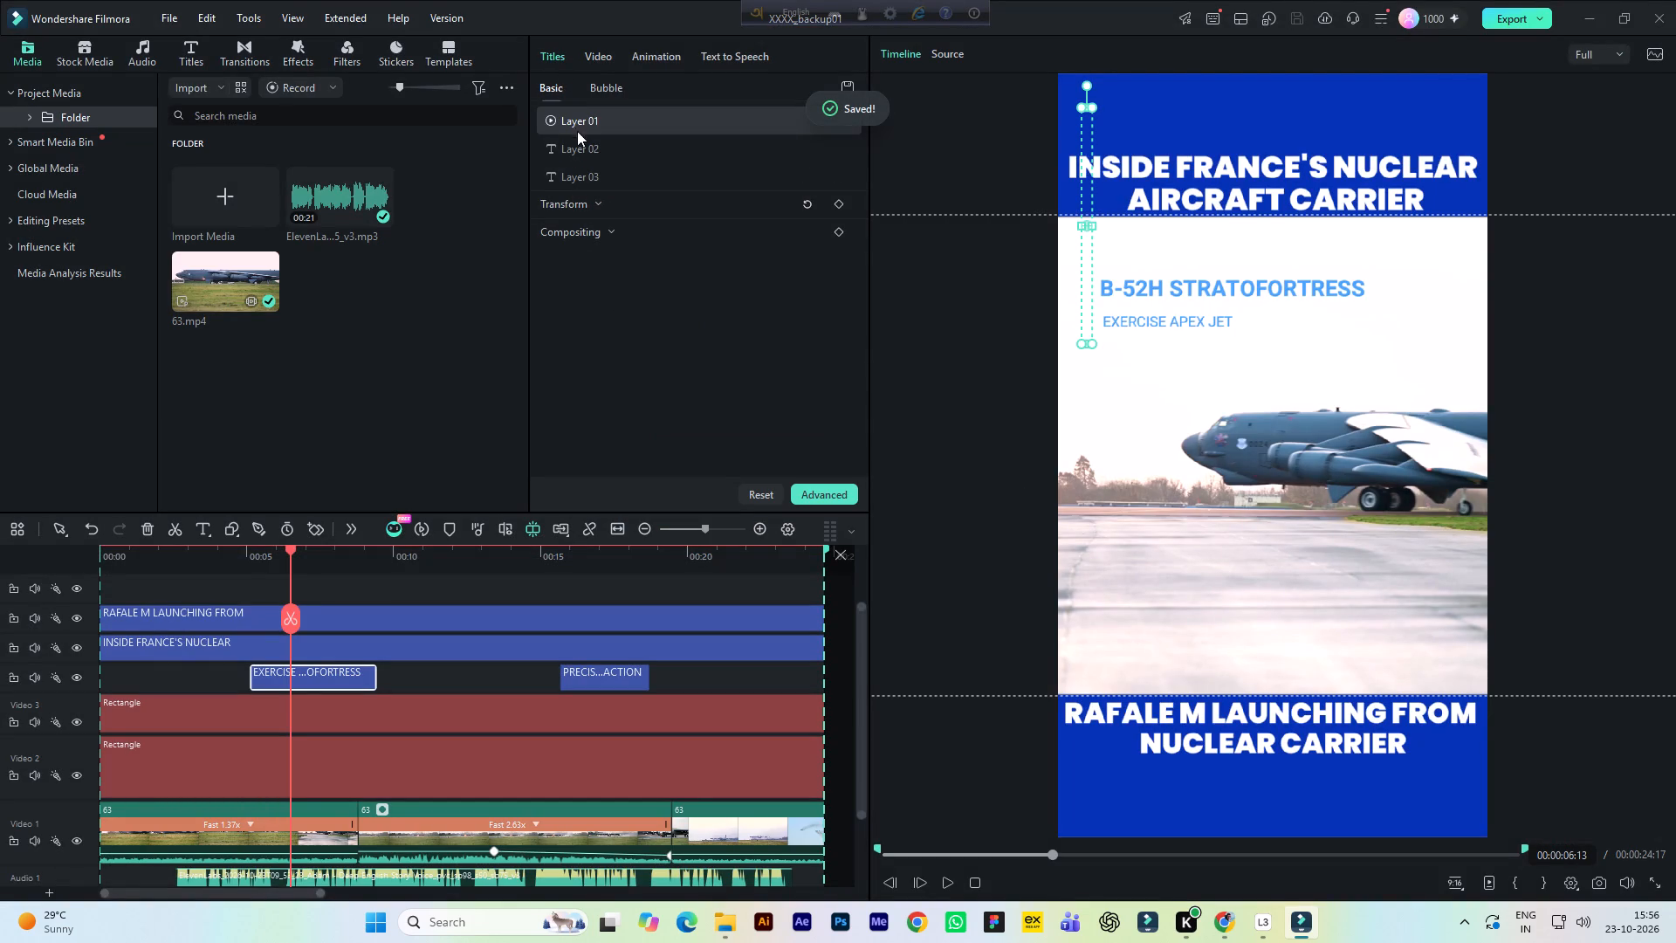
Play back the video from near the start to review the styling and timing of the two overlay titles.
{"action": "left_click", "coordinate": [587, 175]}
{"action": "left_click", "coordinate": [324, 450]}
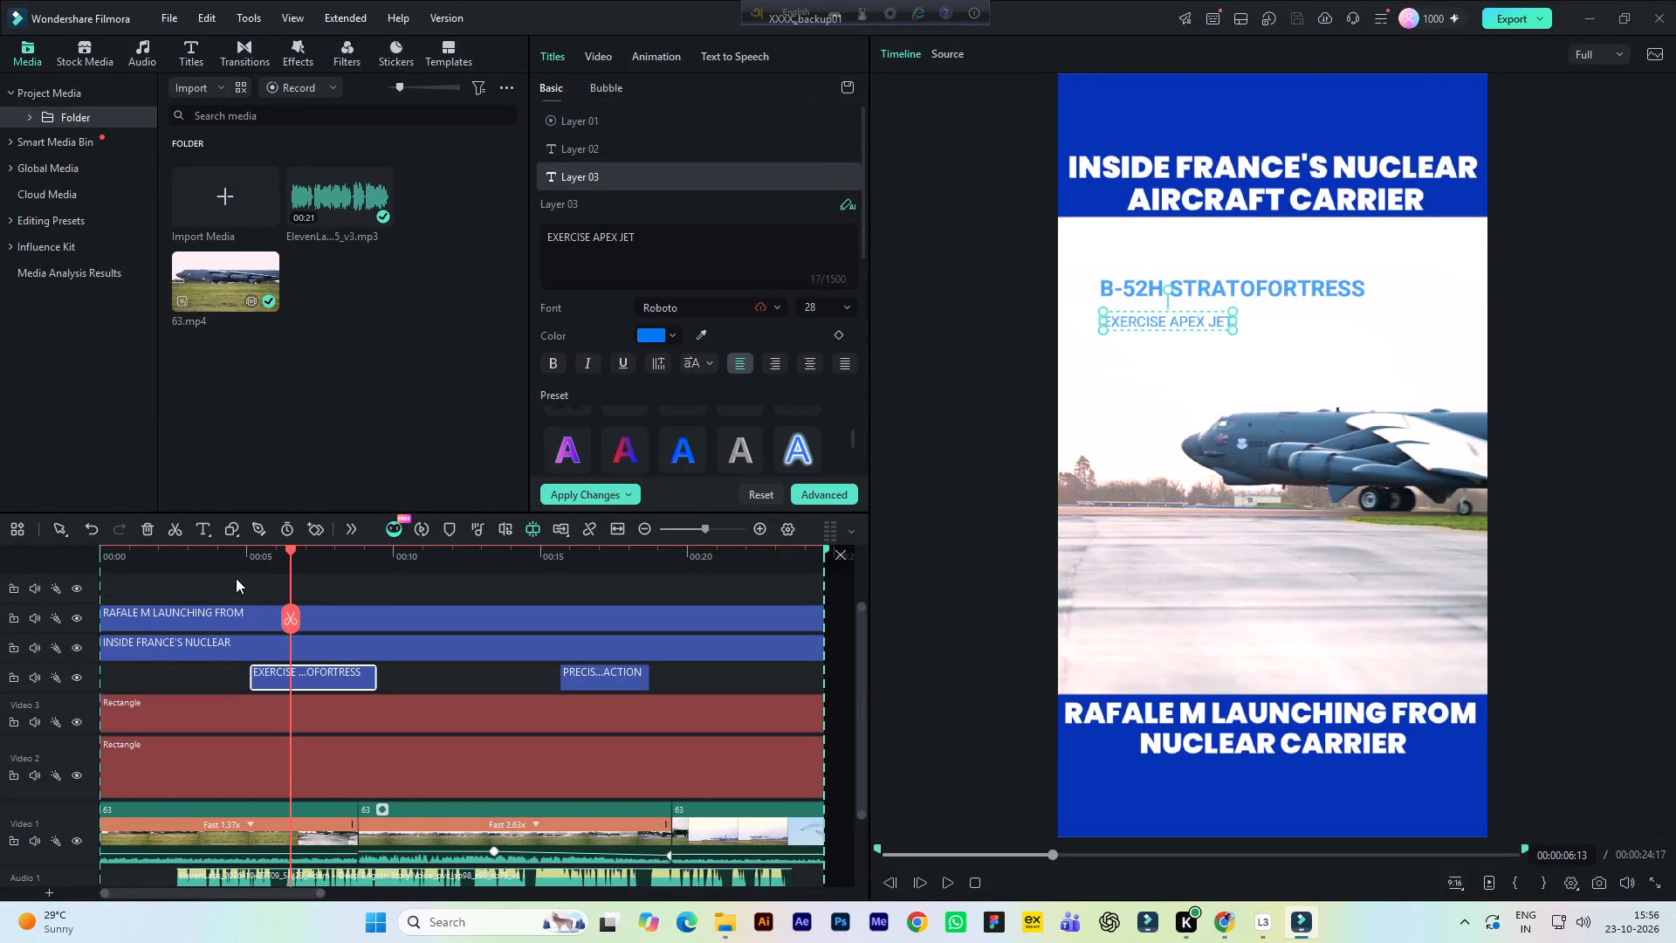
{"action": "left_click", "coordinate": [197, 556]}
{"action": "key", "text": "space"}
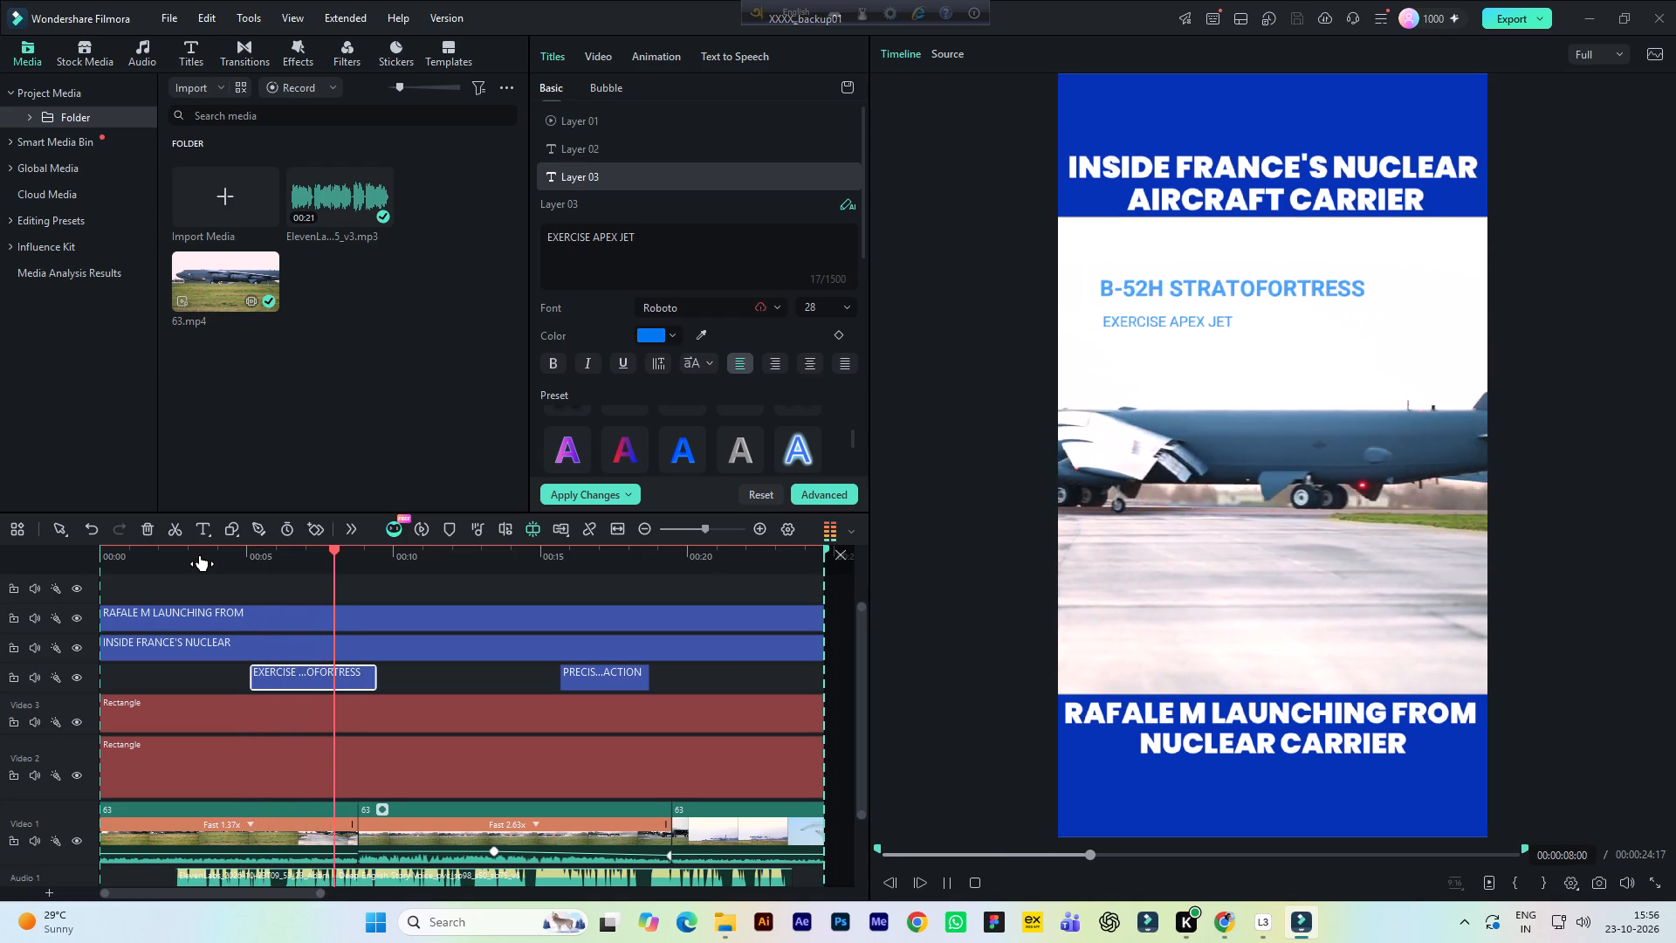
{"action": "key", "text": "space"}
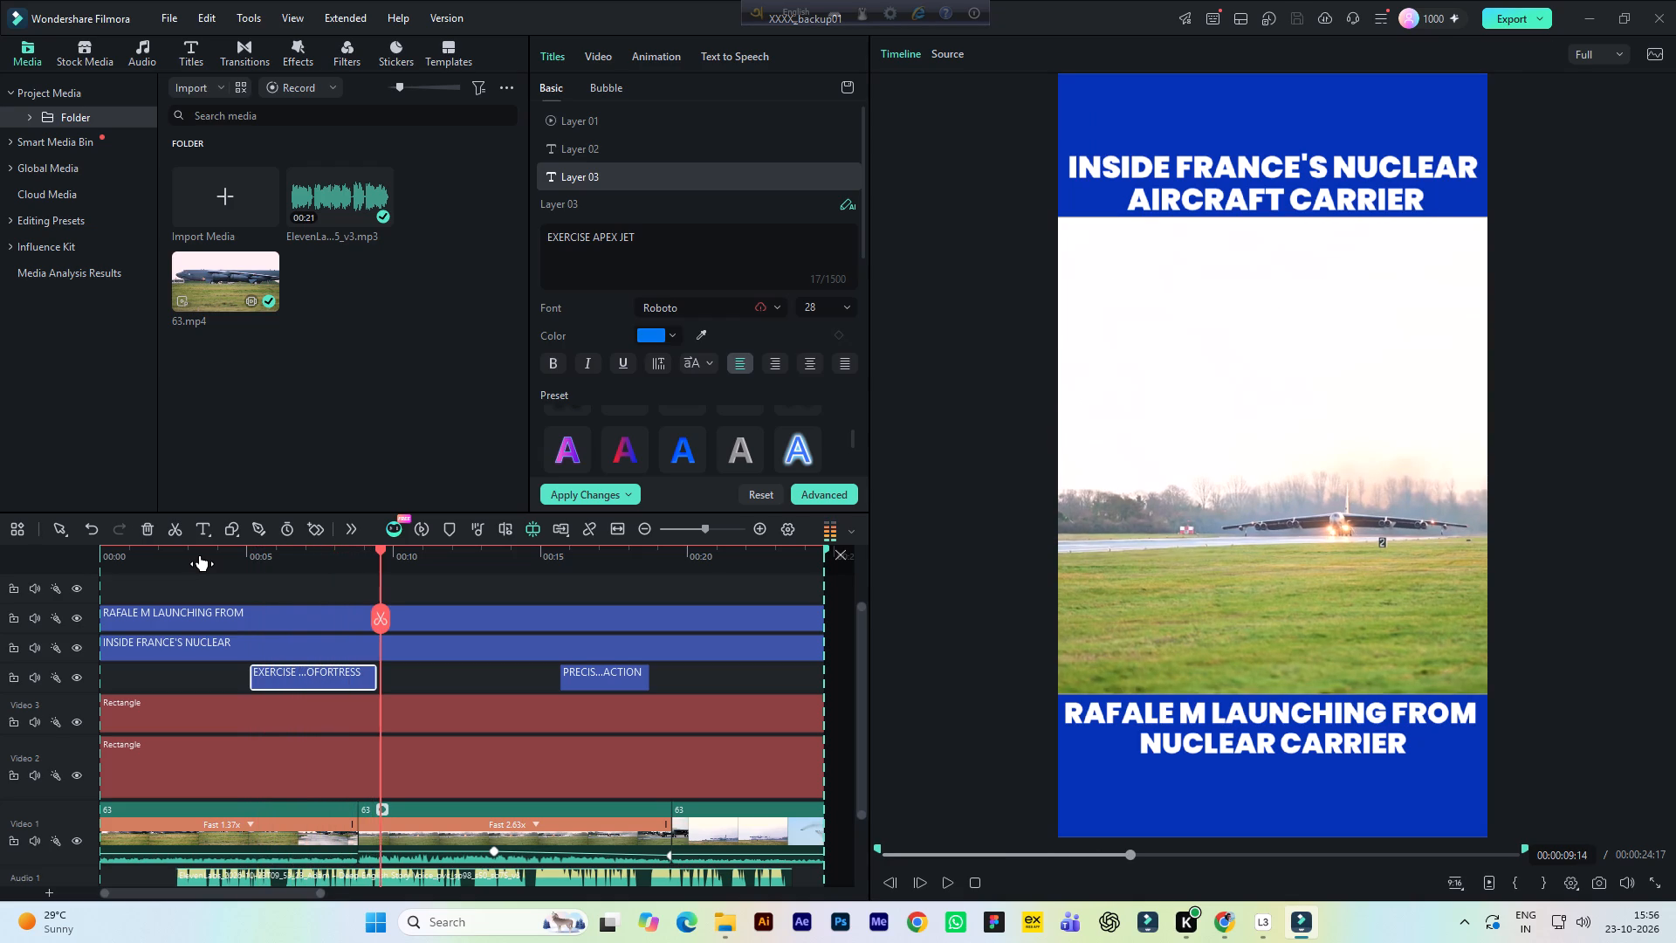
{"action": "left_click", "coordinate": [203, 567]}
{"action": "key", "text": "space"}
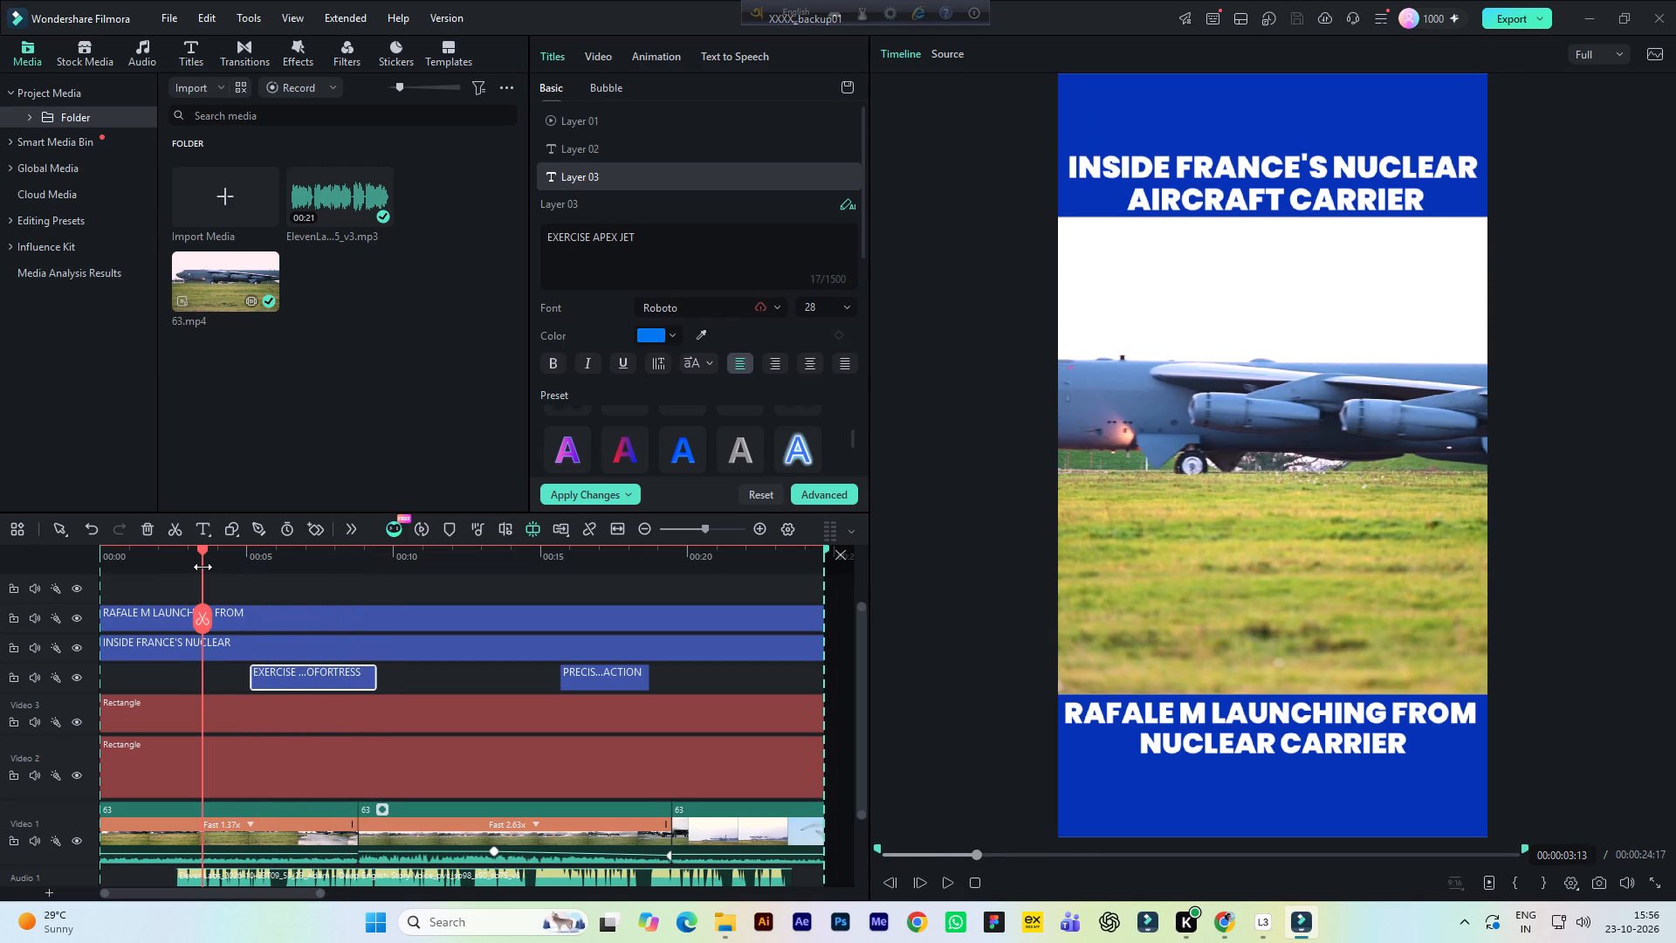
{"action": "key", "text": "space"}
{"action": "left_click", "coordinate": [115, 565]}
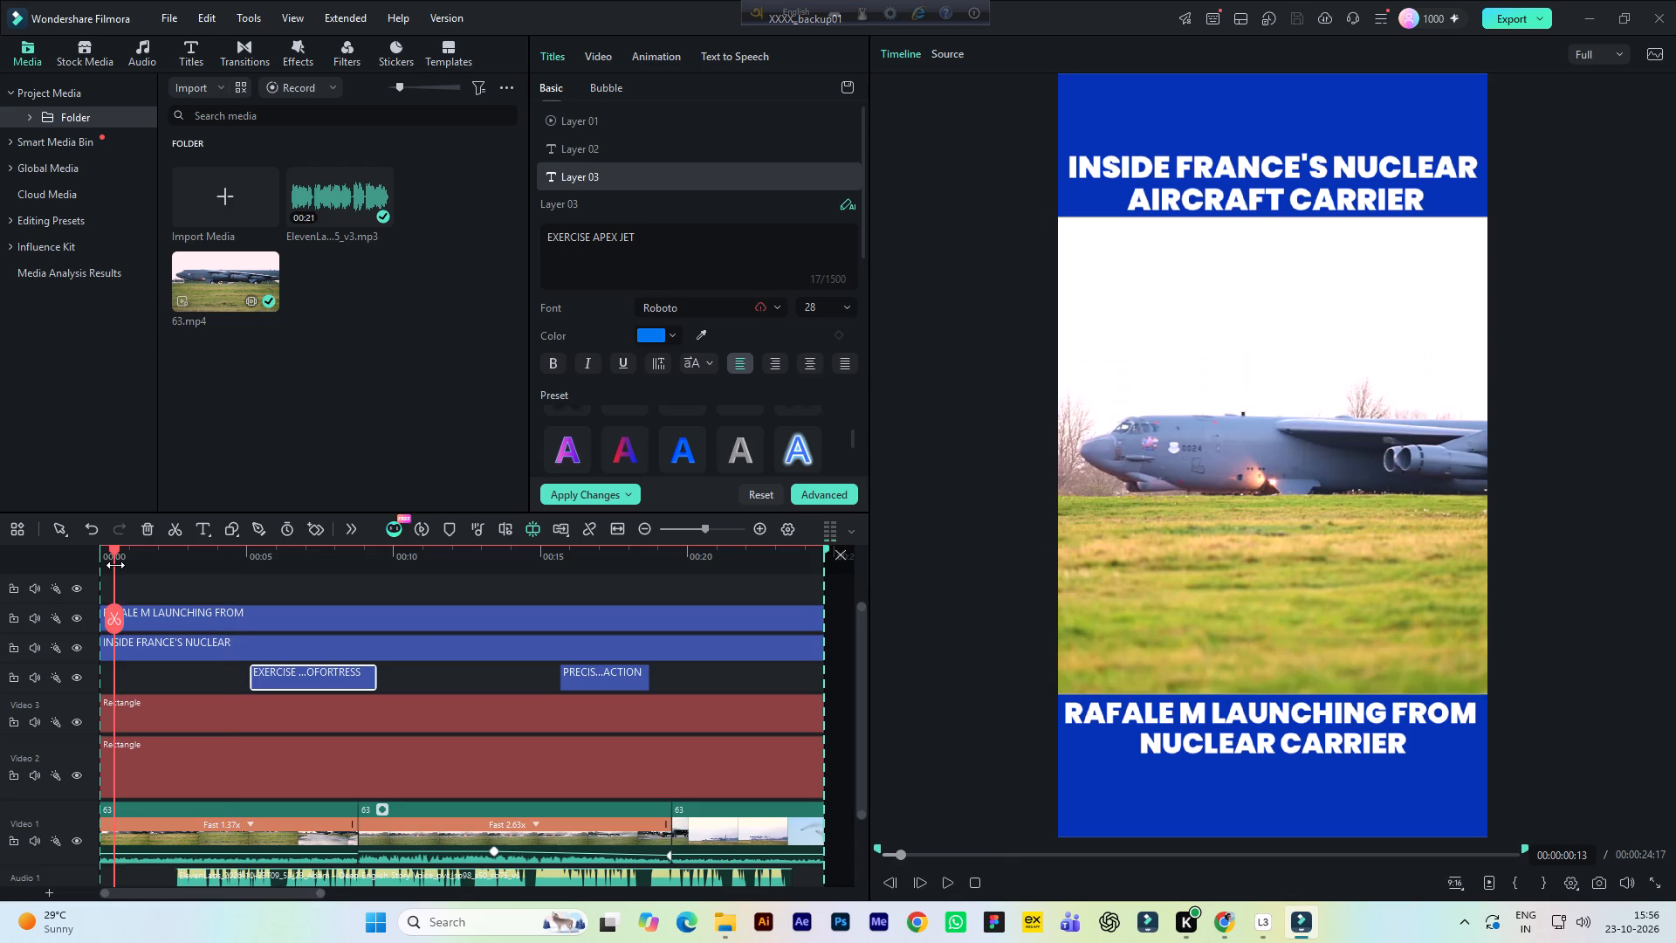
{"action": "key", "text": "space"}
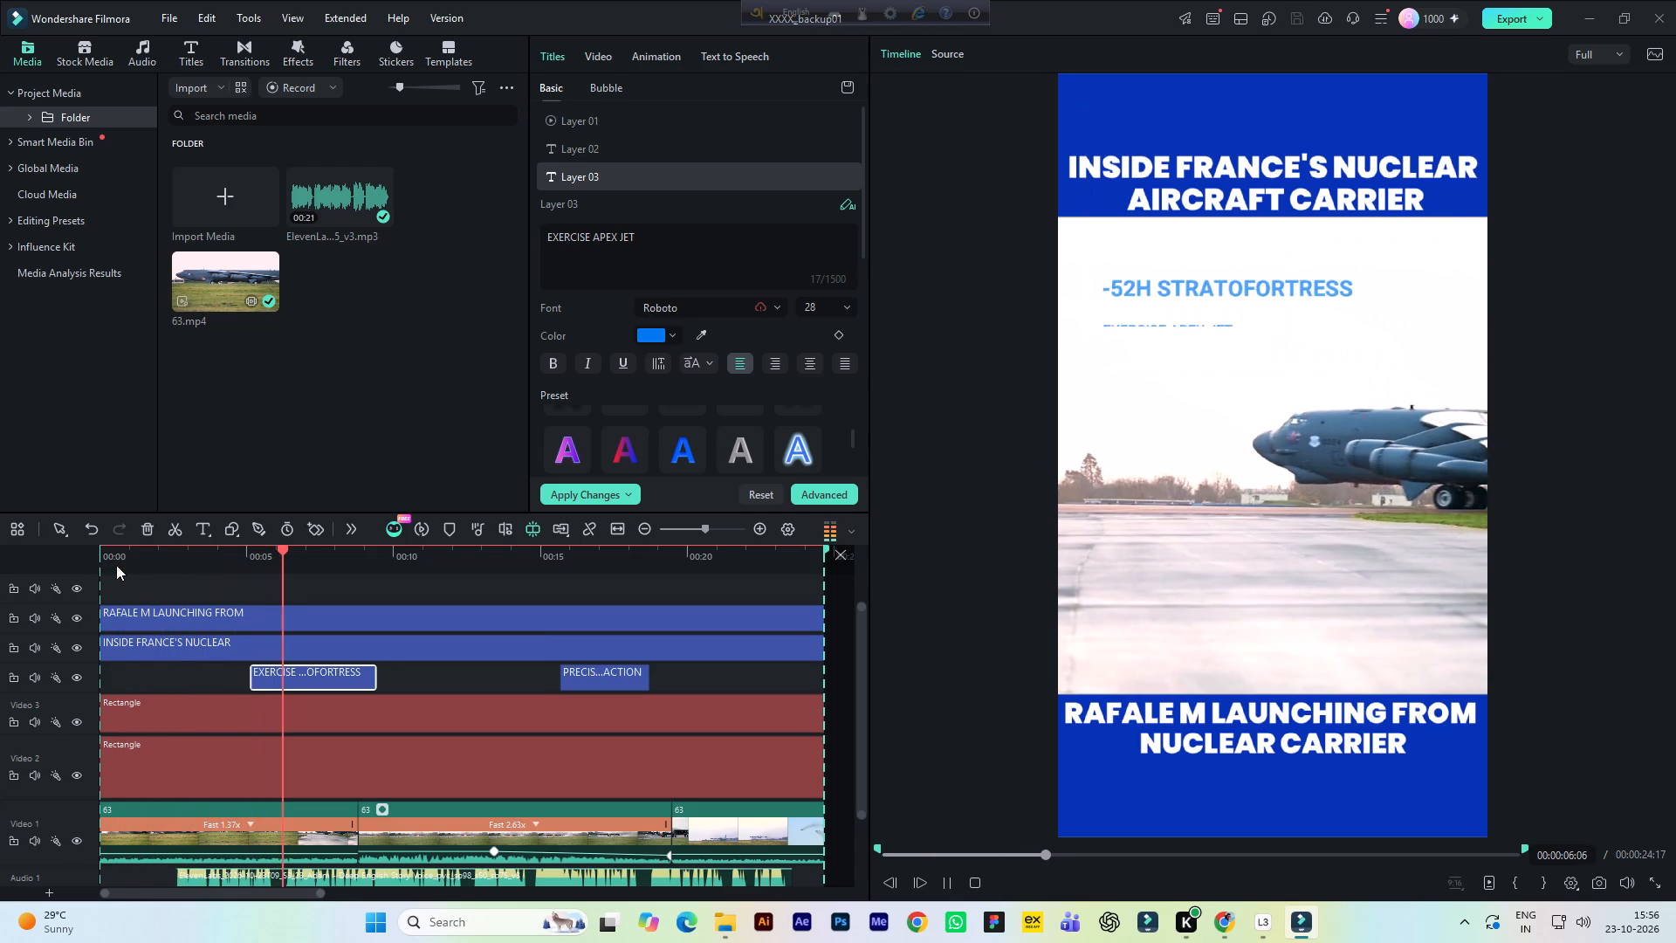
{"action": "key", "text": "space"}
{"action": "key", "text": "space"}
{"action": "key", "text": "space"}
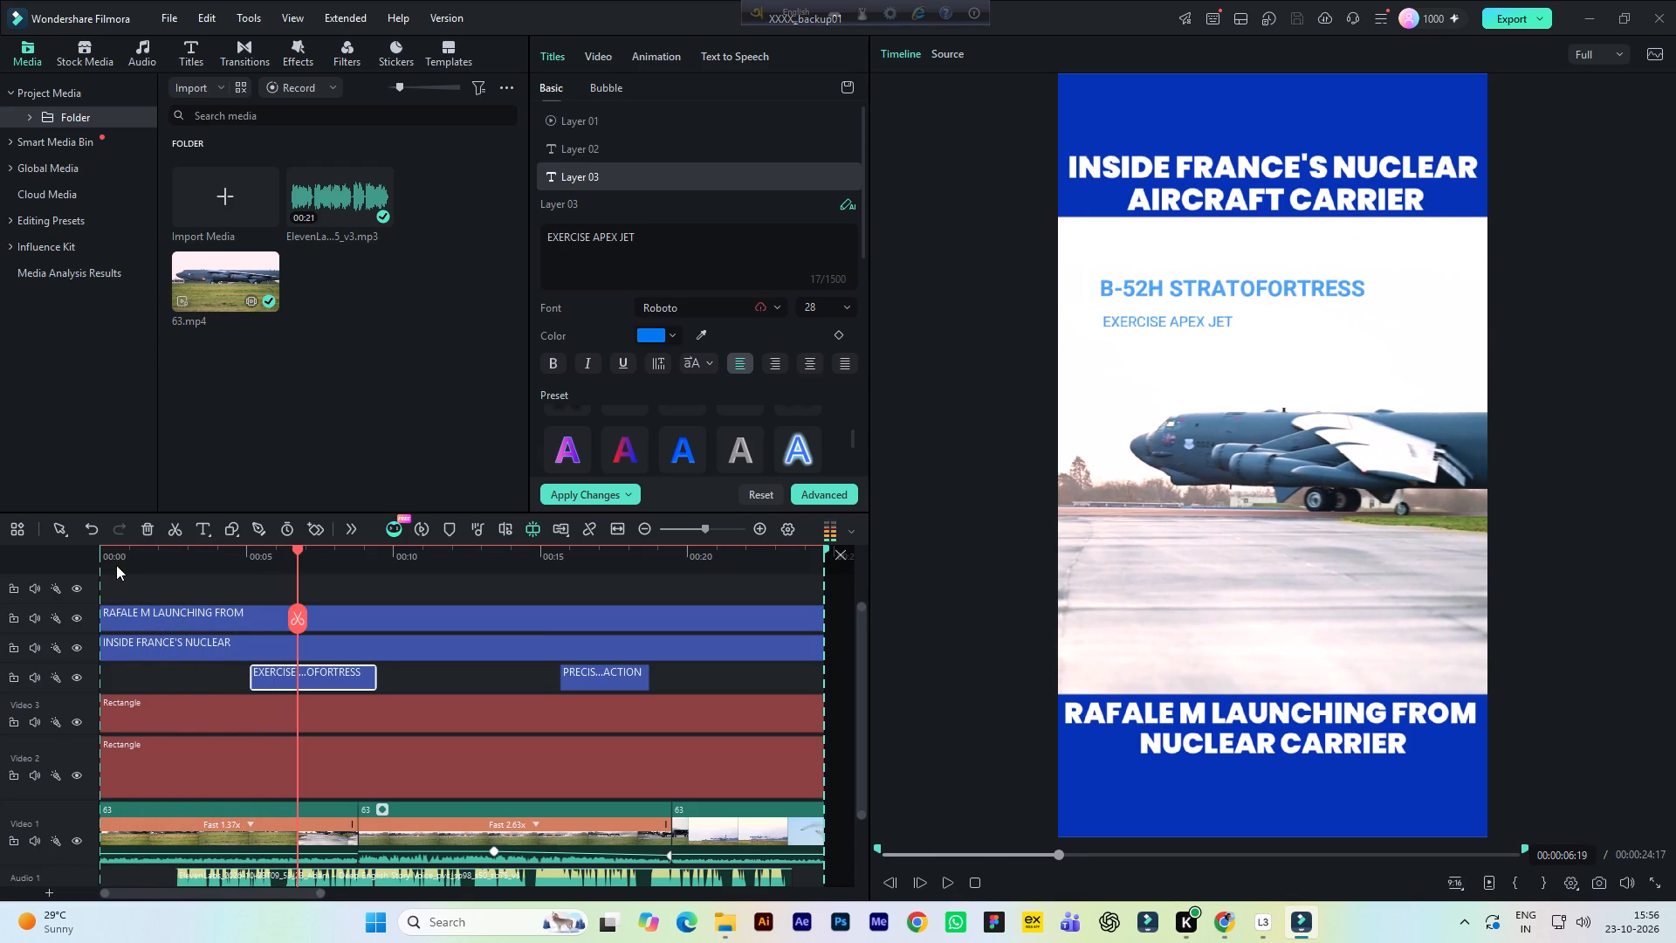
{"action": "key", "text": "space"}
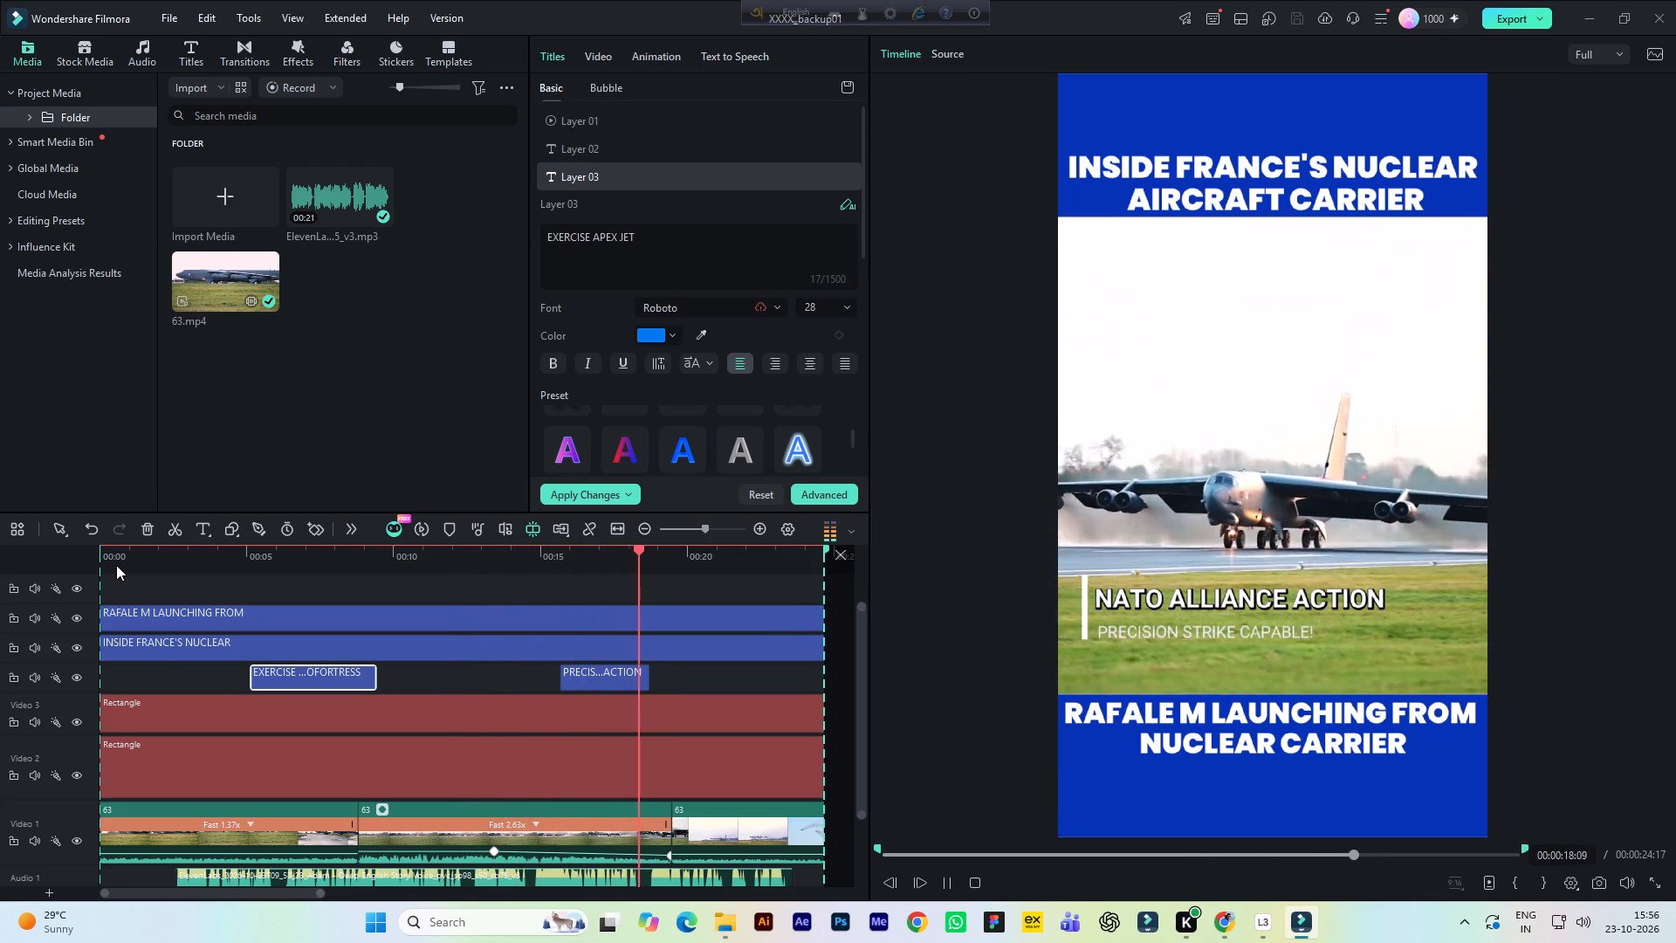
{"action": "key", "text": "space"}
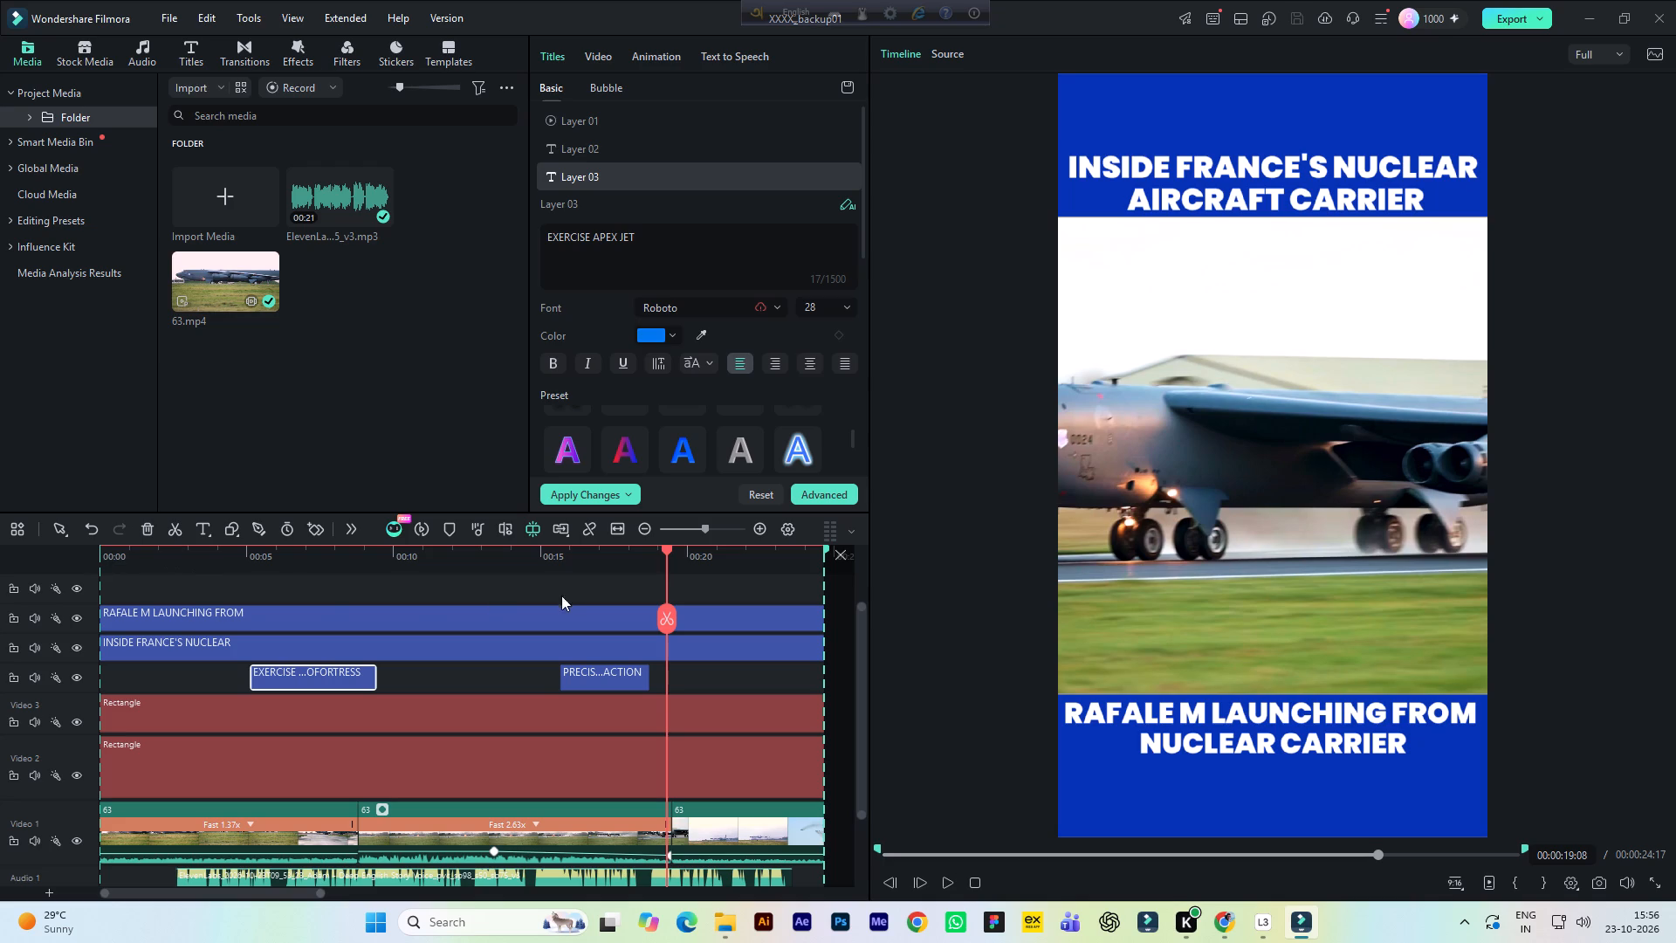
Move the NATO ALLIANCE ACTION title slightly later on the timeline so it ends at the final clip's cut, and save the project.
{"action": "left_click", "coordinate": [576, 555]}
{"action": "key", "text": "space"}
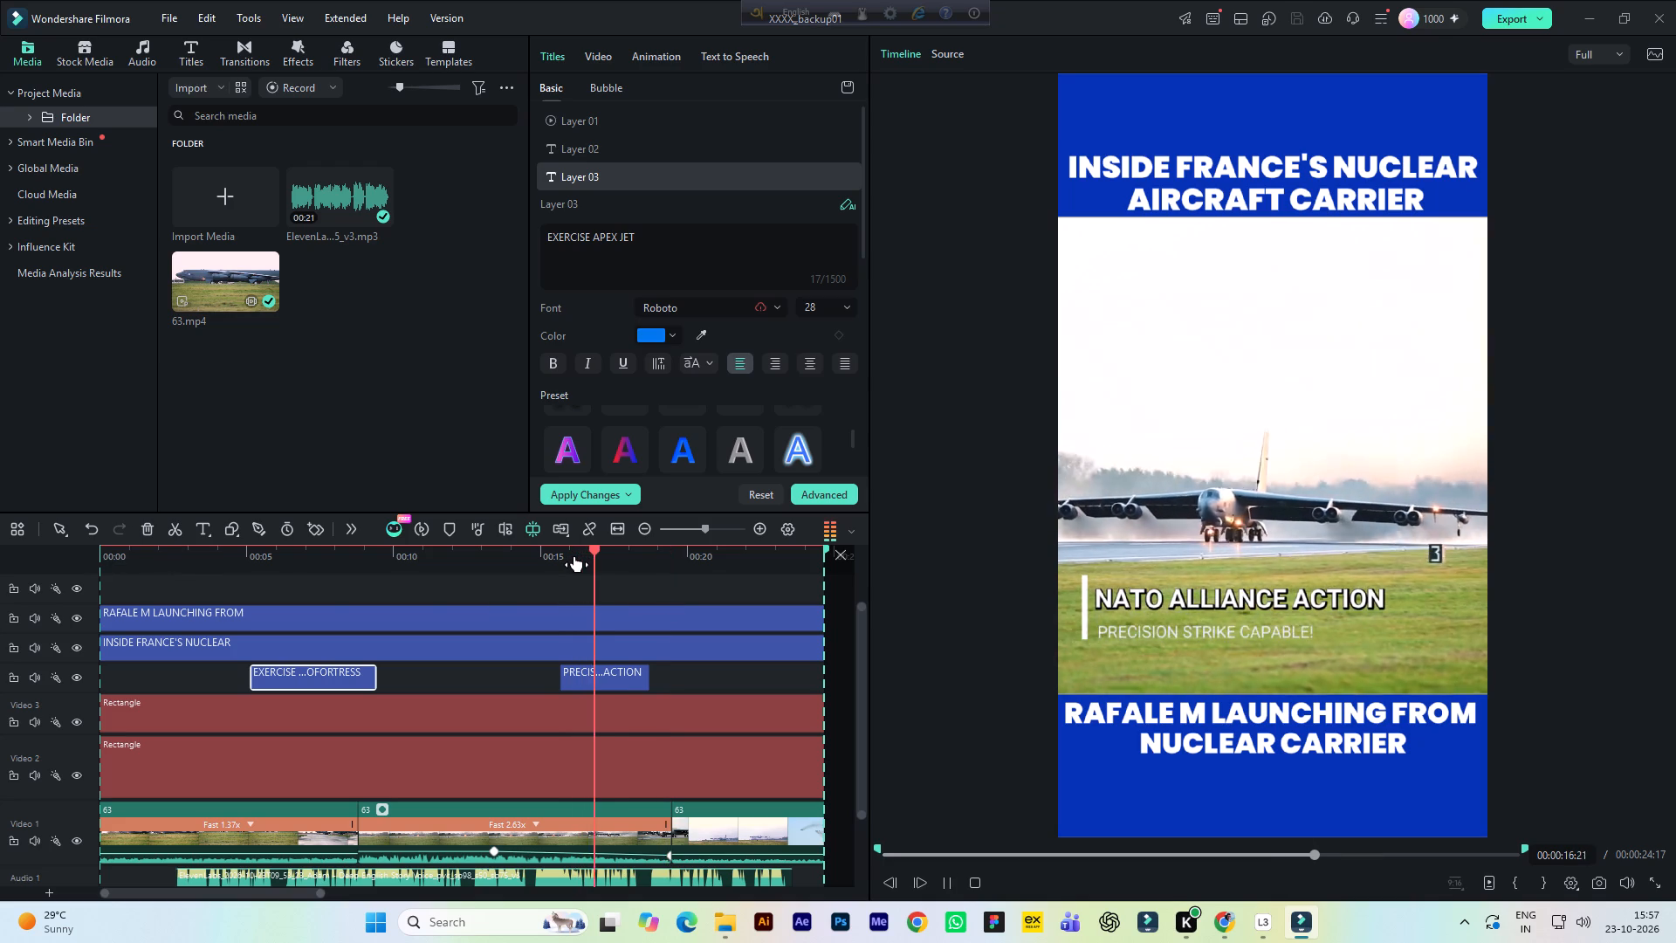
{"action": "key", "text": "space"}
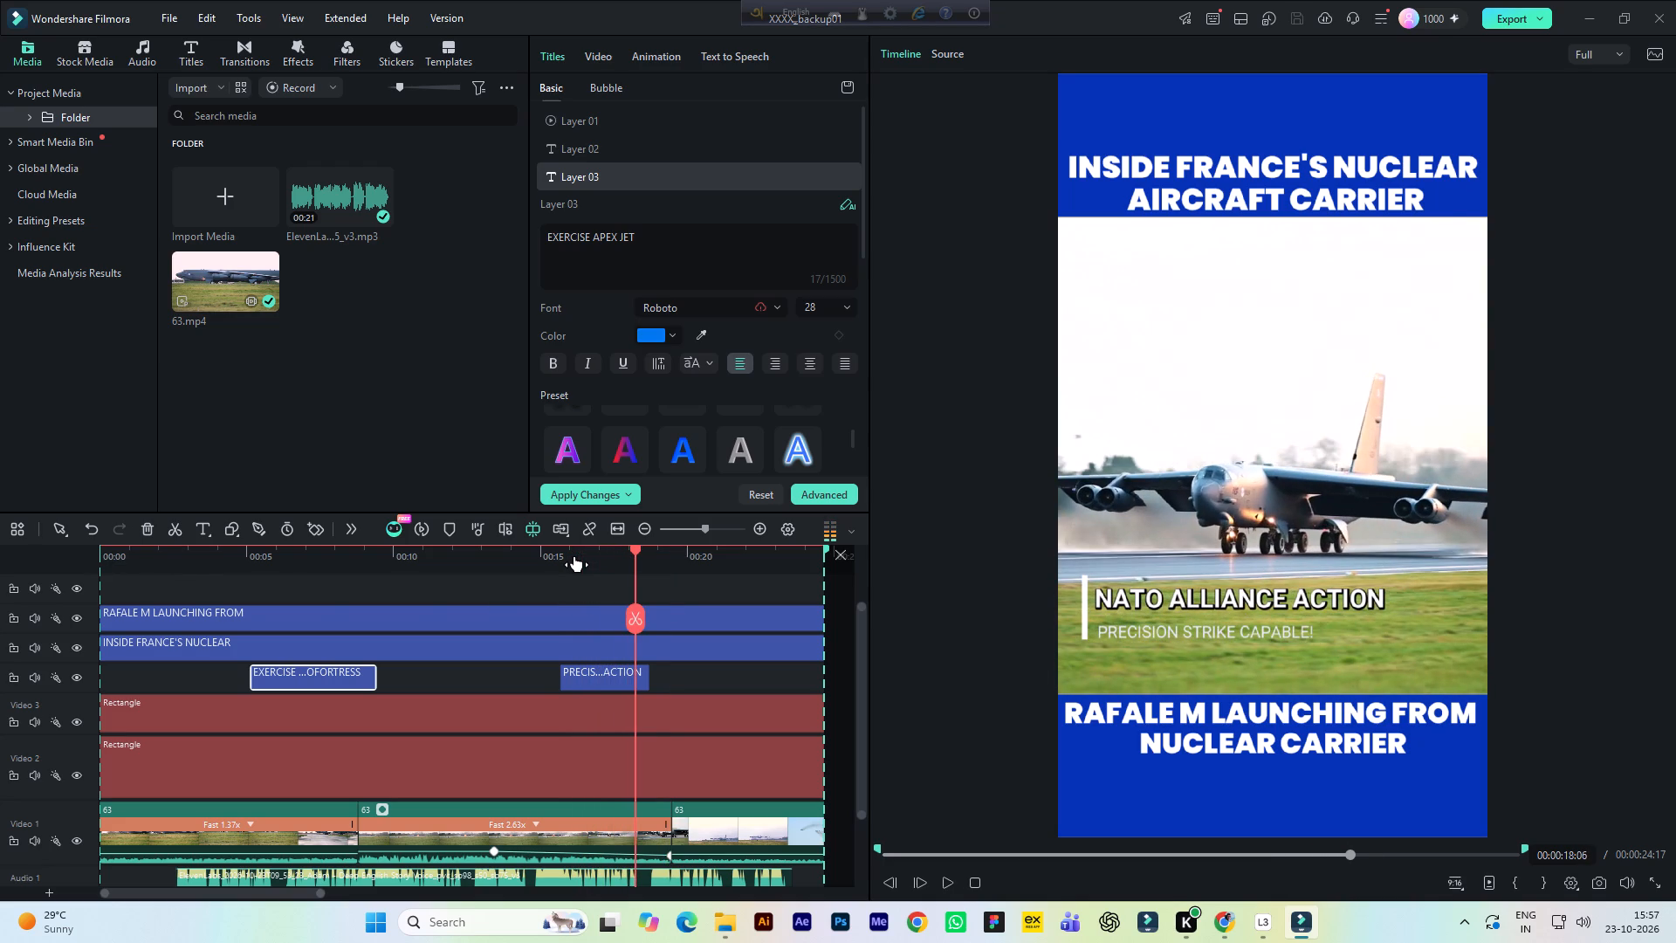
{"action": "key", "text": "space"}
{"action": "key", "text": "space"}
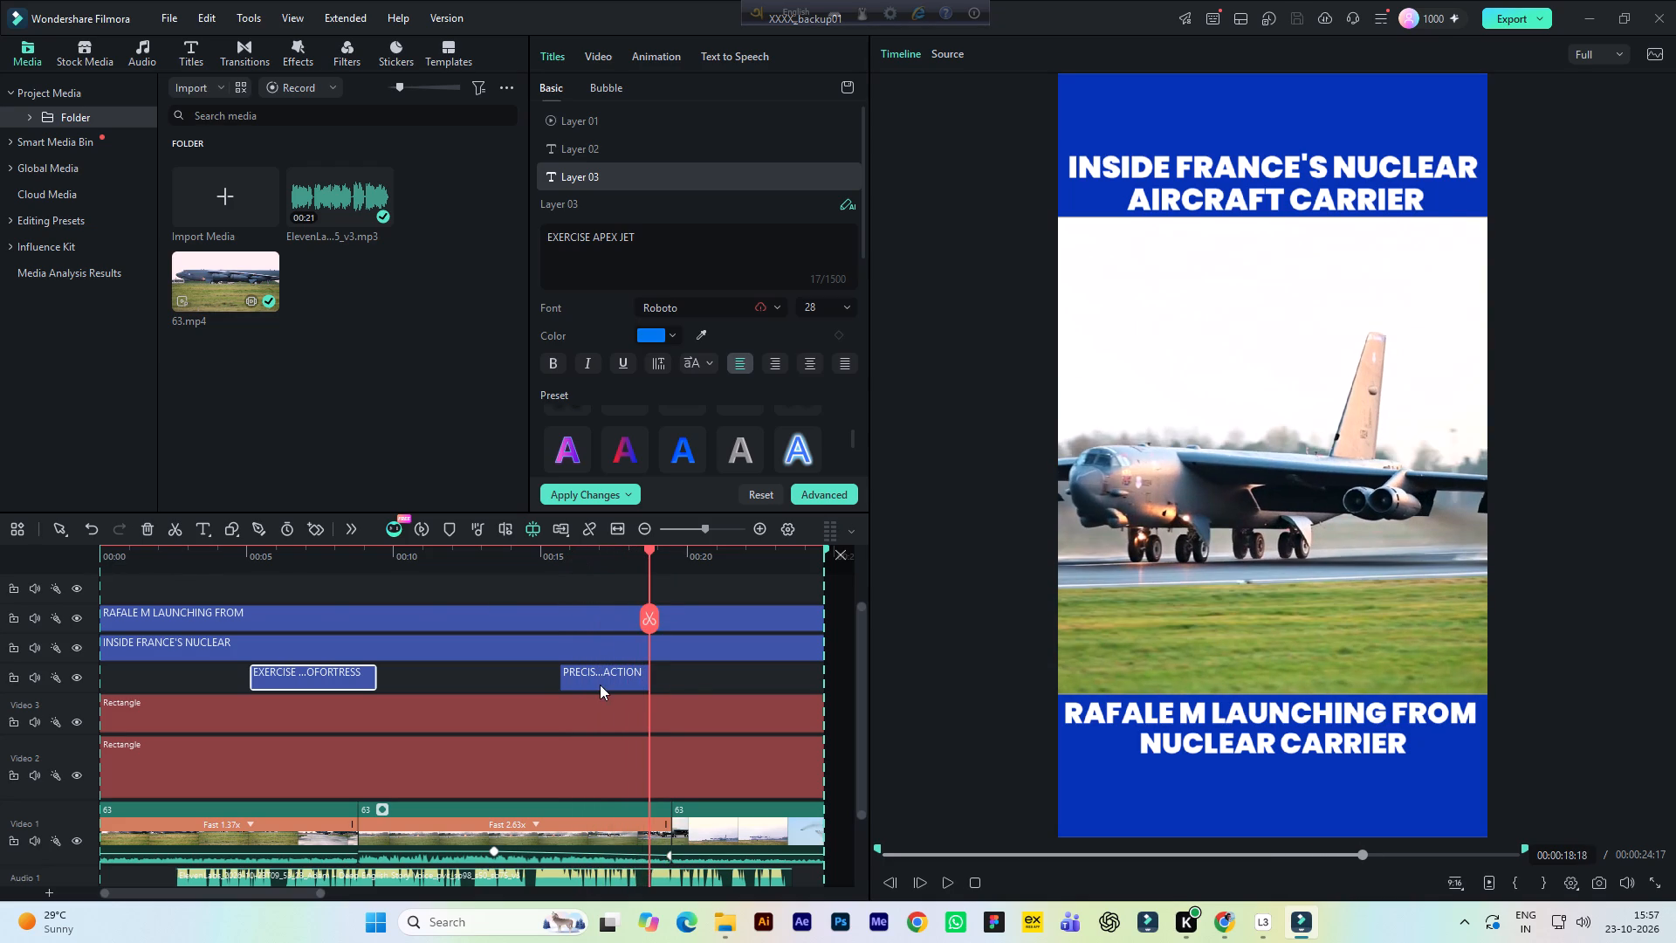
{"action": "left_click_drag", "start_coordinate": [599, 683], "coordinate": [618, 675]}
{"action": "left_click", "coordinate": [559, 556]}
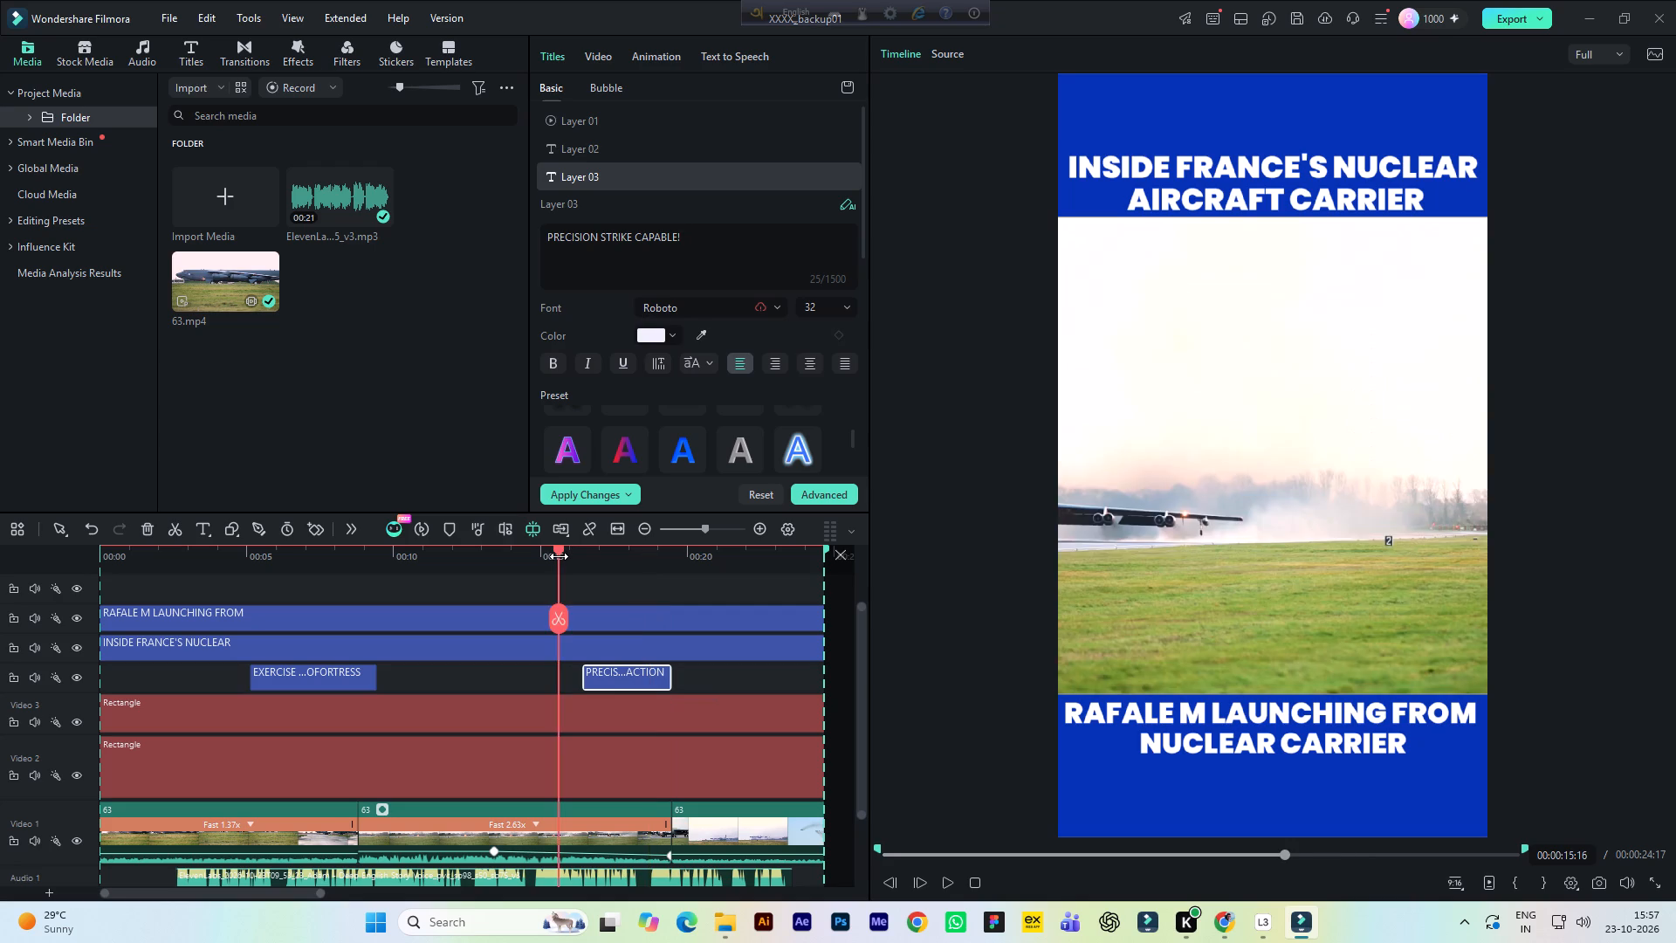
{"action": "key", "text": "space"}
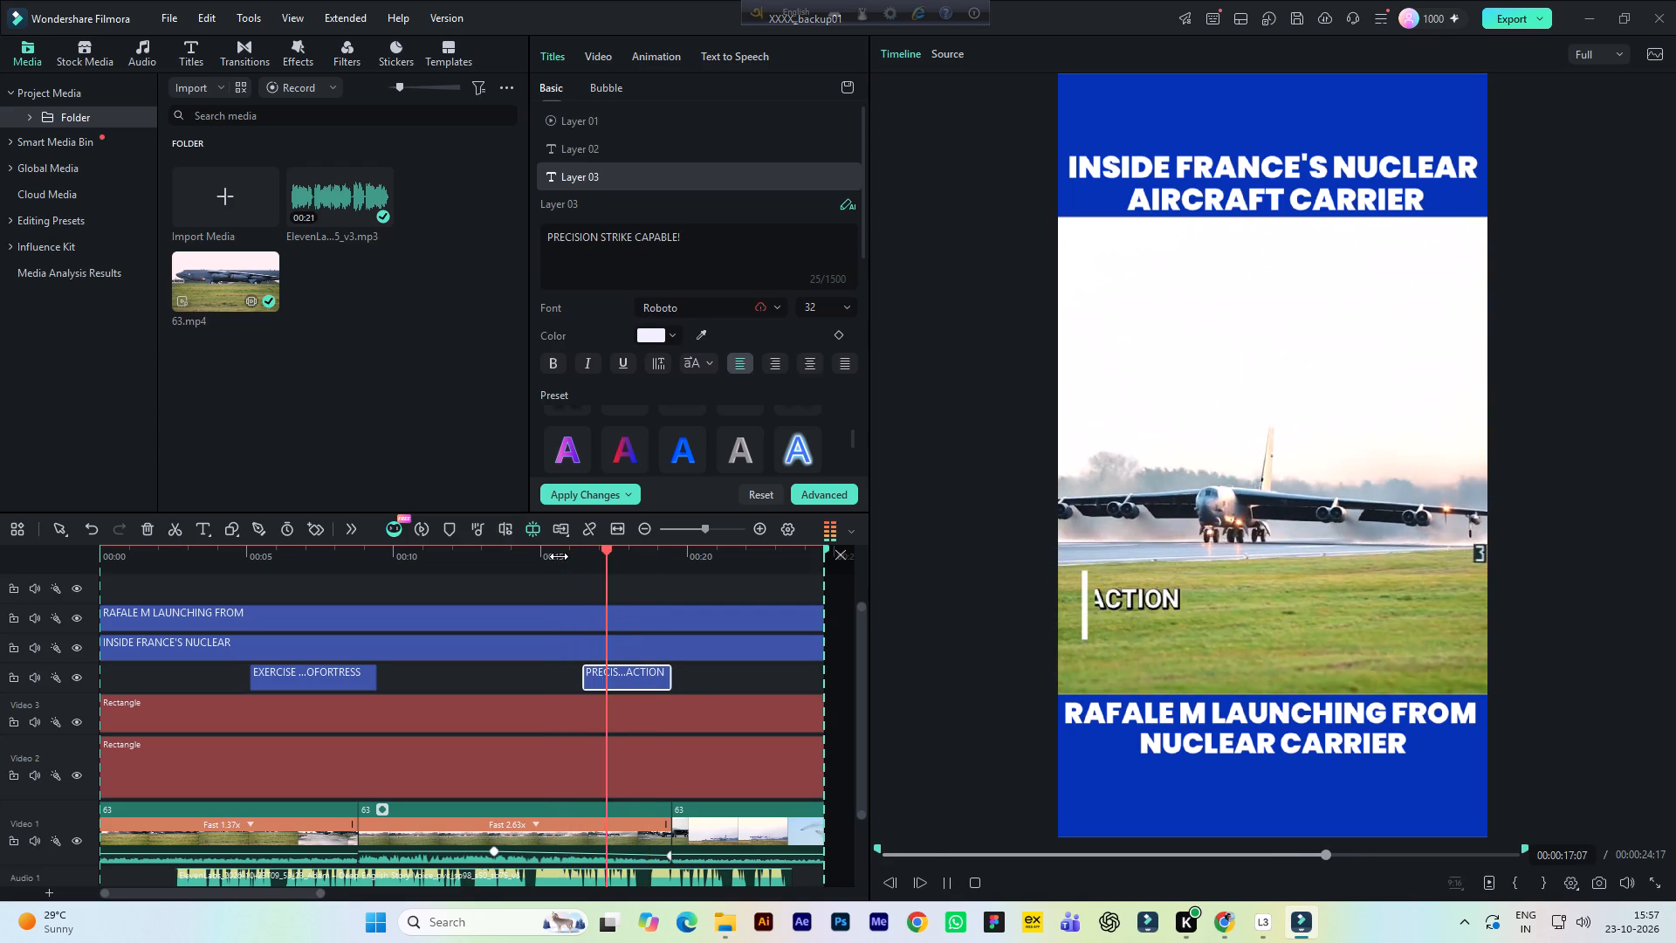
{"action": "key", "text": "space"}
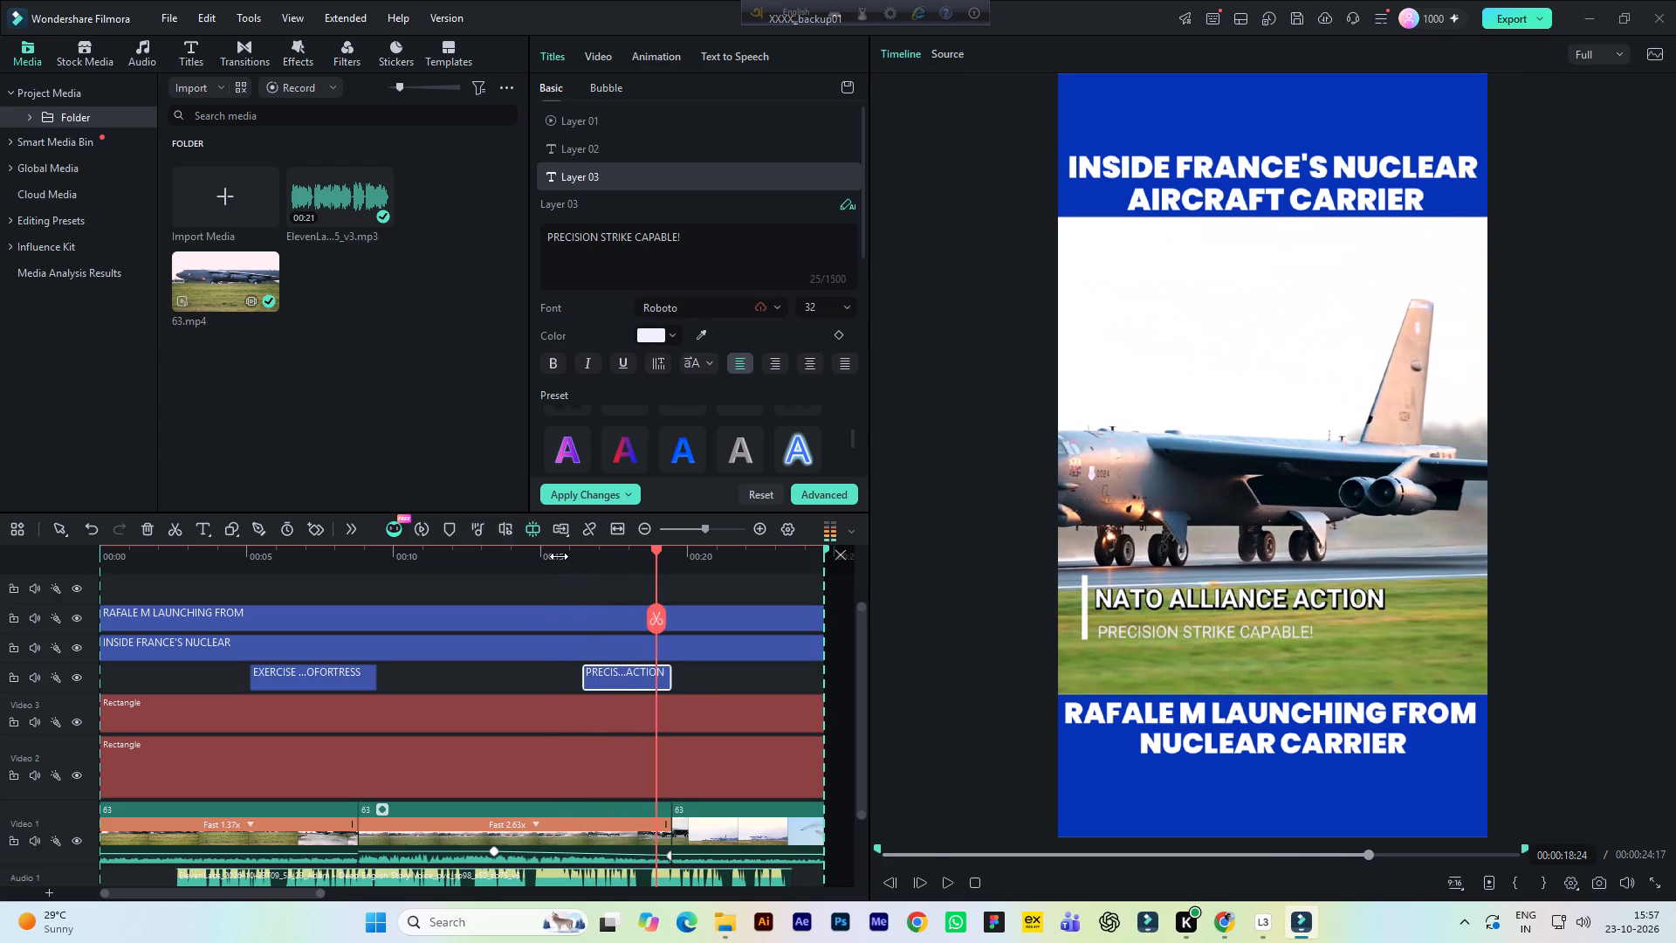
{"action": "left_click", "coordinate": [618, 548]}
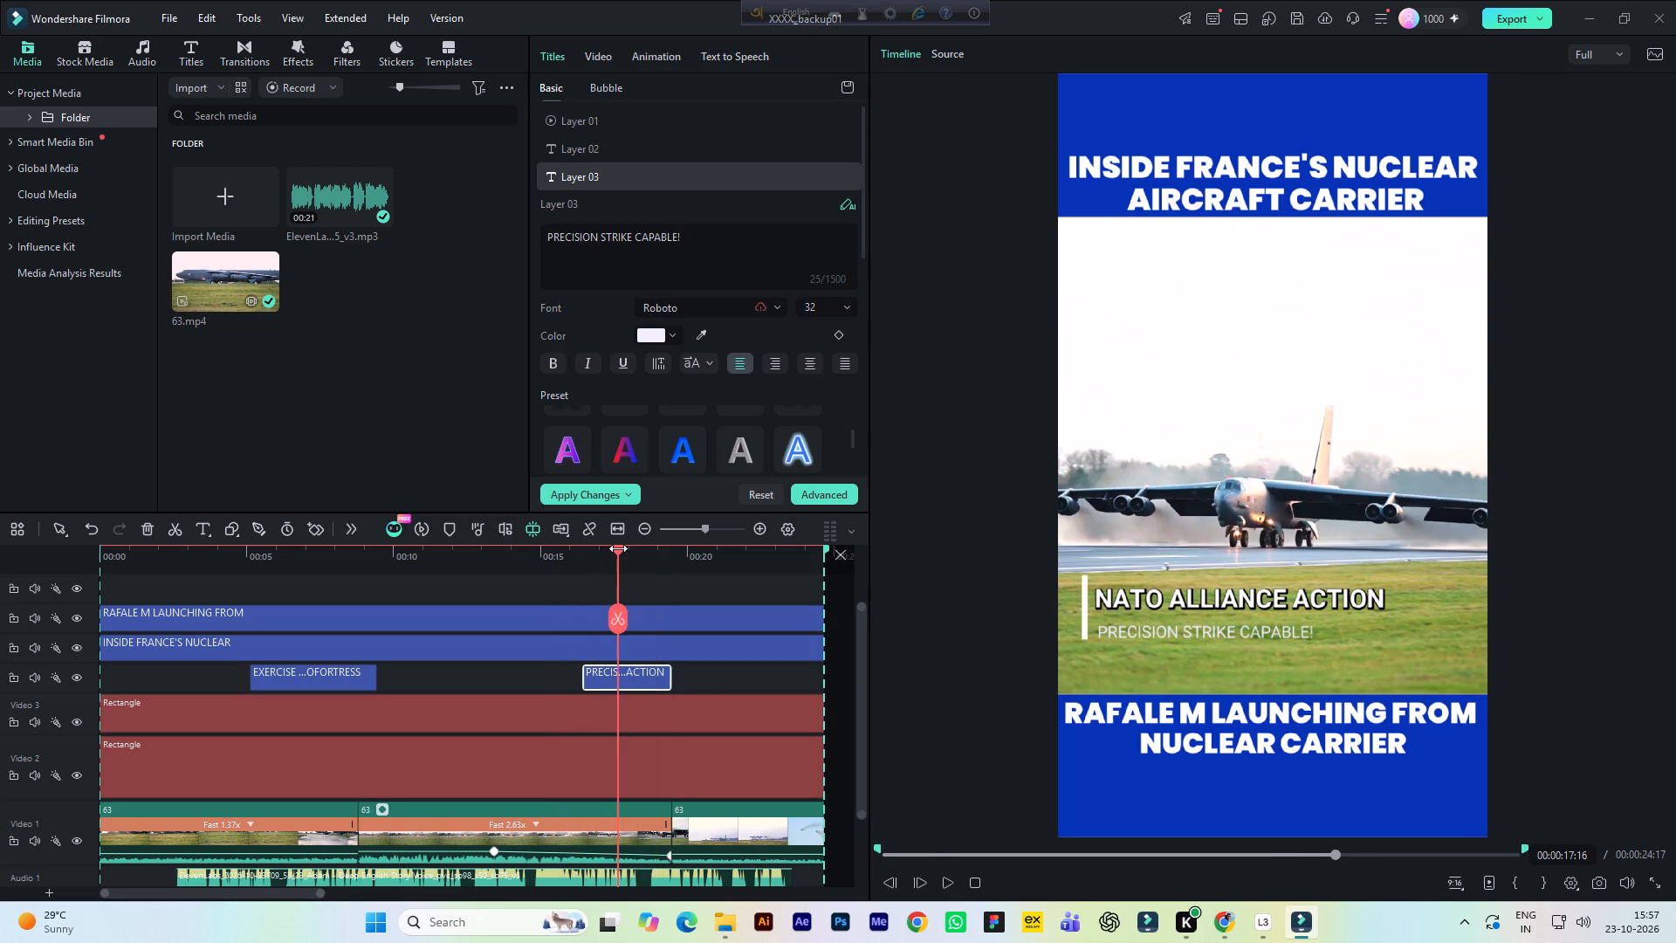
{"action": "key", "text": "space"}
{"action": "key", "text": "space"}
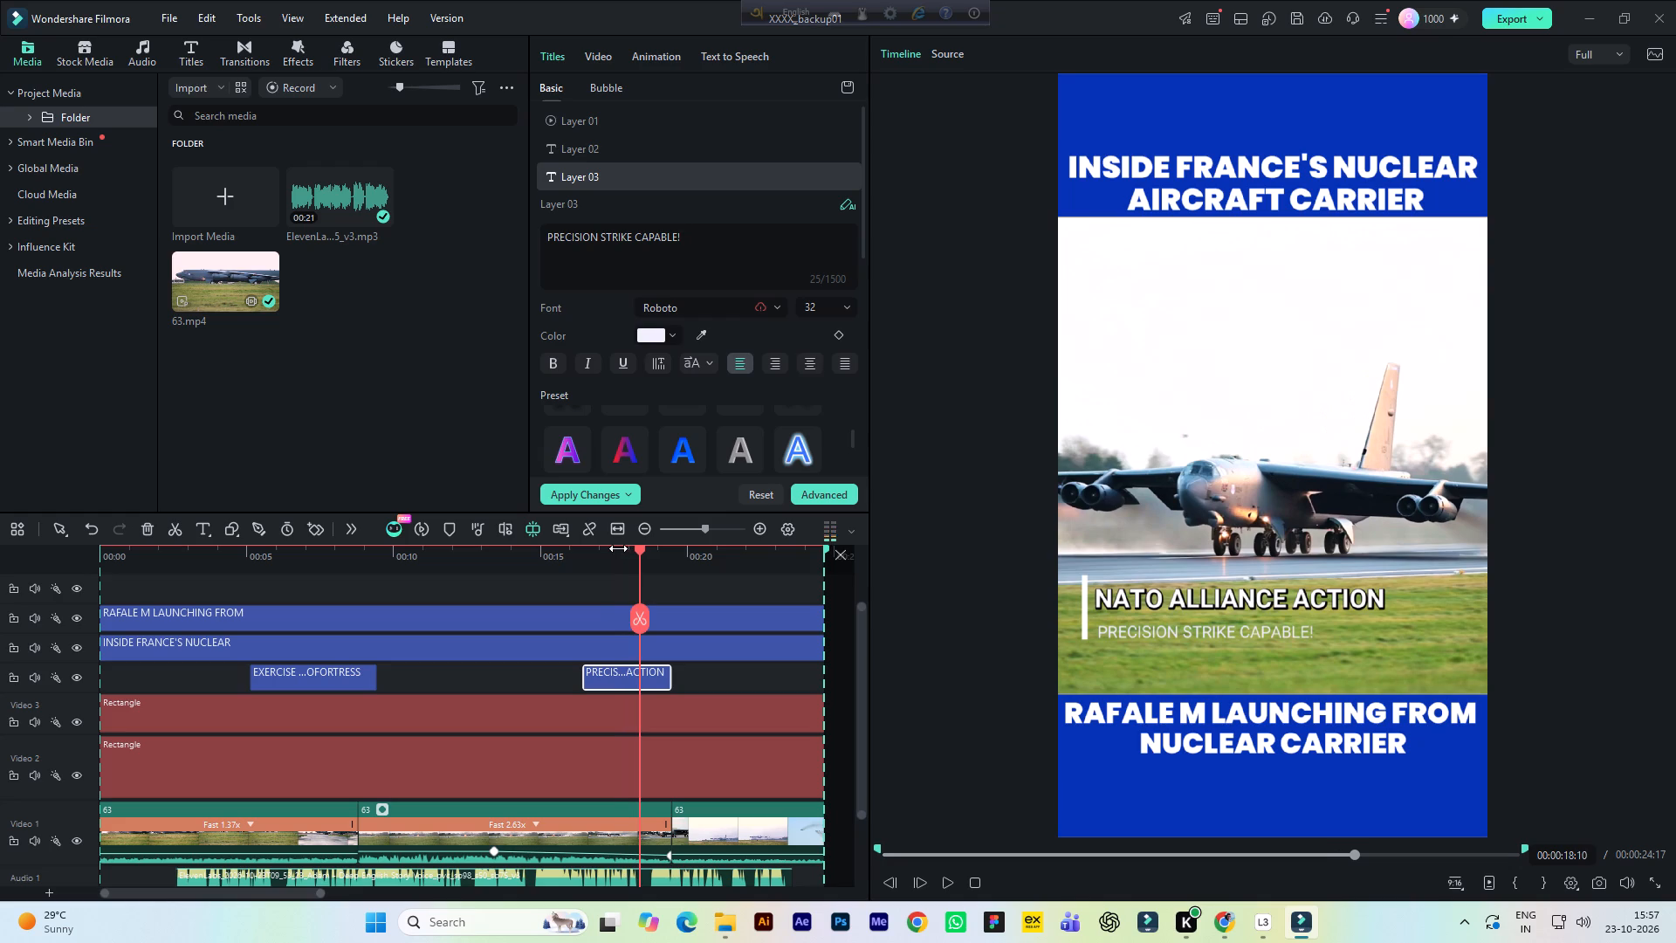
{"action": "key", "text": "ctrl+s"}
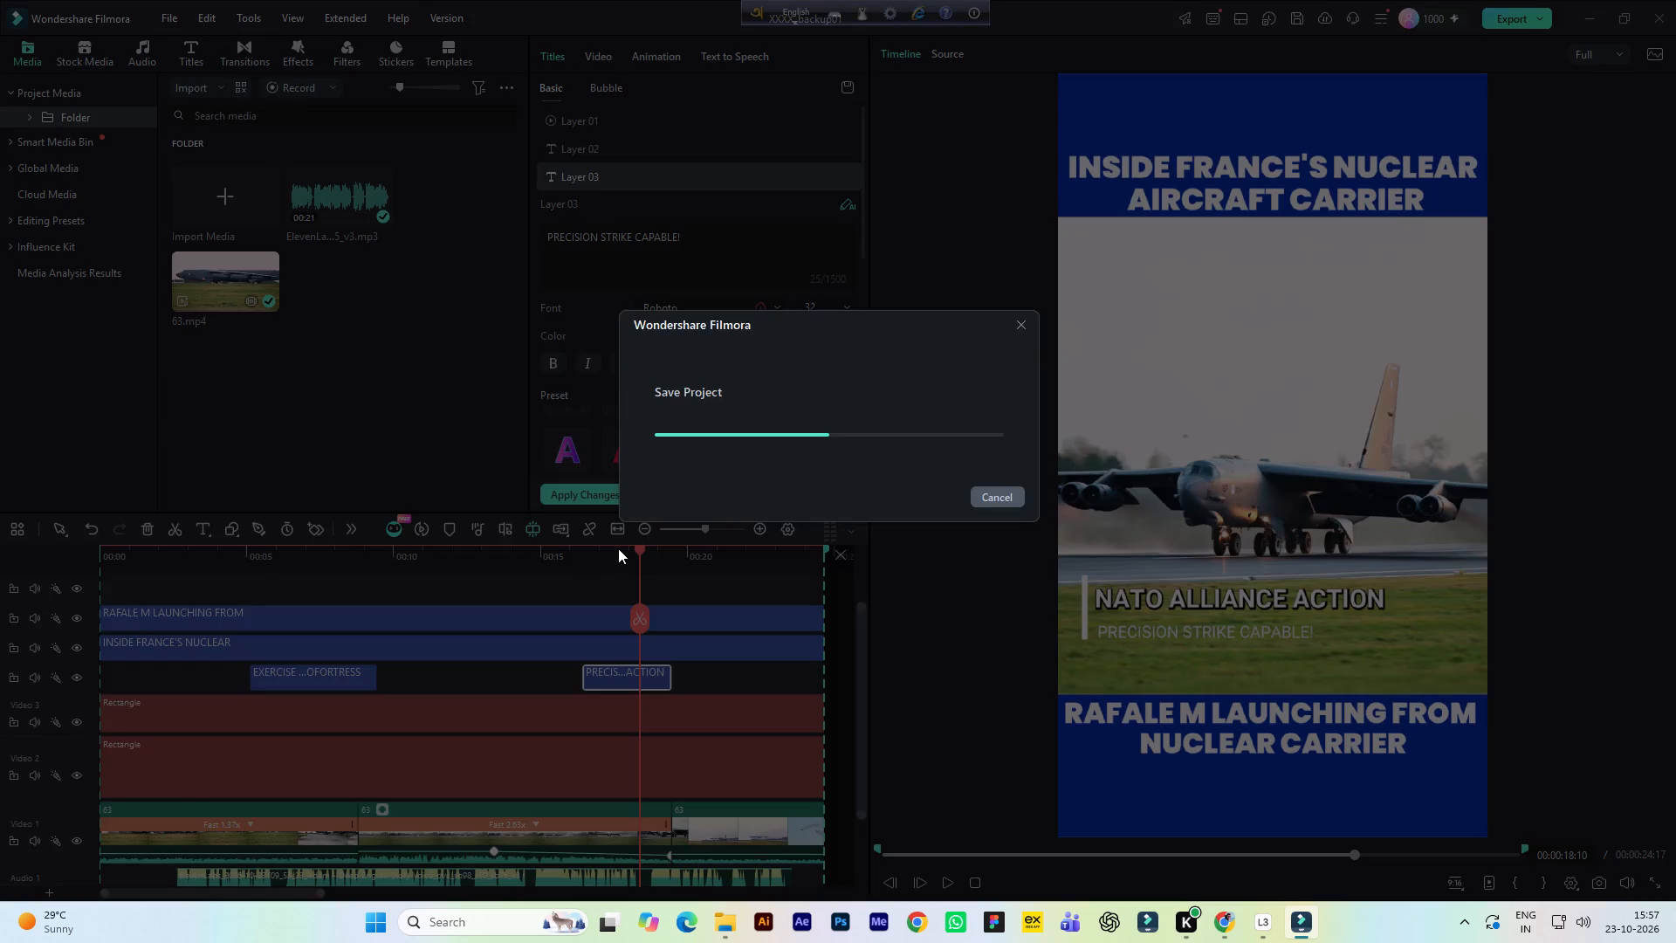
{"action": "key", "text": "space"}
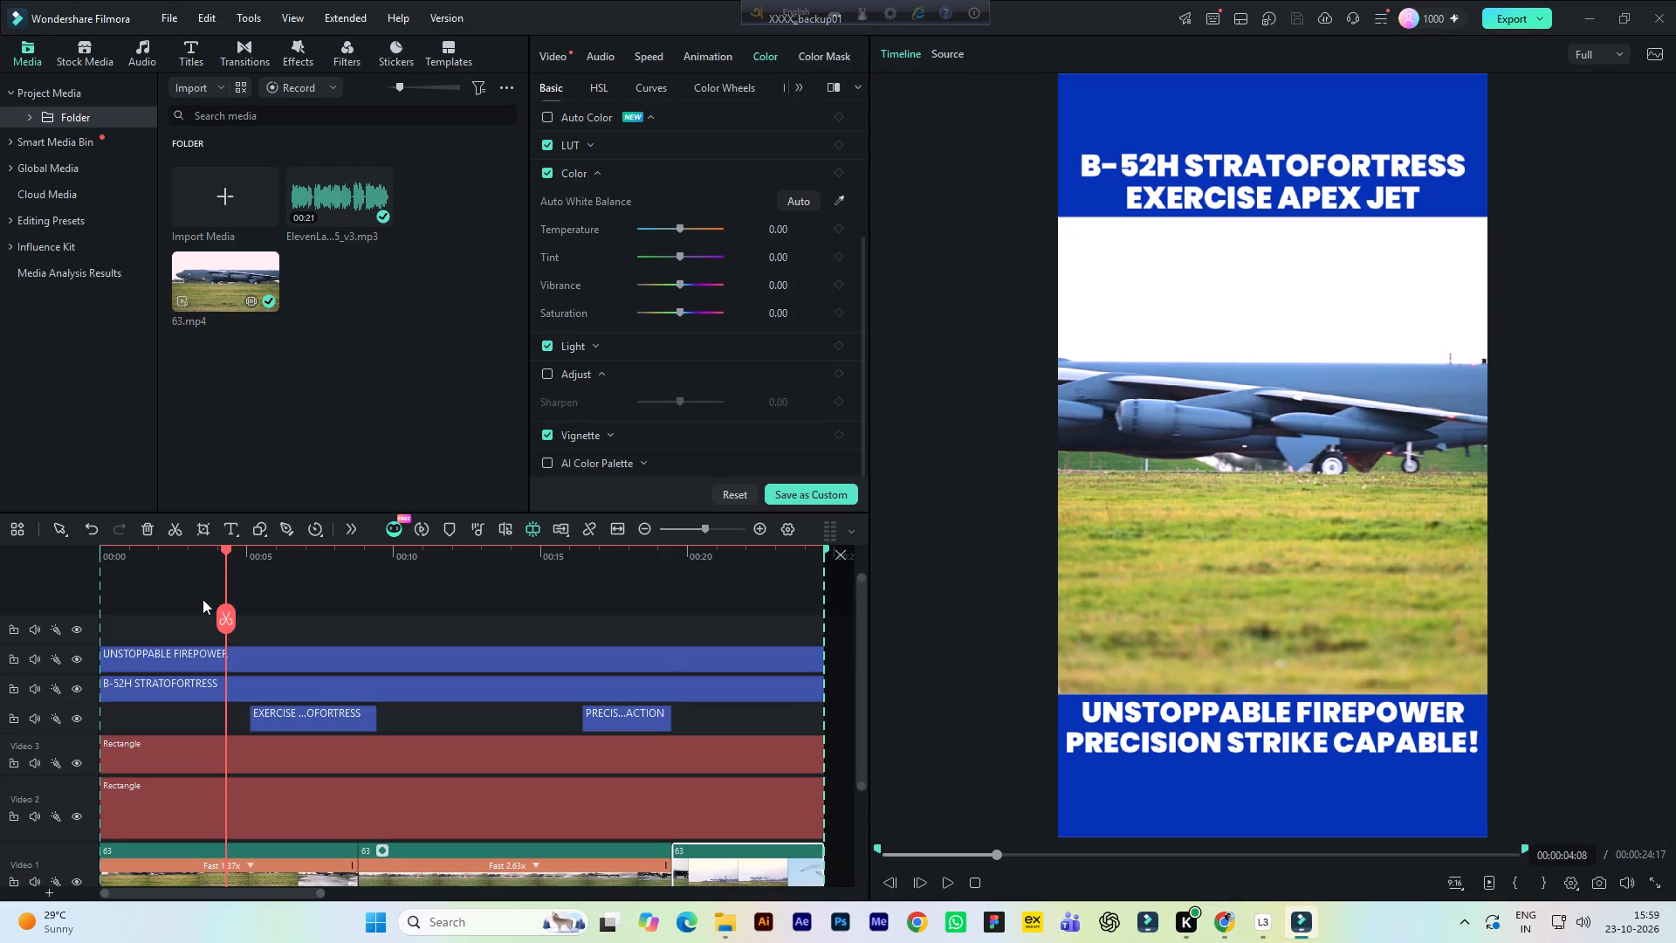
Export the video as an MP4 titled B-52H BOMBER with the quality set to High.
{"action": "key", "text": "ctrl+e"}
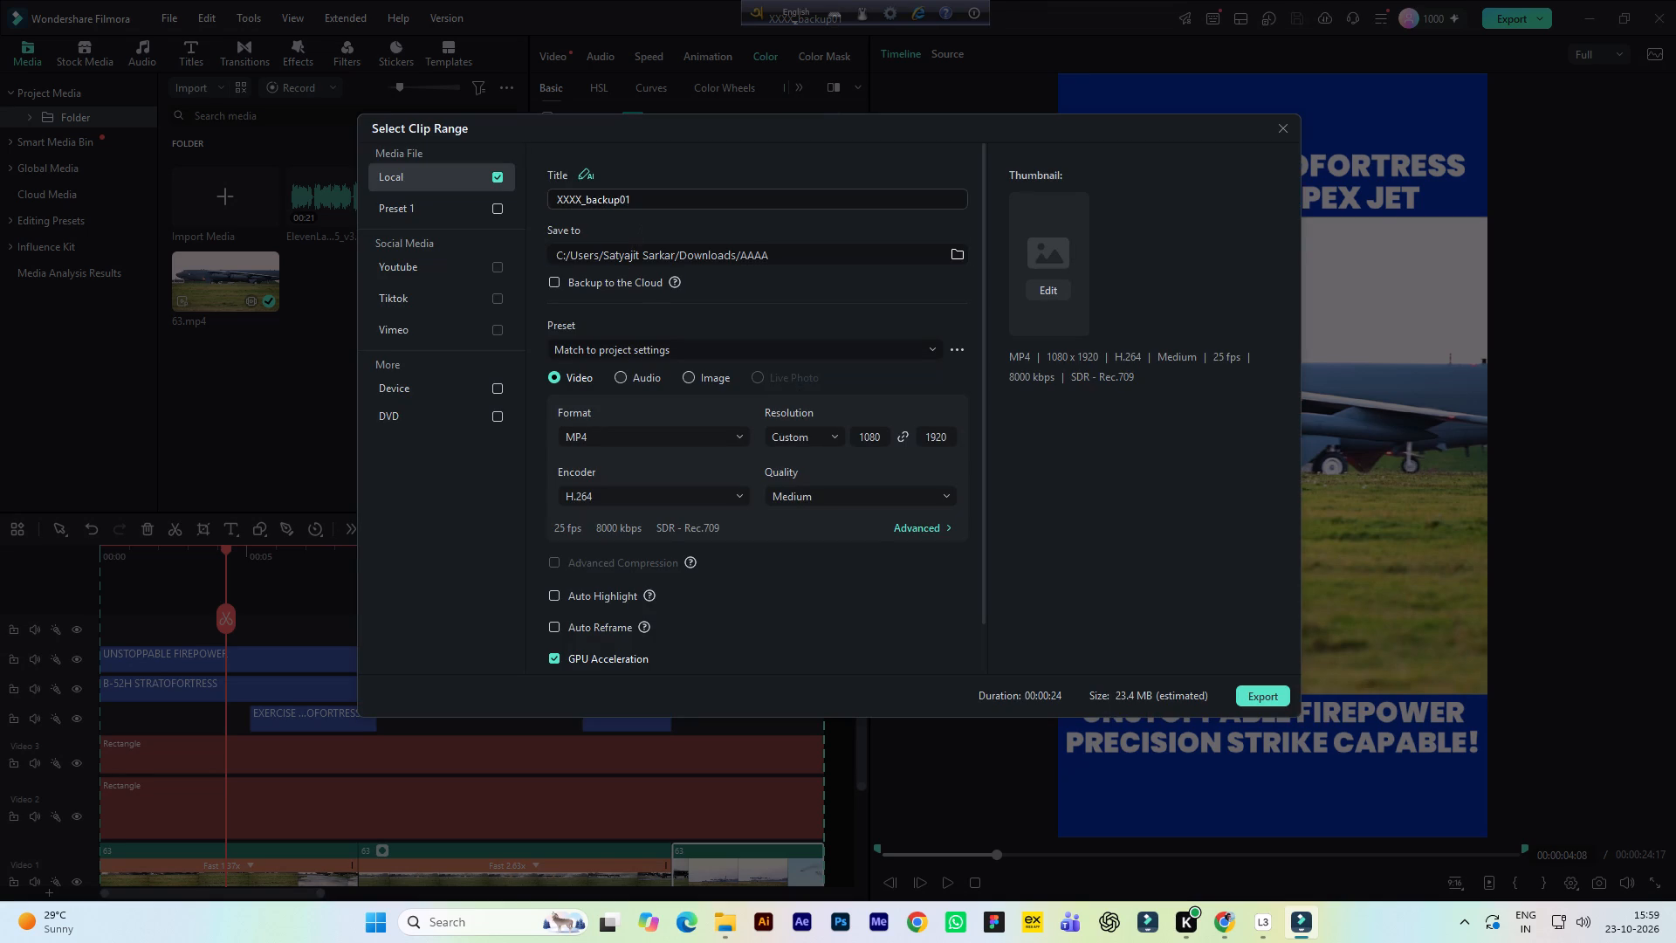
{"action": "left_click_drag", "start_coordinate": [646, 195], "coordinate": [532, 203]}
{"action": "key", "text": "ctrl+v"}
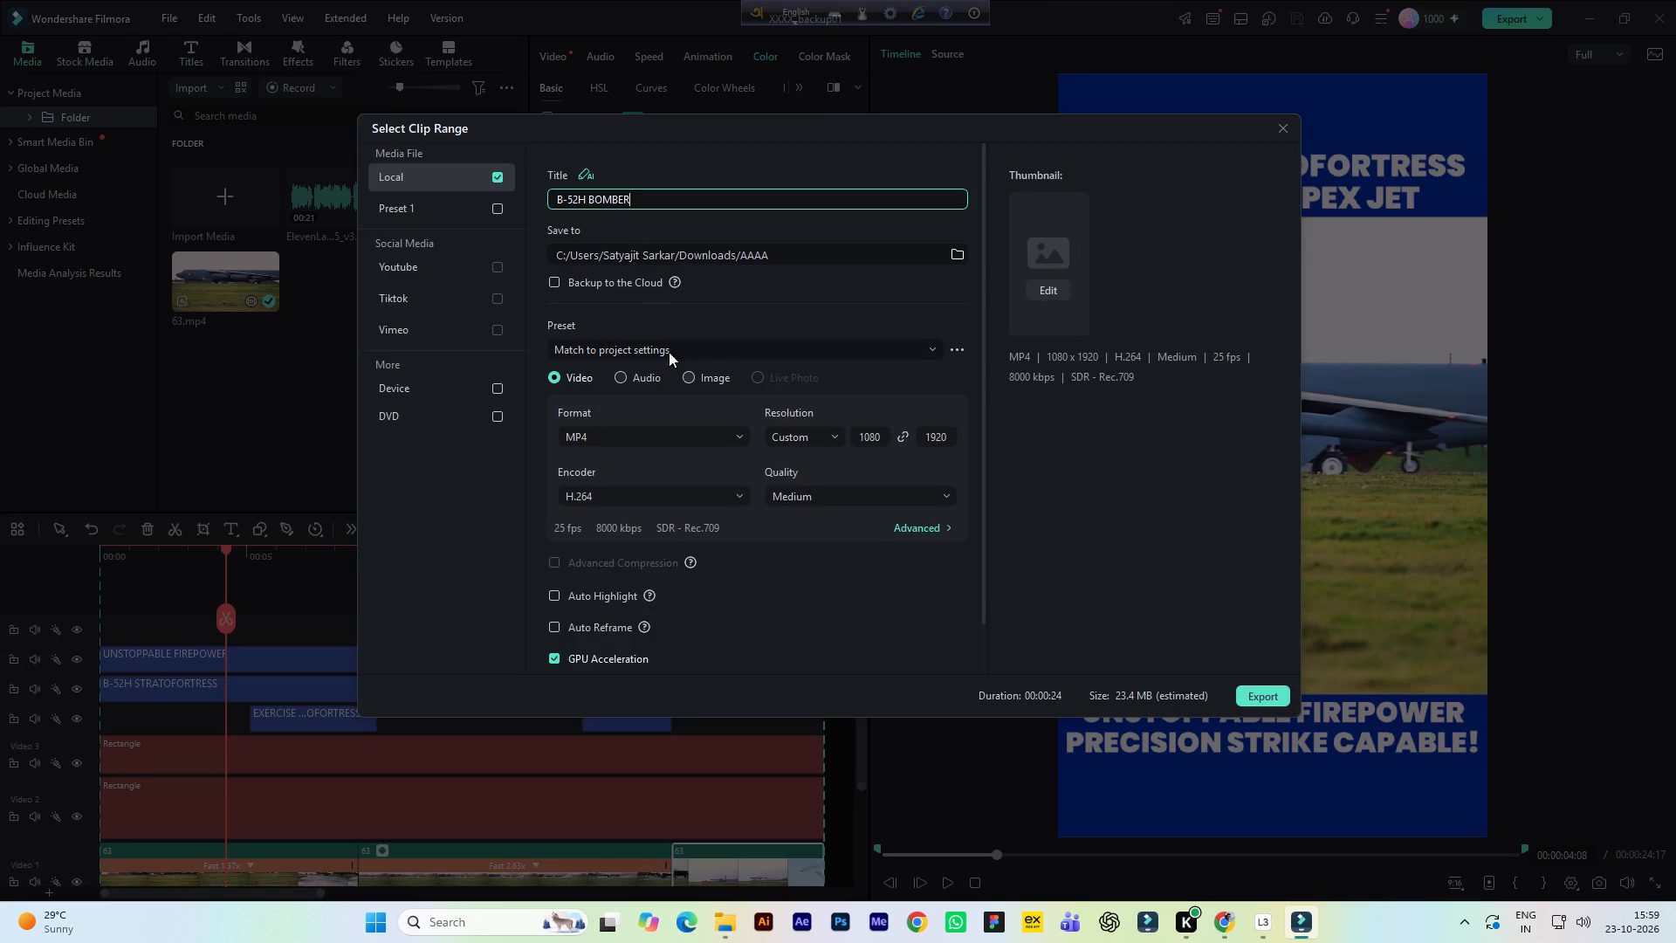
{"action": "left_click", "coordinate": [802, 503]}
{"action": "left_click", "coordinate": [799, 586]}
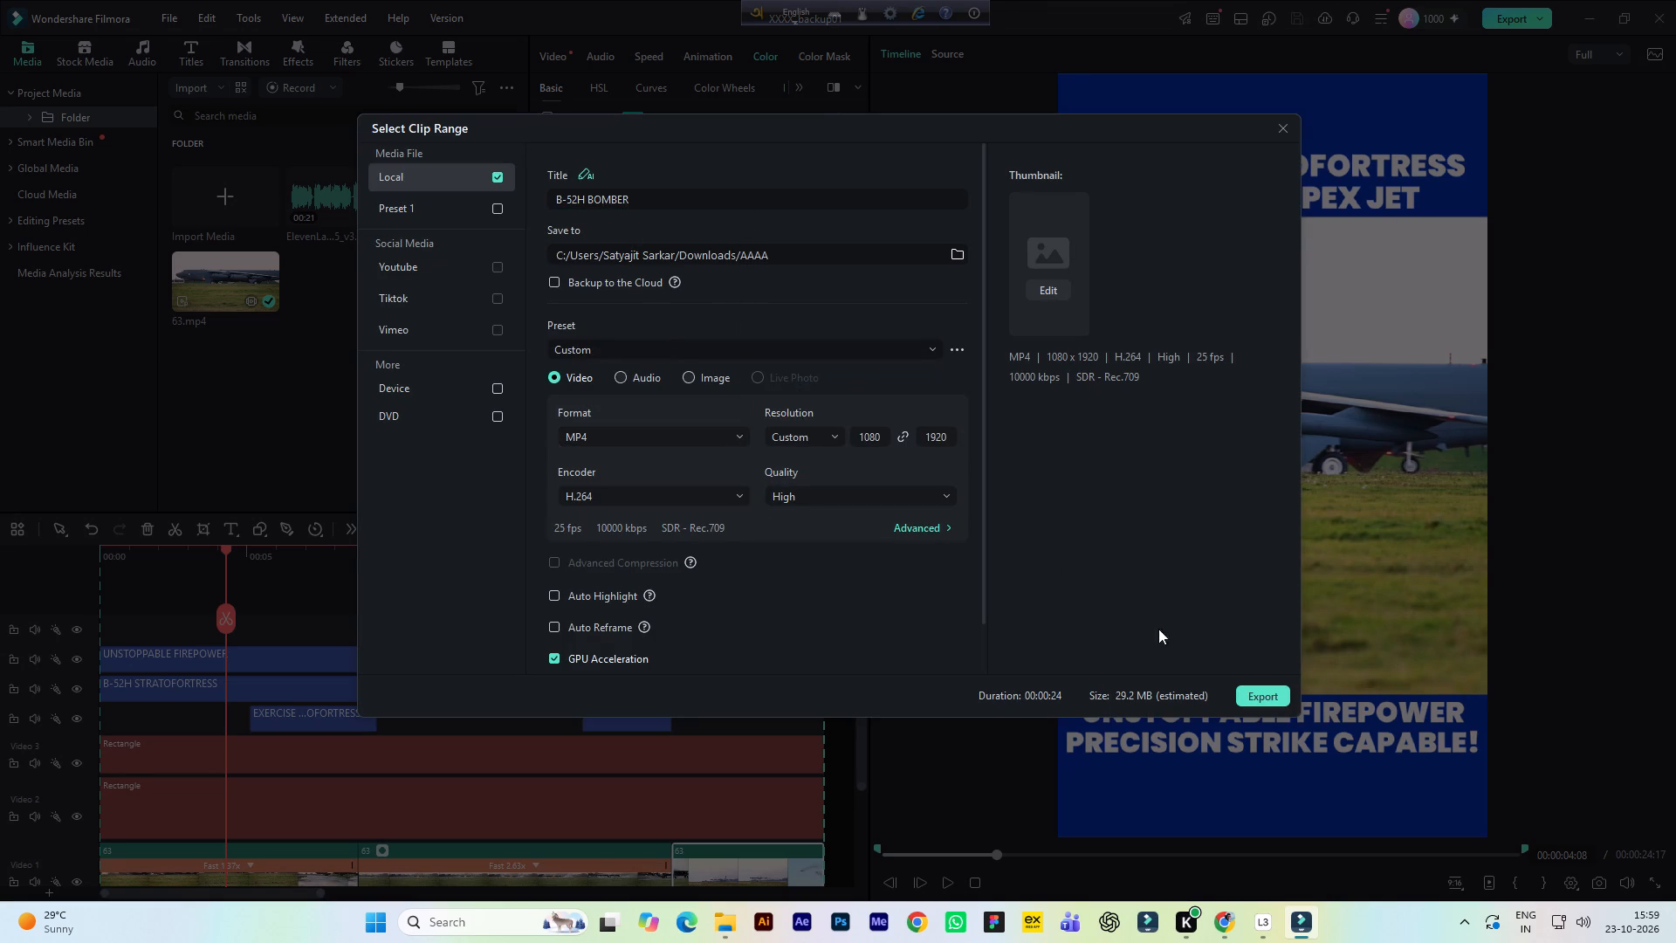
{"action": "left_click", "coordinate": [1273, 702]}
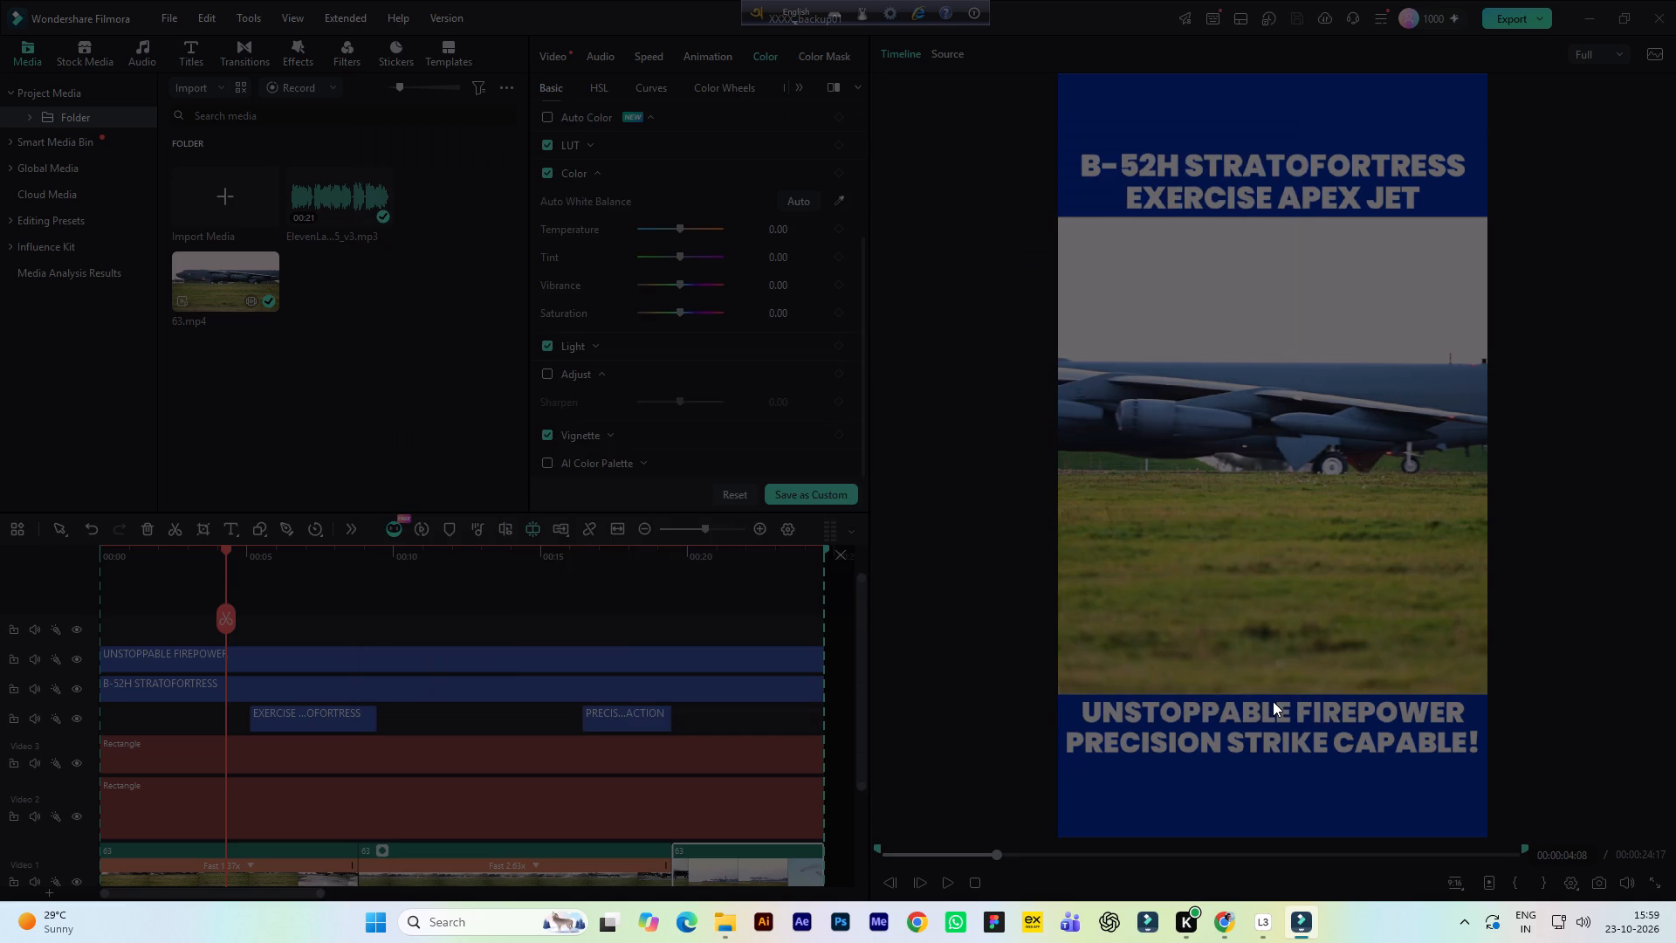